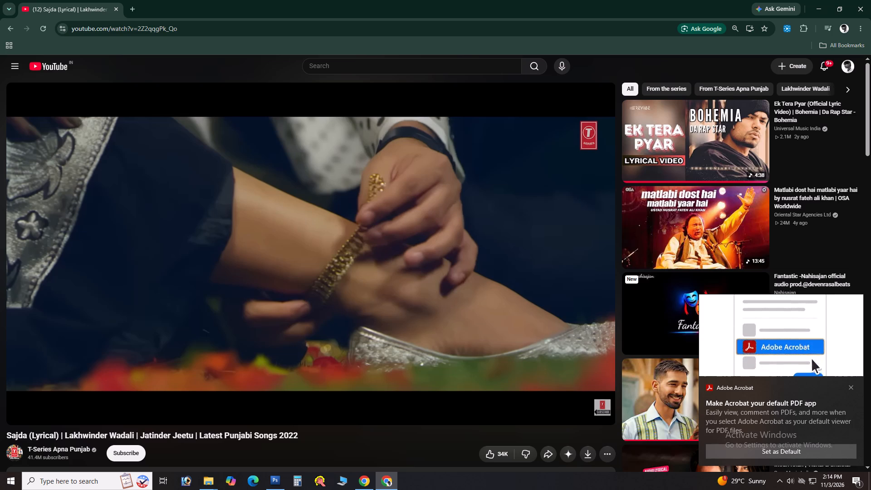
Show the desktop.
{"action": "key", "text": "super+d"}
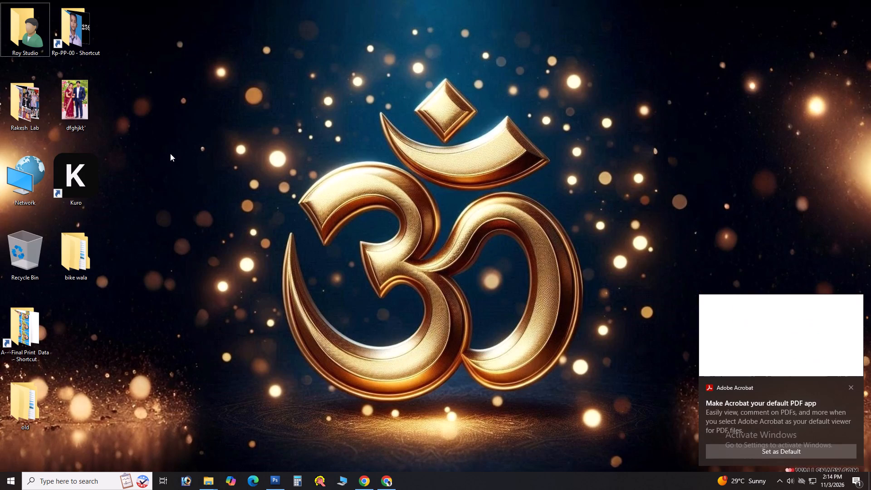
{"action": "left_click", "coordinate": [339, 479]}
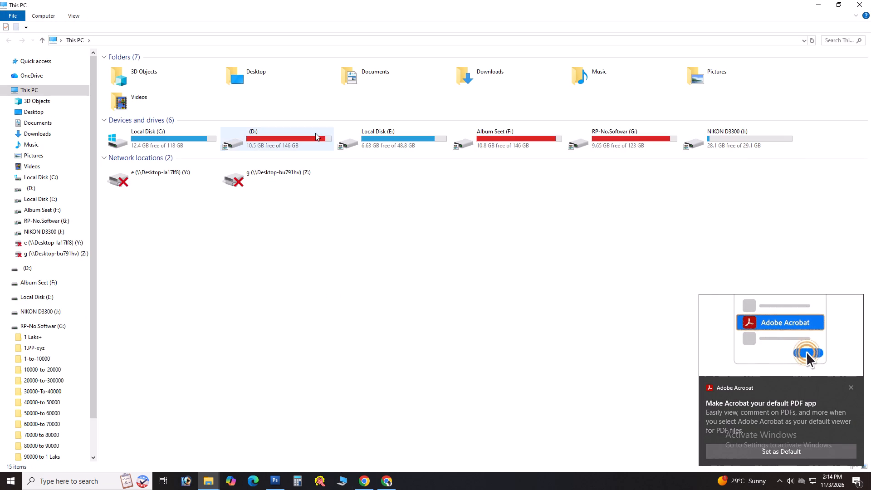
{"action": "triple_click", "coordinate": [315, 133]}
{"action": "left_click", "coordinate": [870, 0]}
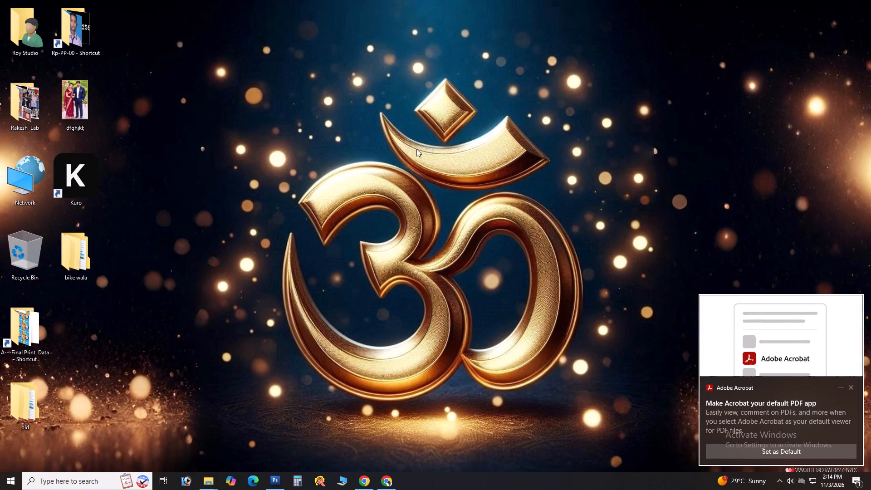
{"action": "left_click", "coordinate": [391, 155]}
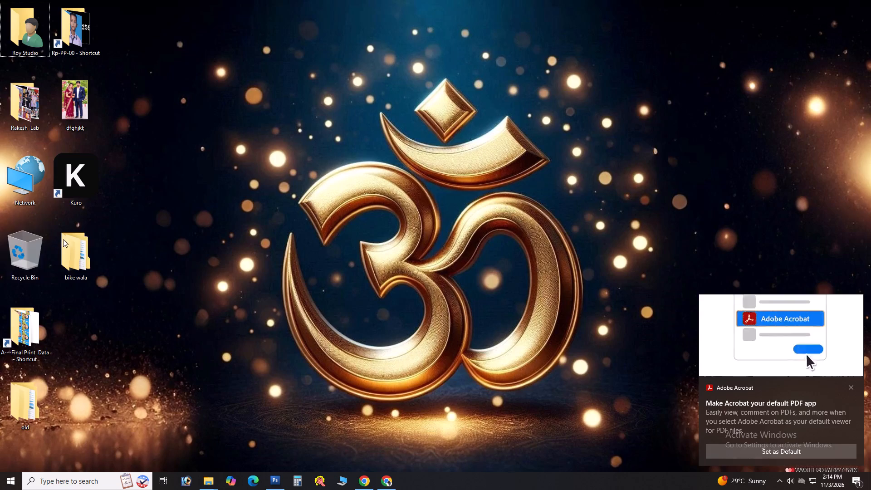
Open the A---Final Print Data folder from its desktop shortcut, and in it the Karwa chauth 29-10-2026 folder.
{"action": "double_click", "coordinate": [15, 319]}
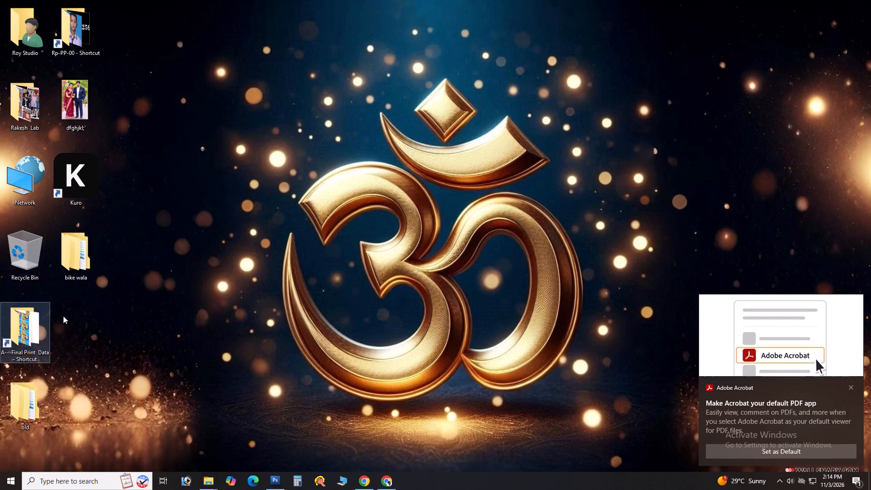
{"action": "scroll", "coordinate": [331, 319], "scroll_direction": "down", "scroll_amount": 4}
{"action": "left_click", "coordinate": [400, 385]}
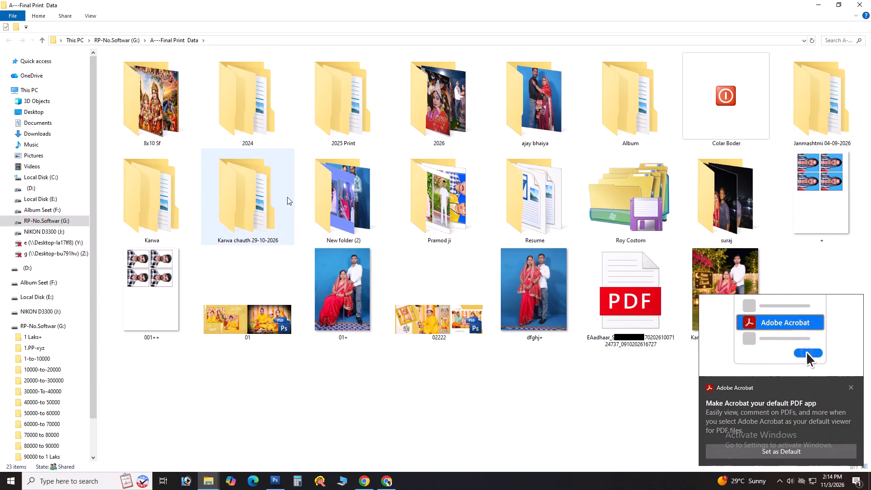
{"action": "double_click", "coordinate": [287, 196]}
{"action": "double_click", "coordinate": [287, 196]}
{"action": "triple_click", "coordinate": [287, 196]}
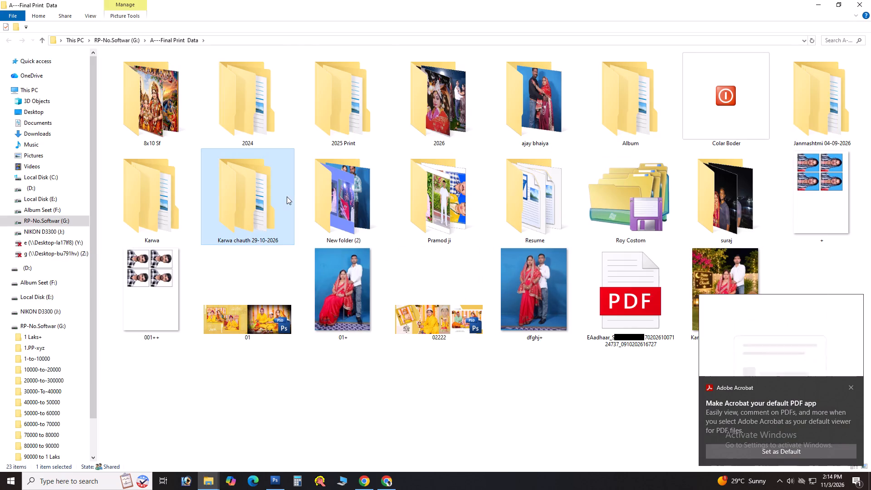
{"action": "scroll", "coordinate": [399, 225], "scroll_direction": "down", "scroll_amount": 4}
{"action": "left_click", "coordinate": [431, 301]}
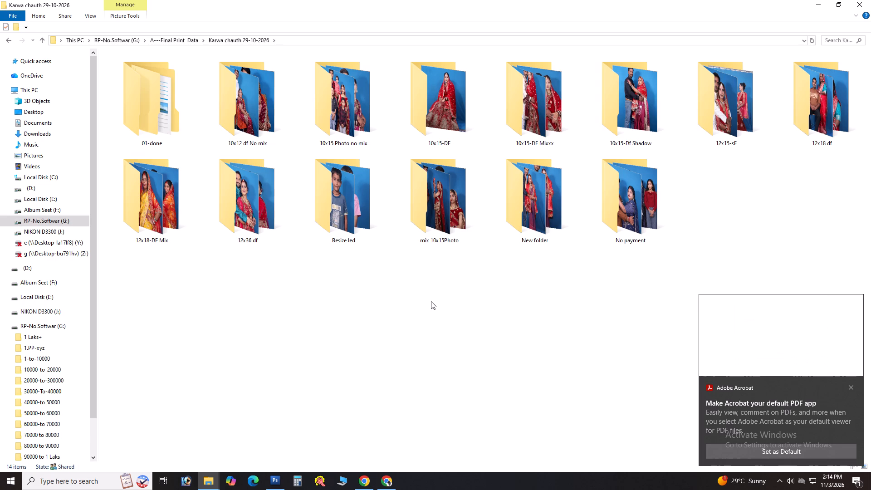
{"action": "left_click", "coordinate": [431, 301]}
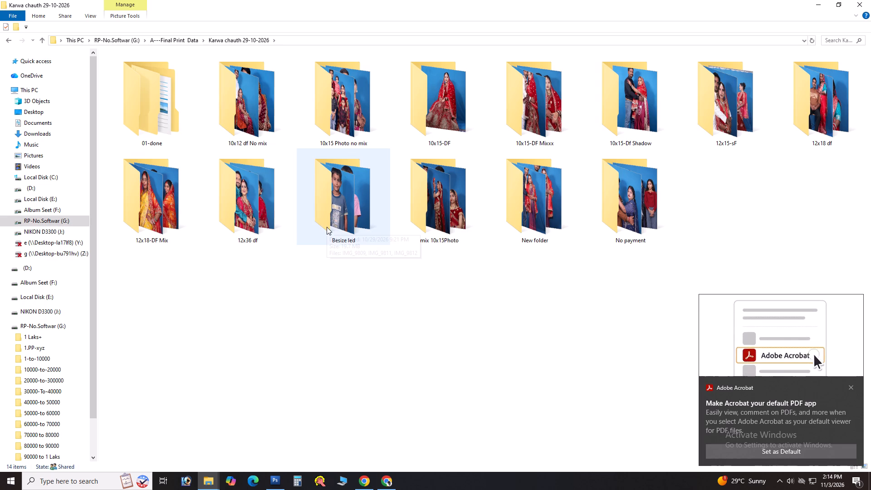
Look through the photos in the 10x15-DF, 10x15-DF Mixxx and 10x15 Photo no mix folders.
{"action": "left_click", "coordinate": [370, 108]}
{"action": "double_click", "coordinate": [415, 103]}
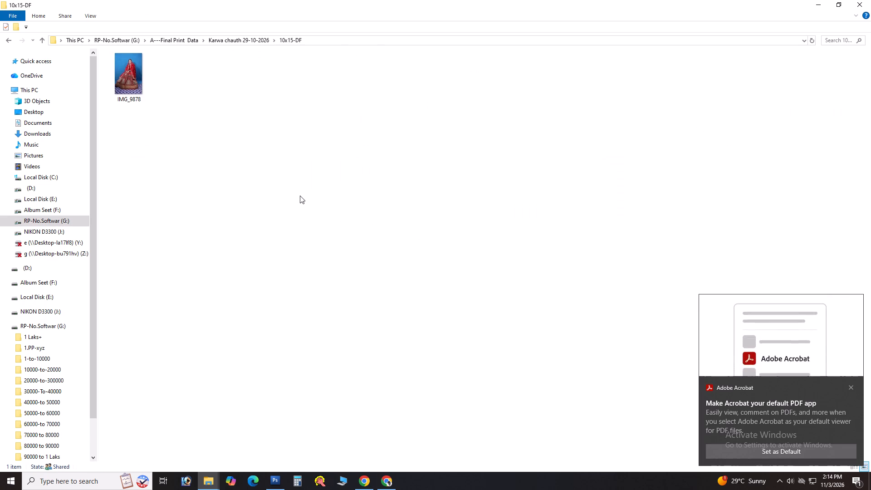
{"action": "key", "text": "BackSpace"}
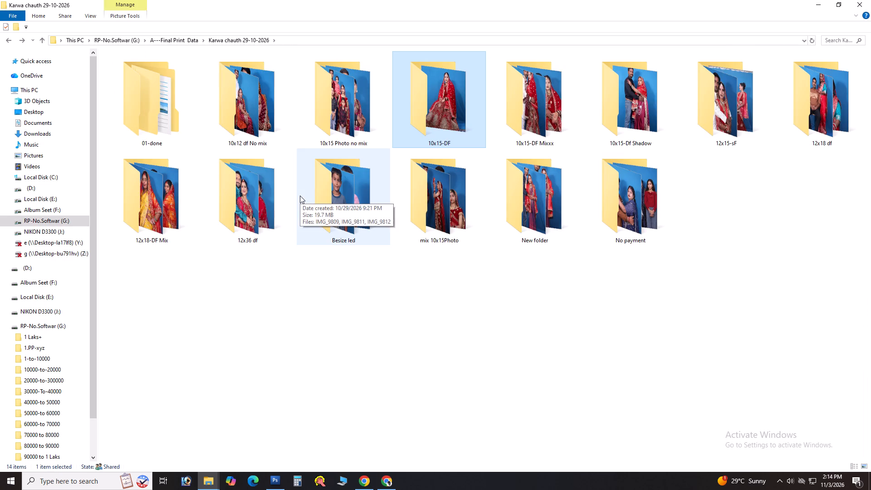
{"action": "key", "text": "Right"}
{"action": "key", "text": "Return"}
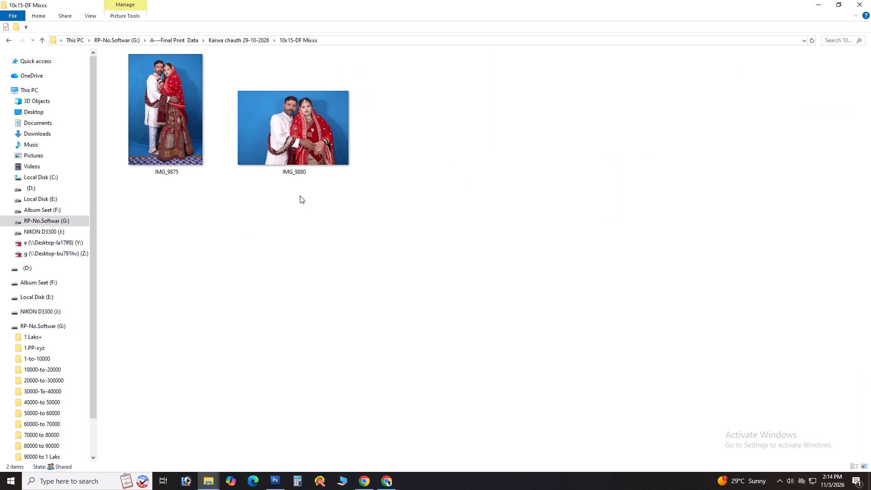
{"action": "key", "text": "BackSpace"}
{"action": "key", "text": "Left"}
{"action": "key", "text": "Left"}
{"action": "key", "text": "Left"}
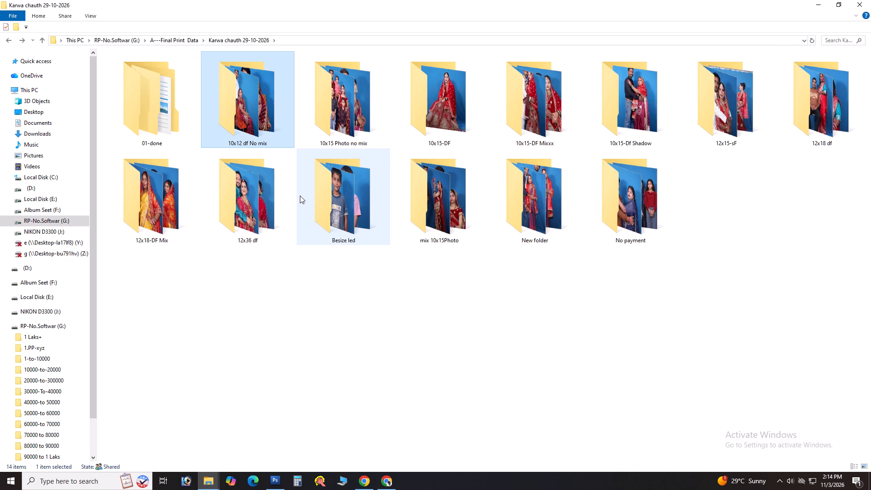
{"action": "key", "text": "Right"}
{"action": "key", "text": "Return"}
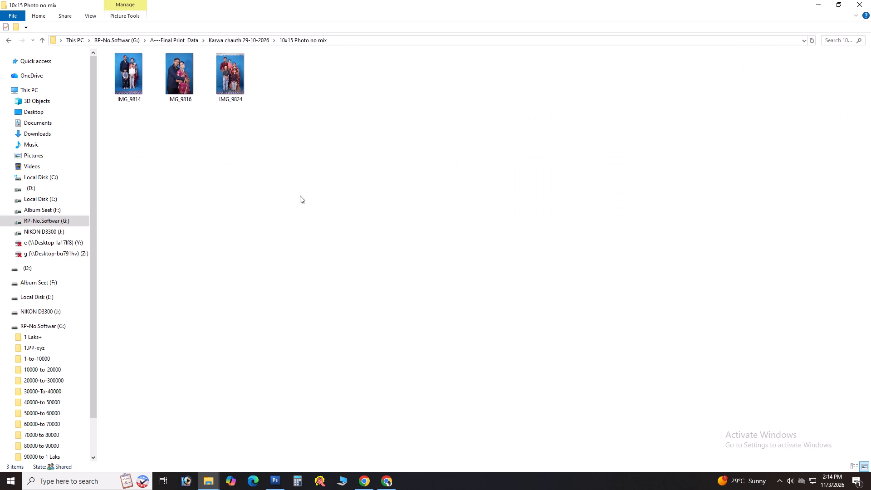
{"action": "key", "text": "BackSpace"}
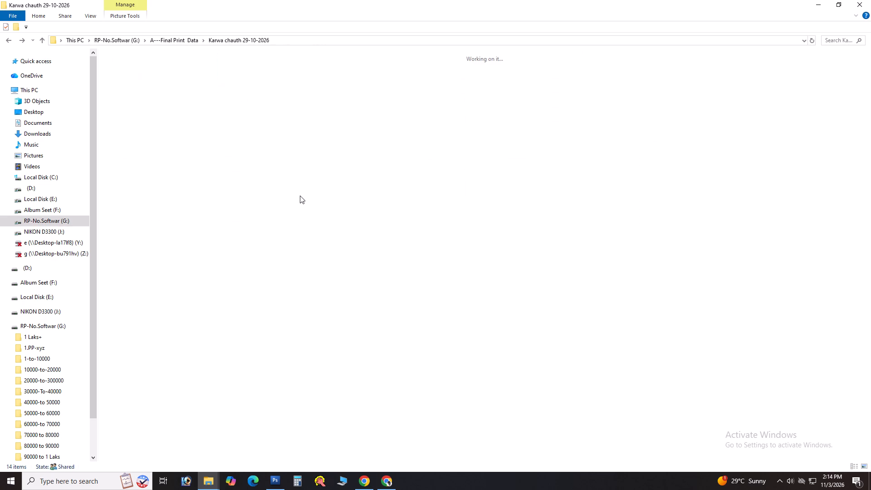
Open the 10x15-Df Shadow folder.
{"action": "key", "text": "Right"}
{"action": "key", "text": "Right"}
{"action": "key", "text": "Right"}
{"action": "key", "text": "Return"}
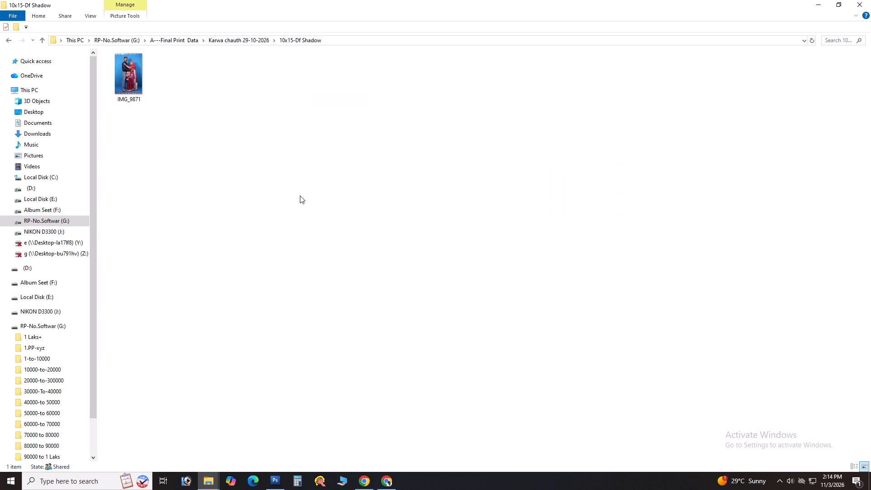
Preview the IMG_9871 photo and examine the couple's faces and the backdrop up close.
{"action": "key", "text": "space"}
{"action": "key", "text": "Return"}
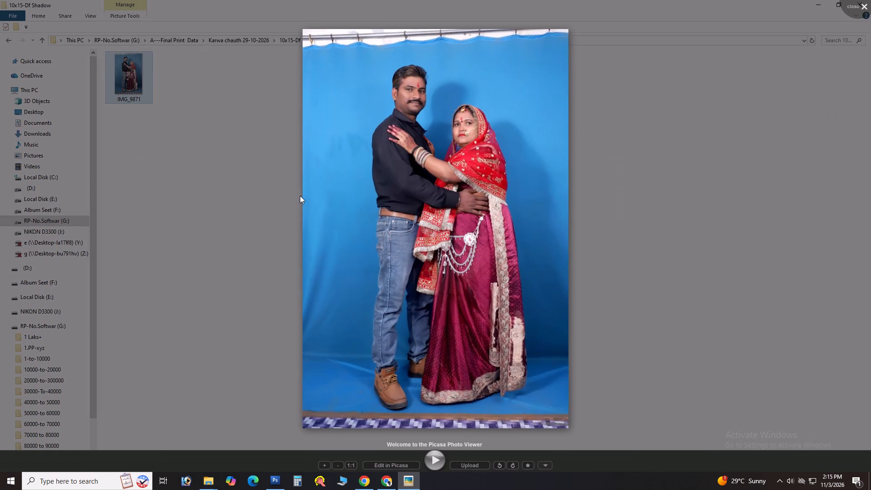
{"action": "scroll", "coordinate": [300, 196], "scroll_direction": "up", "scroll_amount": 3}
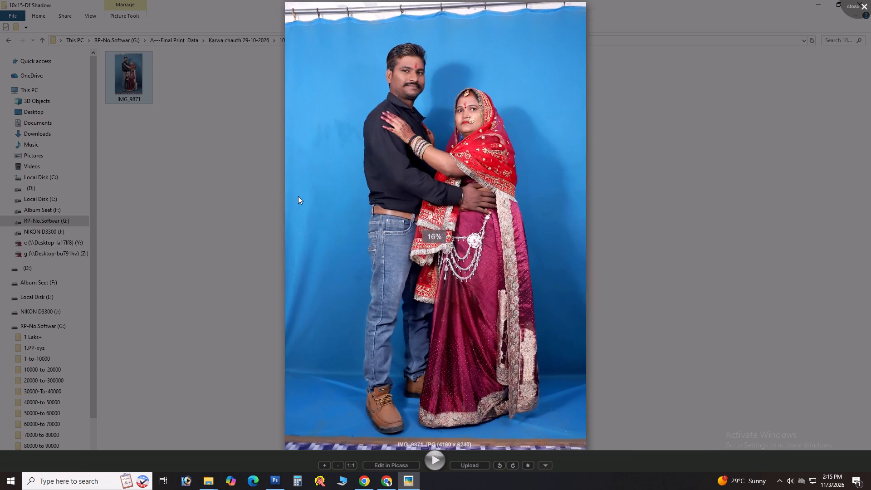
{"action": "scroll", "coordinate": [298, 196], "scroll_direction": "up", "scroll_amount": 6}
{"action": "left_click_drag", "start_coordinate": [408, 95], "coordinate": [396, 289]}
{"action": "left_click_drag", "start_coordinate": [449, 138], "coordinate": [445, 185]}
{"action": "scroll", "coordinate": [435, 178], "scroll_direction": "down", "scroll_amount": 5}
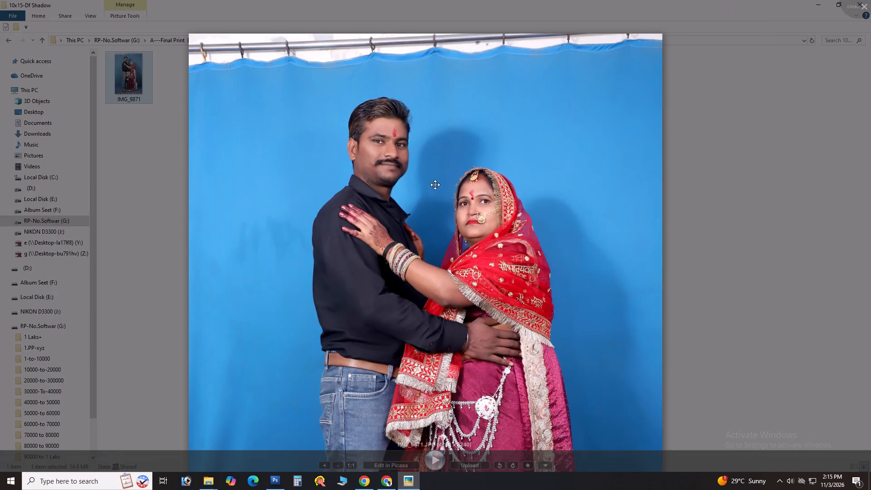
{"action": "left_click_drag", "start_coordinate": [434, 185], "coordinate": [443, 90]}
{"action": "left_click", "coordinate": [870, 0]}
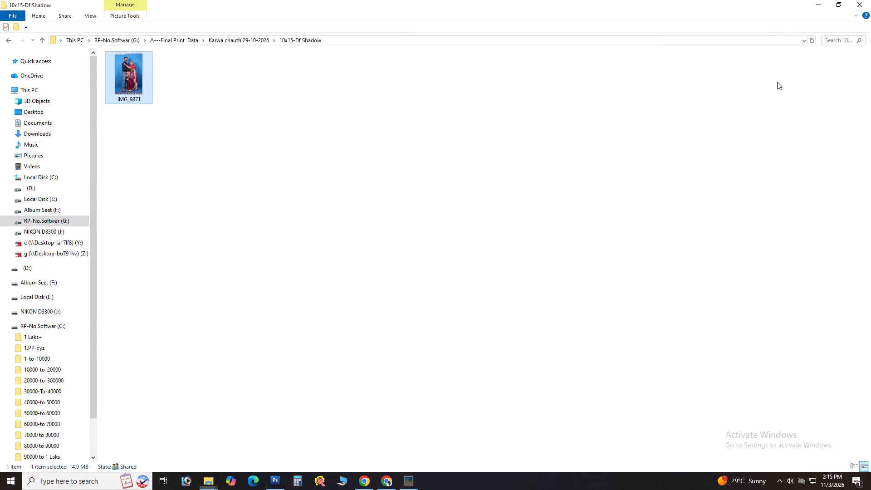
{"action": "left_click", "coordinate": [734, 110]}
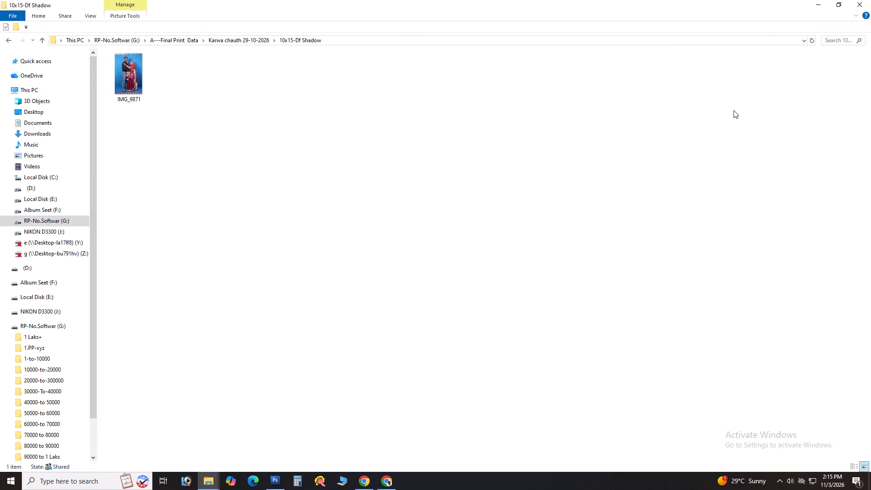
{"action": "scroll", "coordinate": [621, 129], "scroll_direction": "down", "scroll_amount": 5}
{"action": "scroll", "coordinate": [380, 138], "scroll_direction": "down", "scroll_amount": 3}
Switch to Photoshop and open the IMG_9871 photo there in full-screen view.
{"action": "left_click", "coordinate": [135, 72]}
{"action": "left_click_drag", "start_coordinate": [106, 98], "coordinate": [396, 219]}
{"action": "key", "text": "alt+Tab"}
{"action": "key", "text": "alt+Tab"}
{"action": "key", "text": "alt+Tab"}
{"action": "key", "text": "alt+Tab"}
{"action": "key", "text": "alt+Tab"}
{"action": "key", "text": "alt+Tab"}
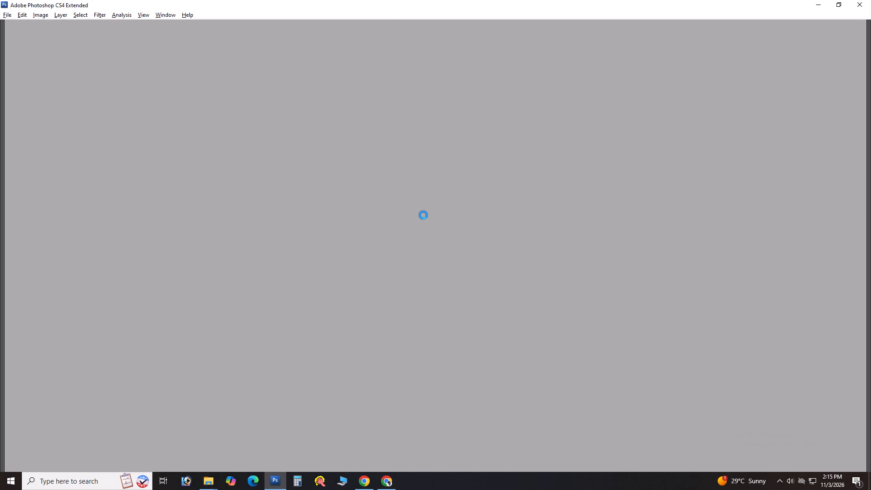
{"action": "key", "text": "ctrl+0"}
{"action": "type", "text": "ff"}
{"action": "key", "text": "ctrl+0"}
{"action": "type", "text": "v"}
Apply Auto Levels to the couple's photo and fade the effect to 80%.
{"action": "key", "text": "space"}
{"action": "left_click_drag", "start_coordinate": [463, 122], "coordinate": [411, 211]}
{"action": "key", "text": "ctrl+plus"}
{"action": "key", "text": "ctrl+plus"}
{"action": "key", "text": "space"}
{"action": "left_click_drag", "start_coordinate": [408, 178], "coordinate": [377, 287]}
{"action": "key", "text": "F6"}
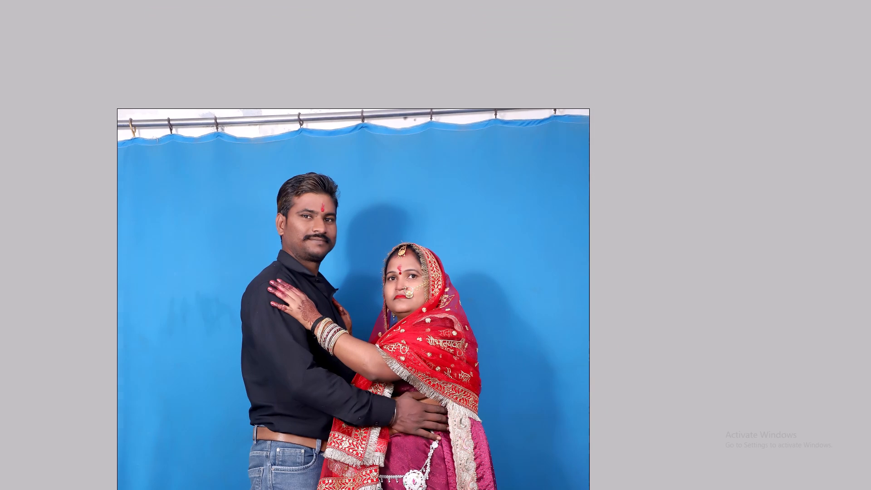
{"action": "key", "text": "ctrl+plus"}
{"action": "key", "text": "ctrl+d"}
{"action": "key", "text": "v"}
{"action": "key", "text": "ctrl+shift+l"}
{"action": "key", "text": "ctrl+shift+f"}
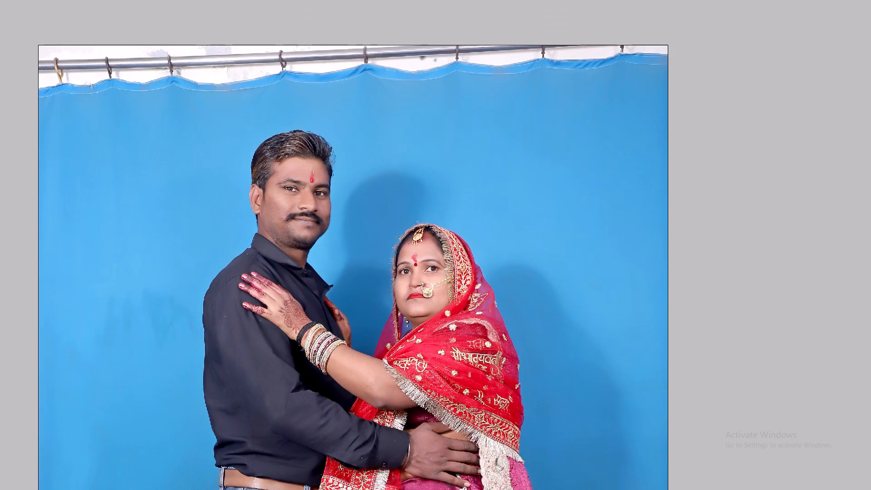
{"action": "type", "text": "80"}
{"action": "key", "text": "Return"}
Select the darker skin tones on the man's lower face with the Magic Wand and extend the selection to similar tones.
{"action": "key", "text": "ctrl+plus"}
{"action": "key", "text": "space"}
{"action": "left_click_drag", "start_coordinate": [325, 144], "coordinate": [340, 188]}
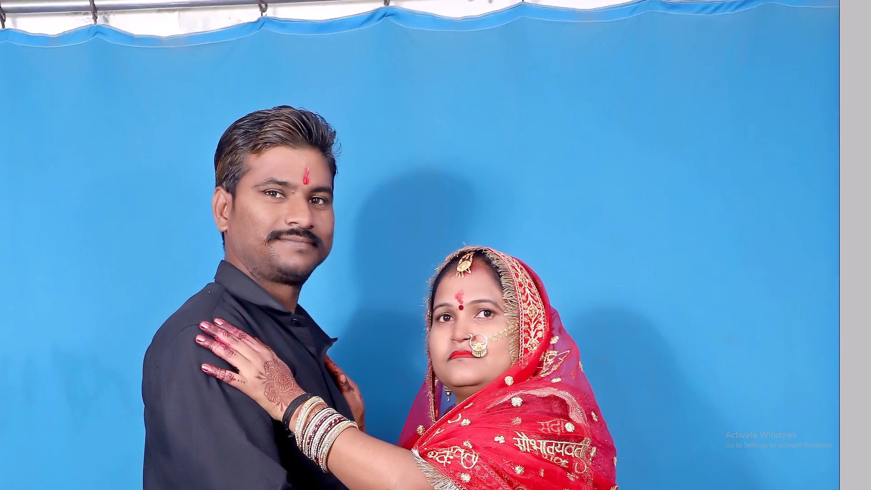
{"action": "key", "text": "ctrl+plus"}
{"action": "key", "text": "w"}
{"action": "left_click", "coordinate": [290, 252]}
{"action": "left_click", "coordinate": [299, 243], "text": "shift"}
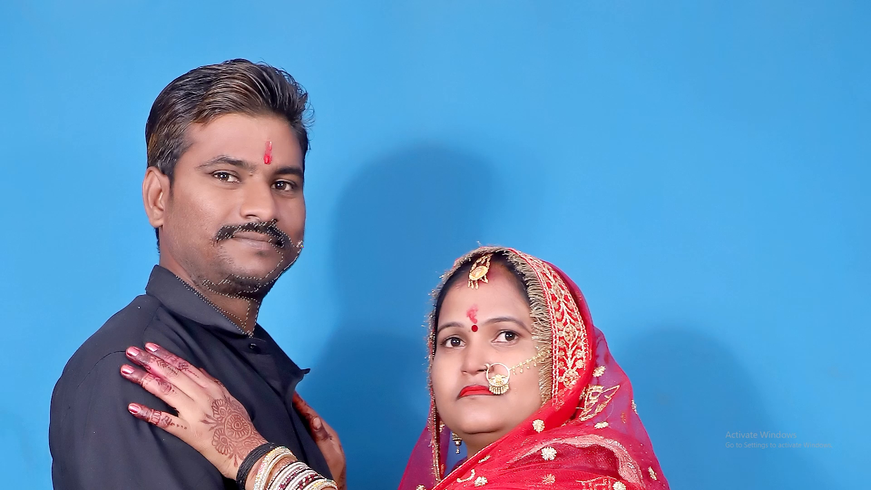
{"action": "right_click", "coordinate": [299, 243]}
{"action": "left_click", "coordinate": [330, 291]}
Feather the skin-tone selection by 1 pixel and again by 12 pixels.
{"action": "key", "text": "ctrl+alt+d"}
{"action": "key", "text": "1"}
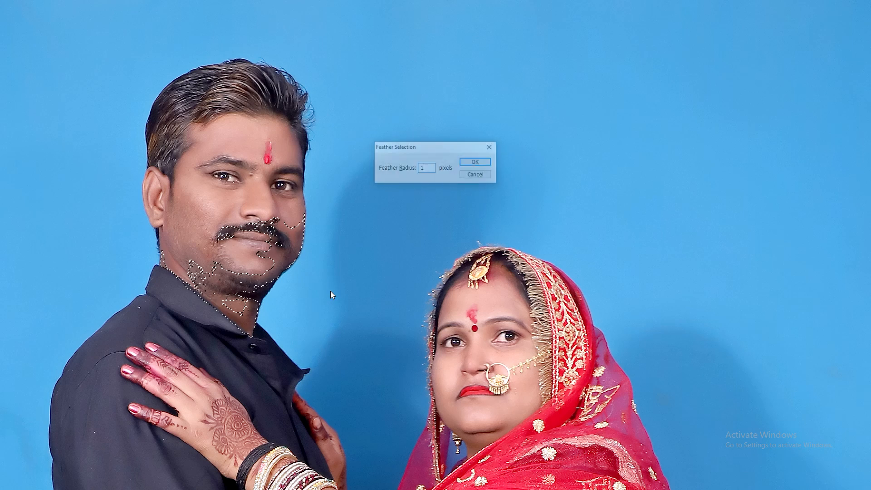
{"action": "key", "text": "Return"}
{"action": "key", "text": "ctrl+alt+d"}
{"action": "type", "text": "12"}
{"action": "key", "text": "Return"}
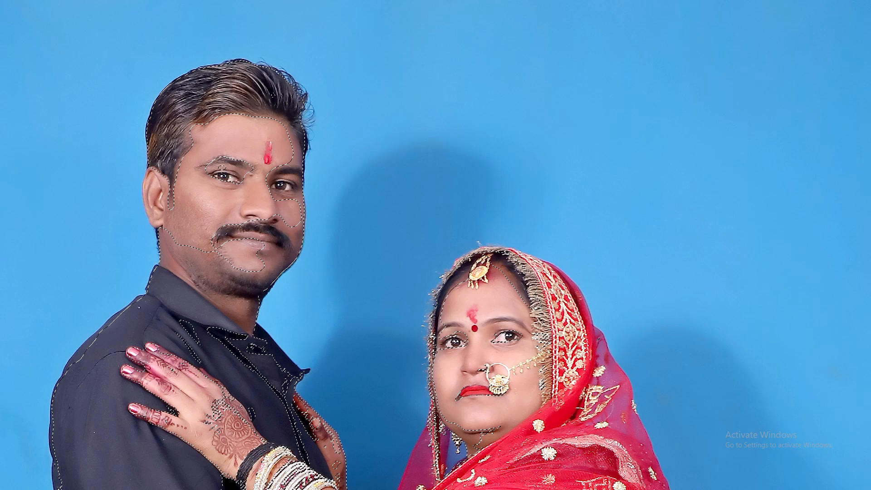
Brighten the selection with Levels at midtones 1.14 and white input 235, raising the black input slightly, compare before and after, and deselect.
{"action": "key", "text": "ctrl+l"}
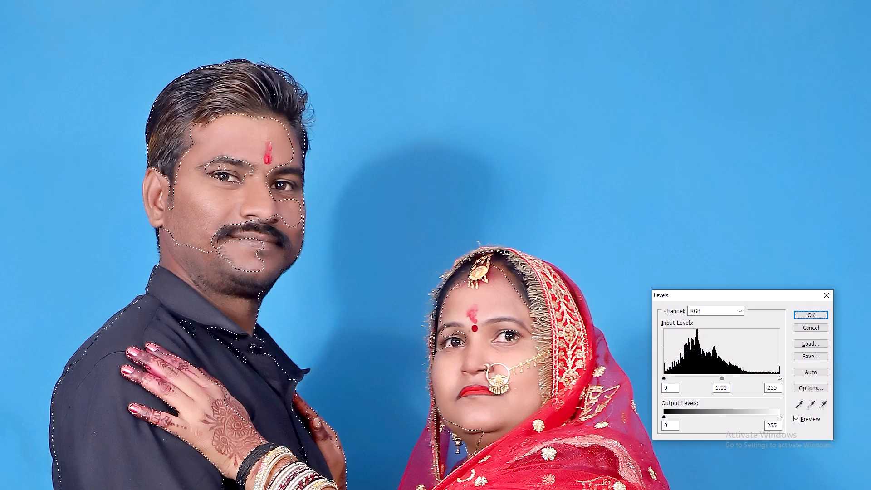
{"action": "left_click_drag", "start_coordinate": [714, 388], "coordinate": [724, 388]}
{"action": "scroll", "coordinate": [724, 388], "scroll_direction": "up", "scroll_amount": 9}
{"action": "key", "text": "Tab"}
{"action": "scroll", "coordinate": [725, 388], "scroll_direction": "down", "scroll_amount": 13}
{"action": "key", "text": "shift+Tab"}
{"action": "scroll", "coordinate": [725, 390], "scroll_direction": "up", "scroll_amount": 8}
{"action": "key", "text": "Tab"}
{"action": "scroll", "coordinate": [725, 390], "scroll_direction": "down", "scroll_amount": 9}
{"action": "key", "text": "shift+Tab"}
{"action": "key", "text": "shift+Tab"}
{"action": "scroll", "coordinate": [726, 390], "scroll_direction": "up", "scroll_amount": 4}
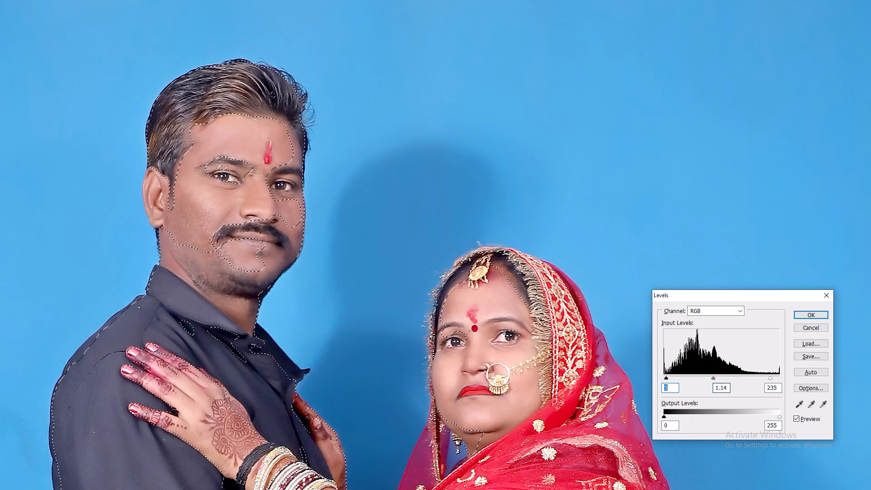
{"action": "scroll", "coordinate": [726, 390], "scroll_direction": "up", "scroll_amount": 8}
{"action": "key", "text": "Return"}
{"action": "key", "text": "ctrl+alt+z"}
{"action": "key", "text": "ctrl+z"}
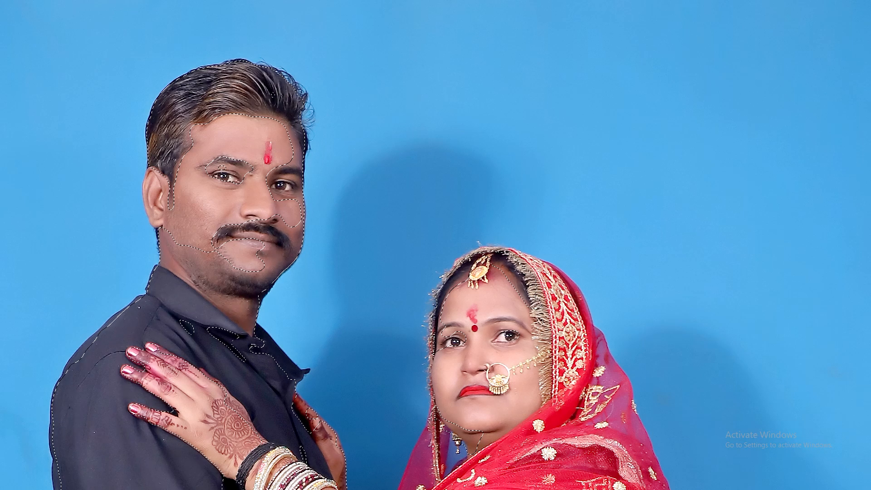
{"action": "key", "text": "ctrl+0"}
{"action": "key", "text": "ctrl+d"}
{"action": "key", "text": "v"}
Switch back to File Explorer and return to the Karwa chauth 29-10-2026 folder.
{"action": "key", "text": "alt+Tab"}
{"action": "scroll", "coordinate": [525, 304], "scroll_direction": "down", "scroll_amount": 4}
{"action": "left_click", "coordinate": [525, 310]}
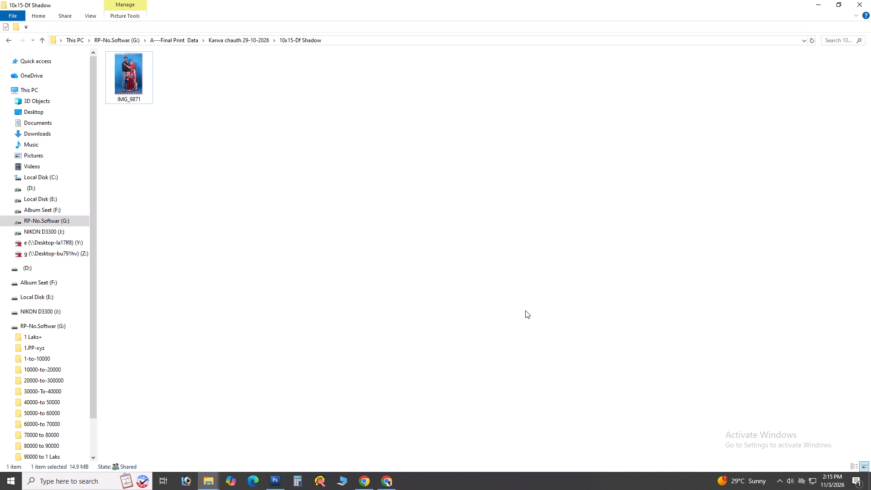
{"action": "key", "text": "BackSpace"}
{"action": "scroll", "coordinate": [525, 312], "scroll_direction": "down", "scroll_amount": 6}
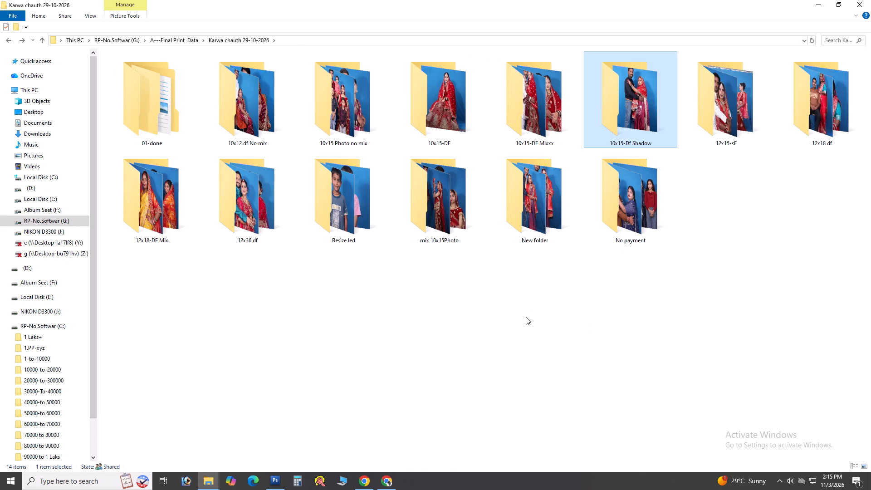
Open the 10x15-Df Shadow folder.
{"action": "key", "text": "Return"}
{"action": "left_click", "coordinate": [526, 317]}
Switch back to Photoshop, apply Levels to the whole couple photo with midtones at 0.99, and compare before and after.
{"action": "key", "text": "alt+Tab"}
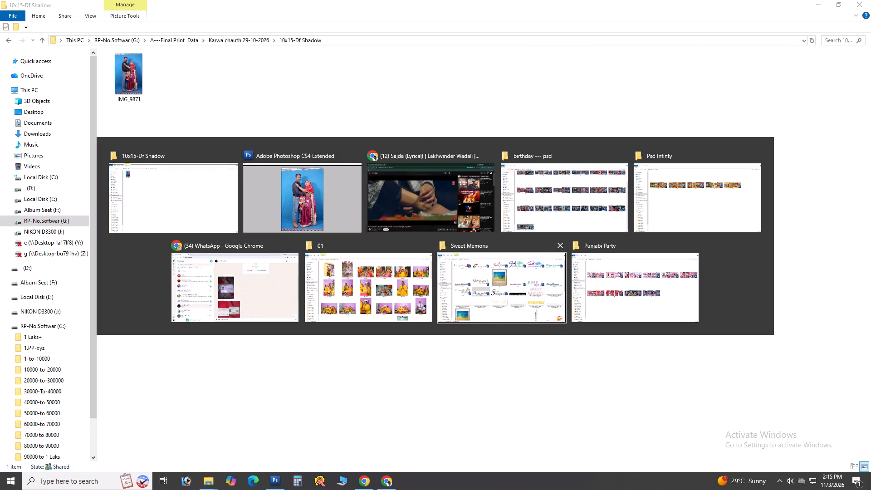
{"action": "left_click", "coordinate": [446, 206]}
{"action": "key", "text": "ctrl+plus"}
{"action": "key", "text": "v"}
{"action": "key", "text": "space"}
{"action": "left_click_drag", "start_coordinate": [446, 132], "coordinate": [395, 243]}
{"action": "key", "text": "ctrl+plus"}
{"action": "key", "text": "ctrl+plus"}
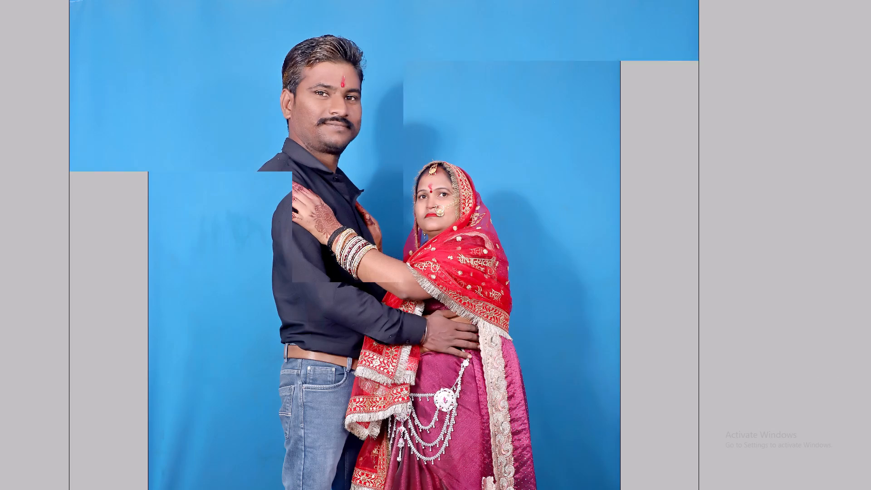
{"action": "key", "text": "ctrl+l"}
{"action": "left_click", "coordinate": [726, 388]}
{"action": "scroll", "coordinate": [726, 388], "scroll_direction": "down", "scroll_amount": 3}
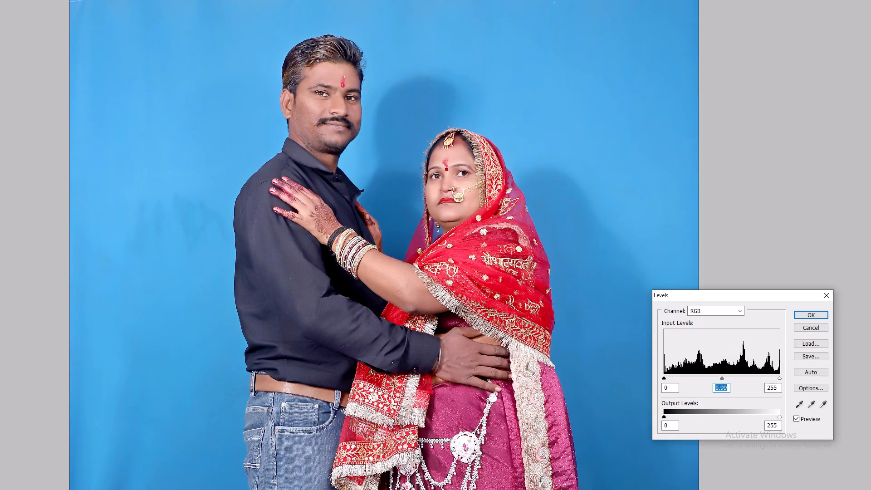
{"action": "key", "text": "Return"}
{"action": "key", "text": "ctrl+minus"}
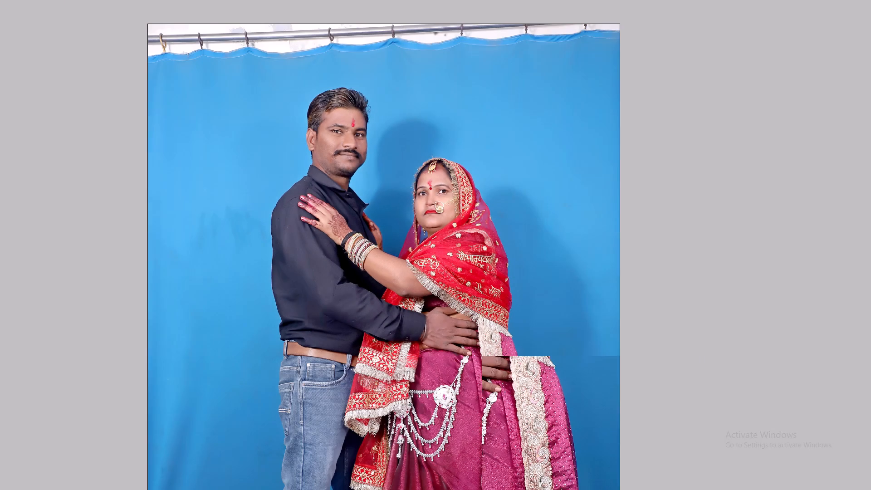
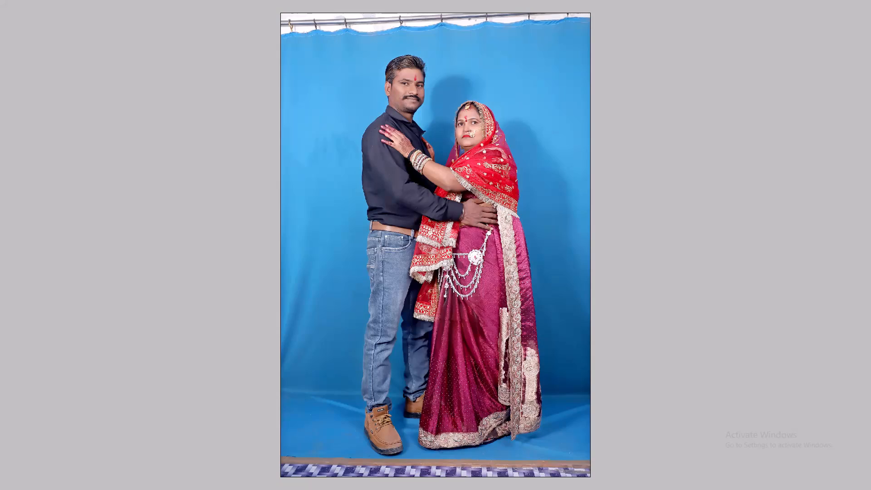
Leave the couple photo and show the Windows desktop with no application windows open over it.
{"action": "key", "text": "Return"}
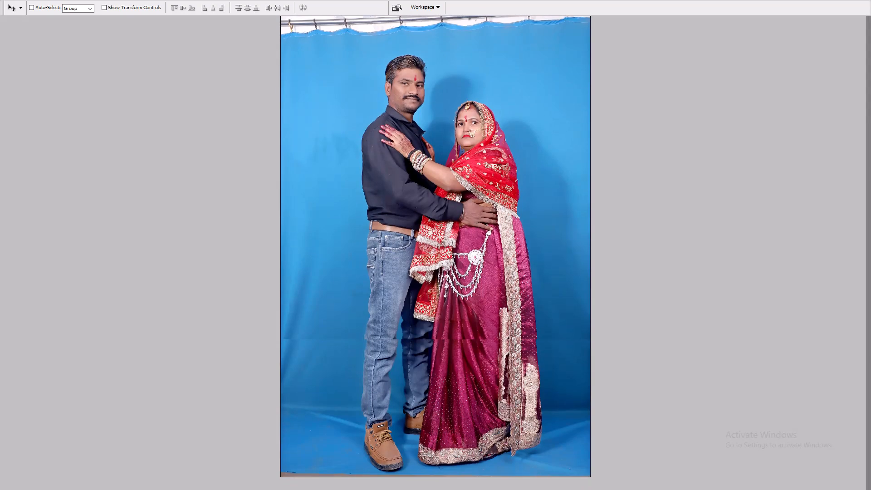
{"action": "key", "text": "super+d"}
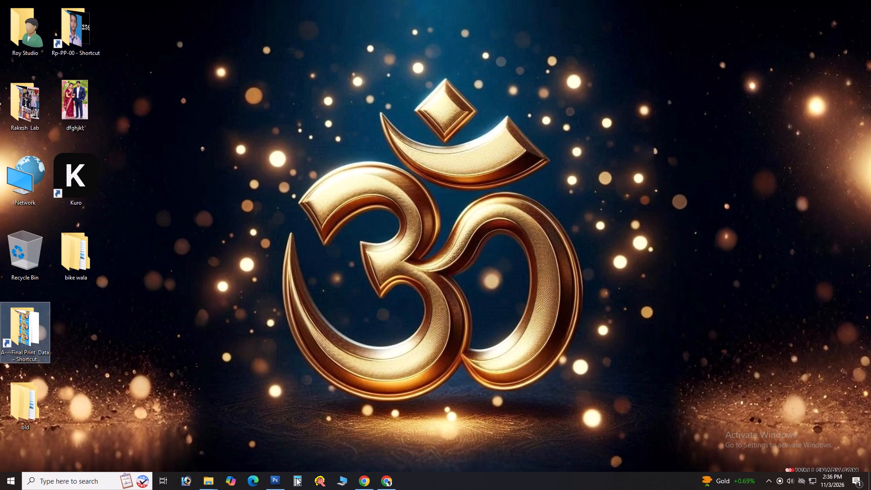
{"action": "left_click", "coordinate": [298, 481]}
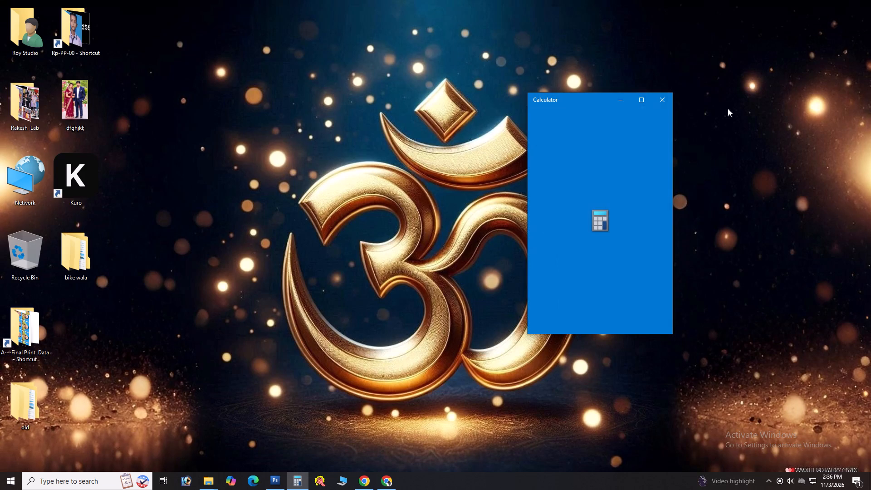
{"action": "left_click", "coordinate": [655, 102]}
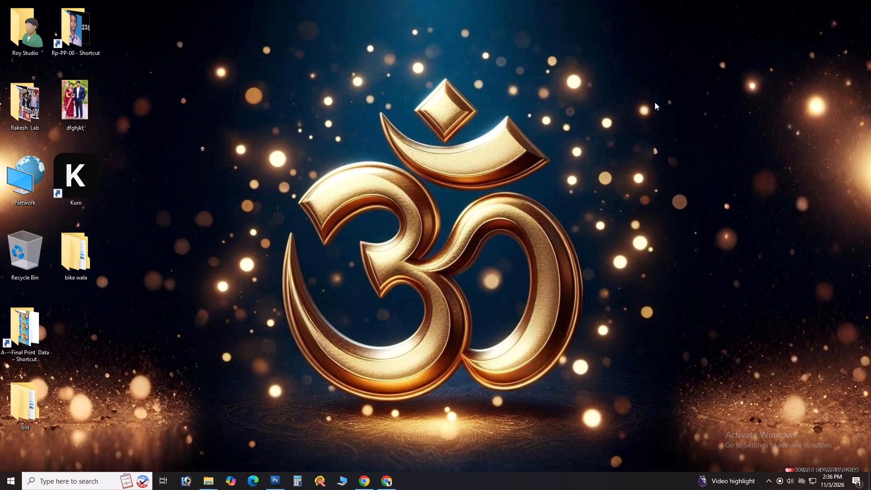
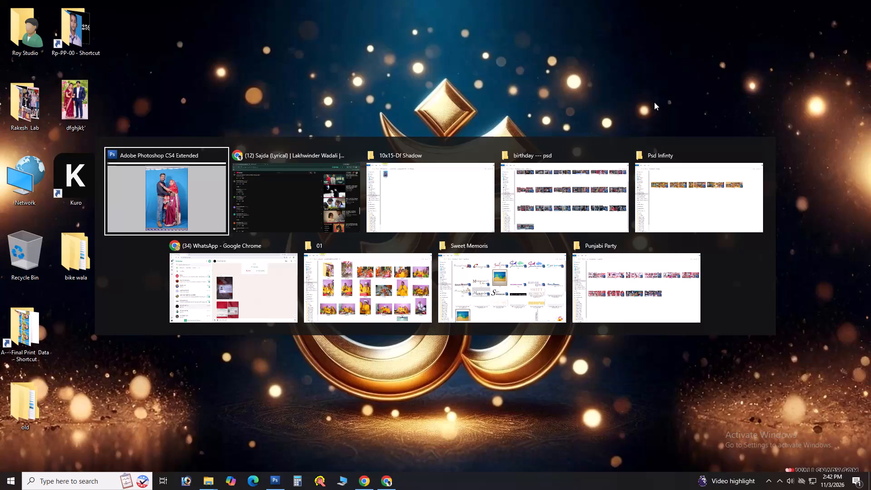
Bring up the 10x15-Df Shadow folder containing IMG_9871 and close its window.
{"action": "key", "text": "alt+Tab"}
{"action": "key", "text": "alt+Tab"}
{"action": "scroll", "coordinate": [654, 102], "scroll_direction": "down", "scroll_amount": 6}
{"action": "double_click", "coordinate": [407, 123]}
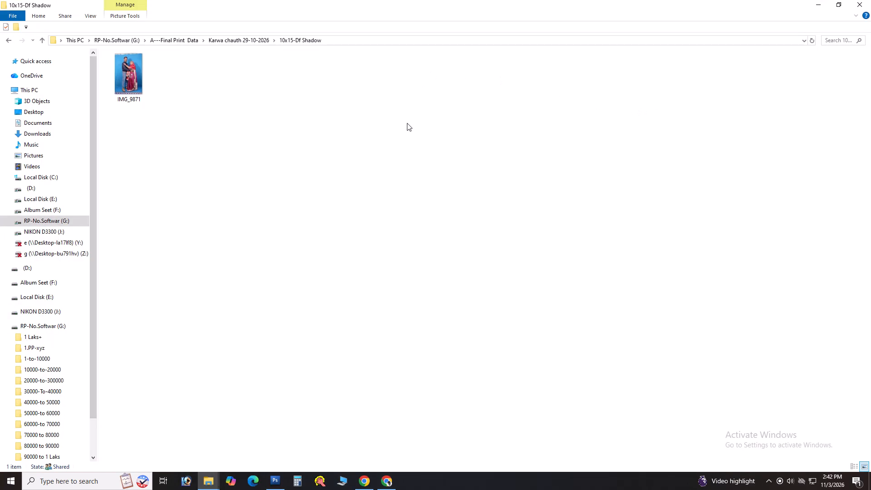
{"action": "right_click", "coordinate": [407, 123]}
{"action": "left_click", "coordinate": [426, 166]}
{"action": "left_click", "coordinate": [434, 160]}
{"action": "double_click", "coordinate": [370, 160]}
{"action": "right_click", "coordinate": [370, 160]}
{"action": "double_click", "coordinate": [395, 197]}
{"action": "key", "text": "ctrl+w"}
Switch to Photoshop and show the couple photo in full-screen mode without the interface, fitted to the screen.
{"action": "key", "text": "alt+Tab"}
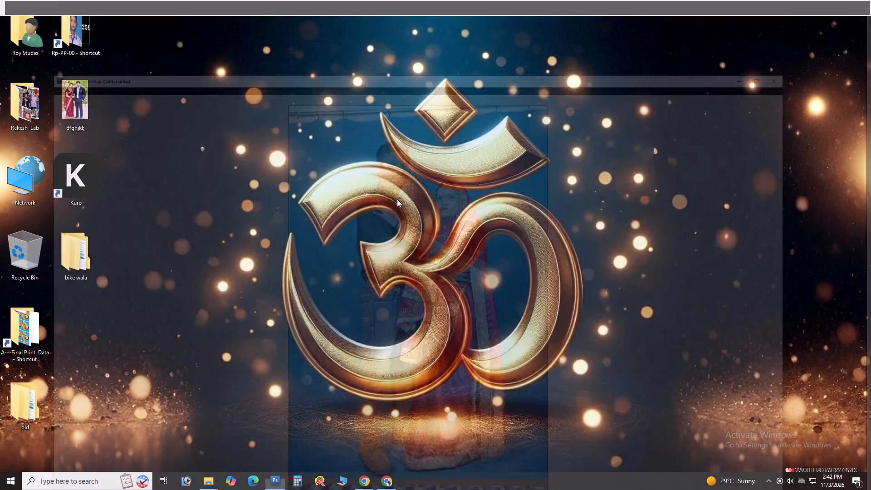
{"action": "left_click", "coordinate": [397, 199]}
{"action": "type", "text": "fffff"}
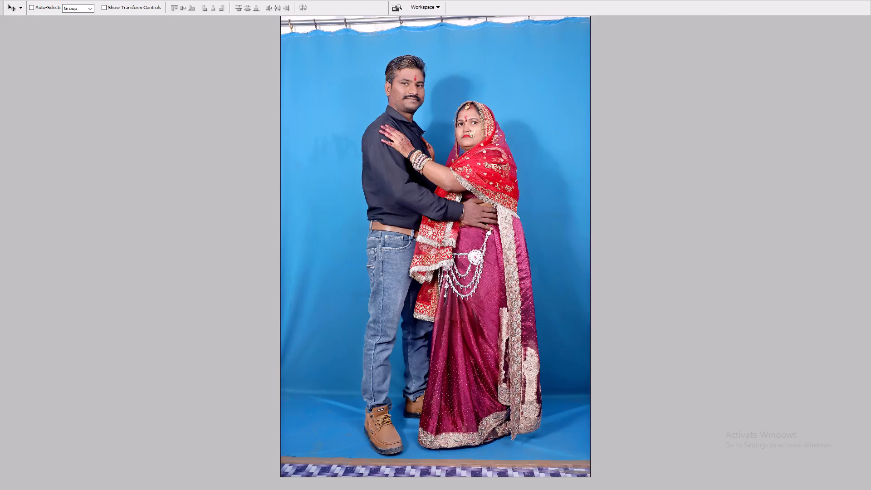
{"action": "key", "text": "ctrl+0"}
{"action": "key", "text": "Tab"}
{"action": "key", "text": "Tab"}
{"action": "key", "text": "ctrl+0"}
{"action": "key", "text": "ctrl+0"}
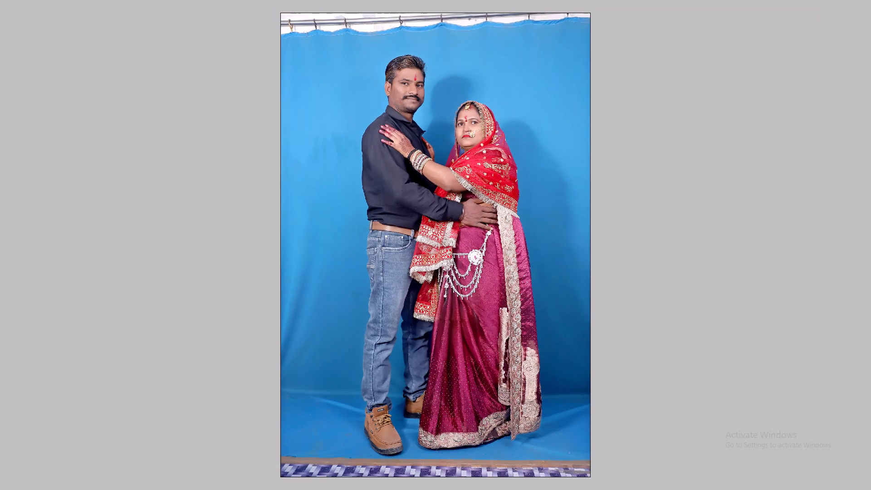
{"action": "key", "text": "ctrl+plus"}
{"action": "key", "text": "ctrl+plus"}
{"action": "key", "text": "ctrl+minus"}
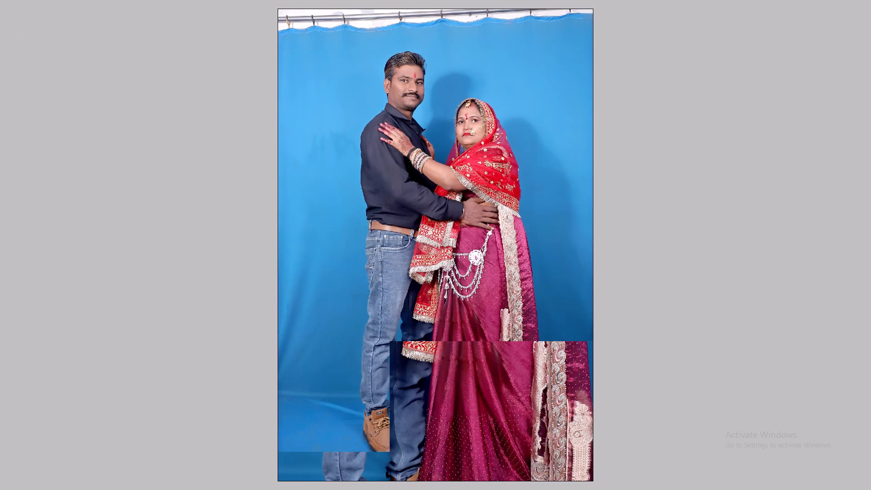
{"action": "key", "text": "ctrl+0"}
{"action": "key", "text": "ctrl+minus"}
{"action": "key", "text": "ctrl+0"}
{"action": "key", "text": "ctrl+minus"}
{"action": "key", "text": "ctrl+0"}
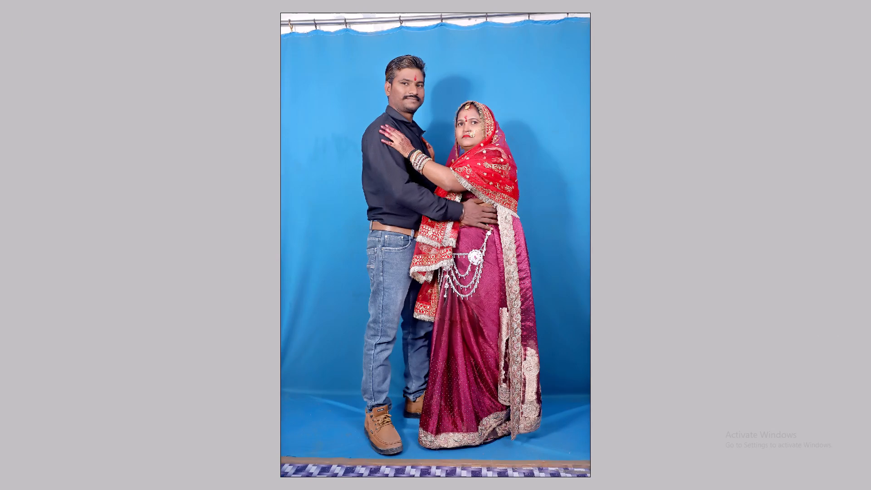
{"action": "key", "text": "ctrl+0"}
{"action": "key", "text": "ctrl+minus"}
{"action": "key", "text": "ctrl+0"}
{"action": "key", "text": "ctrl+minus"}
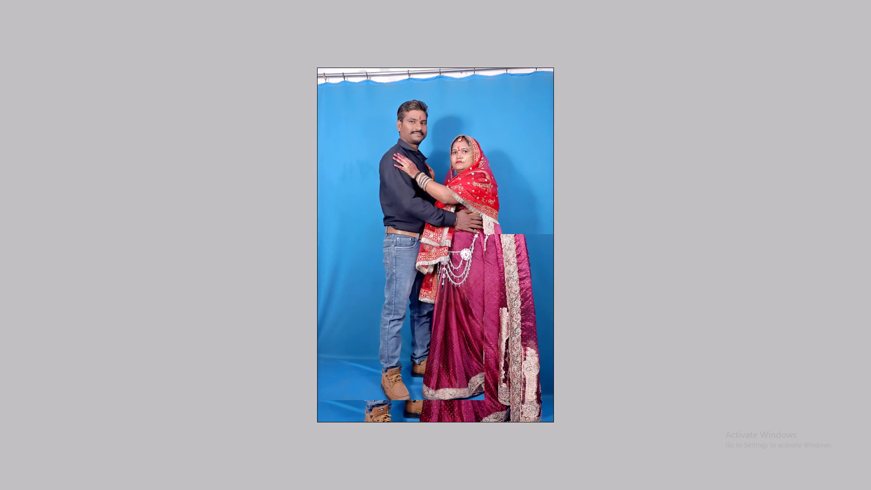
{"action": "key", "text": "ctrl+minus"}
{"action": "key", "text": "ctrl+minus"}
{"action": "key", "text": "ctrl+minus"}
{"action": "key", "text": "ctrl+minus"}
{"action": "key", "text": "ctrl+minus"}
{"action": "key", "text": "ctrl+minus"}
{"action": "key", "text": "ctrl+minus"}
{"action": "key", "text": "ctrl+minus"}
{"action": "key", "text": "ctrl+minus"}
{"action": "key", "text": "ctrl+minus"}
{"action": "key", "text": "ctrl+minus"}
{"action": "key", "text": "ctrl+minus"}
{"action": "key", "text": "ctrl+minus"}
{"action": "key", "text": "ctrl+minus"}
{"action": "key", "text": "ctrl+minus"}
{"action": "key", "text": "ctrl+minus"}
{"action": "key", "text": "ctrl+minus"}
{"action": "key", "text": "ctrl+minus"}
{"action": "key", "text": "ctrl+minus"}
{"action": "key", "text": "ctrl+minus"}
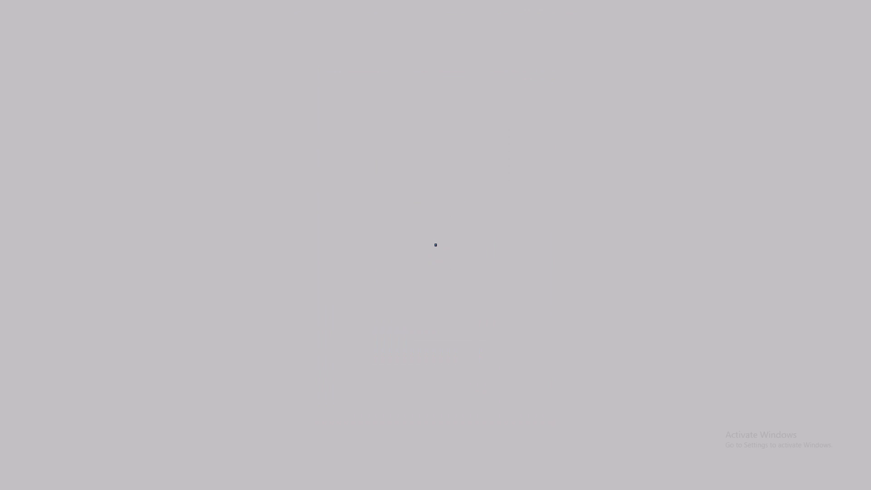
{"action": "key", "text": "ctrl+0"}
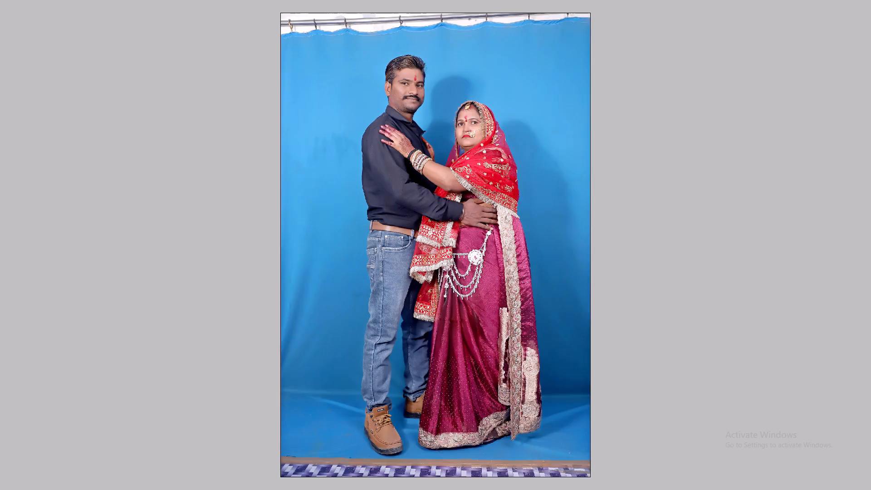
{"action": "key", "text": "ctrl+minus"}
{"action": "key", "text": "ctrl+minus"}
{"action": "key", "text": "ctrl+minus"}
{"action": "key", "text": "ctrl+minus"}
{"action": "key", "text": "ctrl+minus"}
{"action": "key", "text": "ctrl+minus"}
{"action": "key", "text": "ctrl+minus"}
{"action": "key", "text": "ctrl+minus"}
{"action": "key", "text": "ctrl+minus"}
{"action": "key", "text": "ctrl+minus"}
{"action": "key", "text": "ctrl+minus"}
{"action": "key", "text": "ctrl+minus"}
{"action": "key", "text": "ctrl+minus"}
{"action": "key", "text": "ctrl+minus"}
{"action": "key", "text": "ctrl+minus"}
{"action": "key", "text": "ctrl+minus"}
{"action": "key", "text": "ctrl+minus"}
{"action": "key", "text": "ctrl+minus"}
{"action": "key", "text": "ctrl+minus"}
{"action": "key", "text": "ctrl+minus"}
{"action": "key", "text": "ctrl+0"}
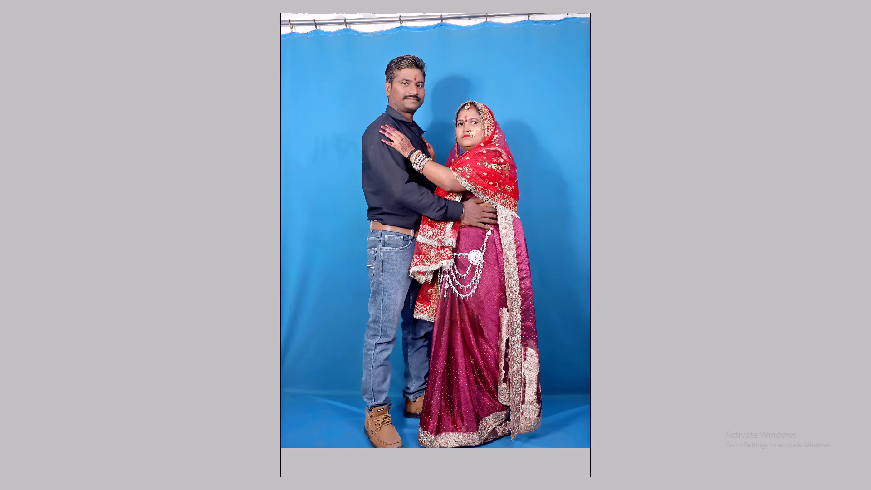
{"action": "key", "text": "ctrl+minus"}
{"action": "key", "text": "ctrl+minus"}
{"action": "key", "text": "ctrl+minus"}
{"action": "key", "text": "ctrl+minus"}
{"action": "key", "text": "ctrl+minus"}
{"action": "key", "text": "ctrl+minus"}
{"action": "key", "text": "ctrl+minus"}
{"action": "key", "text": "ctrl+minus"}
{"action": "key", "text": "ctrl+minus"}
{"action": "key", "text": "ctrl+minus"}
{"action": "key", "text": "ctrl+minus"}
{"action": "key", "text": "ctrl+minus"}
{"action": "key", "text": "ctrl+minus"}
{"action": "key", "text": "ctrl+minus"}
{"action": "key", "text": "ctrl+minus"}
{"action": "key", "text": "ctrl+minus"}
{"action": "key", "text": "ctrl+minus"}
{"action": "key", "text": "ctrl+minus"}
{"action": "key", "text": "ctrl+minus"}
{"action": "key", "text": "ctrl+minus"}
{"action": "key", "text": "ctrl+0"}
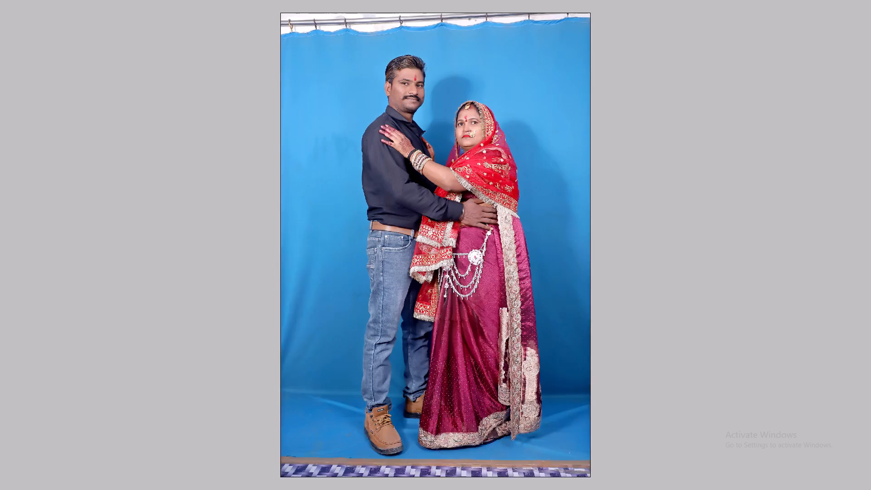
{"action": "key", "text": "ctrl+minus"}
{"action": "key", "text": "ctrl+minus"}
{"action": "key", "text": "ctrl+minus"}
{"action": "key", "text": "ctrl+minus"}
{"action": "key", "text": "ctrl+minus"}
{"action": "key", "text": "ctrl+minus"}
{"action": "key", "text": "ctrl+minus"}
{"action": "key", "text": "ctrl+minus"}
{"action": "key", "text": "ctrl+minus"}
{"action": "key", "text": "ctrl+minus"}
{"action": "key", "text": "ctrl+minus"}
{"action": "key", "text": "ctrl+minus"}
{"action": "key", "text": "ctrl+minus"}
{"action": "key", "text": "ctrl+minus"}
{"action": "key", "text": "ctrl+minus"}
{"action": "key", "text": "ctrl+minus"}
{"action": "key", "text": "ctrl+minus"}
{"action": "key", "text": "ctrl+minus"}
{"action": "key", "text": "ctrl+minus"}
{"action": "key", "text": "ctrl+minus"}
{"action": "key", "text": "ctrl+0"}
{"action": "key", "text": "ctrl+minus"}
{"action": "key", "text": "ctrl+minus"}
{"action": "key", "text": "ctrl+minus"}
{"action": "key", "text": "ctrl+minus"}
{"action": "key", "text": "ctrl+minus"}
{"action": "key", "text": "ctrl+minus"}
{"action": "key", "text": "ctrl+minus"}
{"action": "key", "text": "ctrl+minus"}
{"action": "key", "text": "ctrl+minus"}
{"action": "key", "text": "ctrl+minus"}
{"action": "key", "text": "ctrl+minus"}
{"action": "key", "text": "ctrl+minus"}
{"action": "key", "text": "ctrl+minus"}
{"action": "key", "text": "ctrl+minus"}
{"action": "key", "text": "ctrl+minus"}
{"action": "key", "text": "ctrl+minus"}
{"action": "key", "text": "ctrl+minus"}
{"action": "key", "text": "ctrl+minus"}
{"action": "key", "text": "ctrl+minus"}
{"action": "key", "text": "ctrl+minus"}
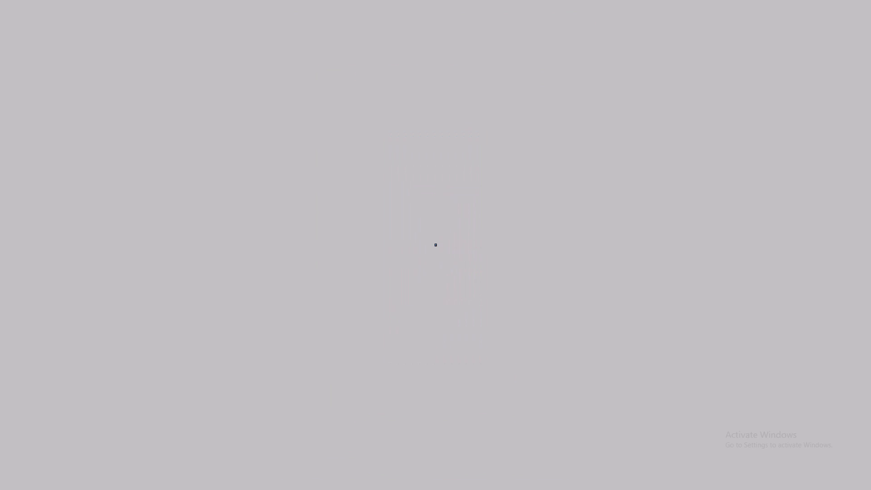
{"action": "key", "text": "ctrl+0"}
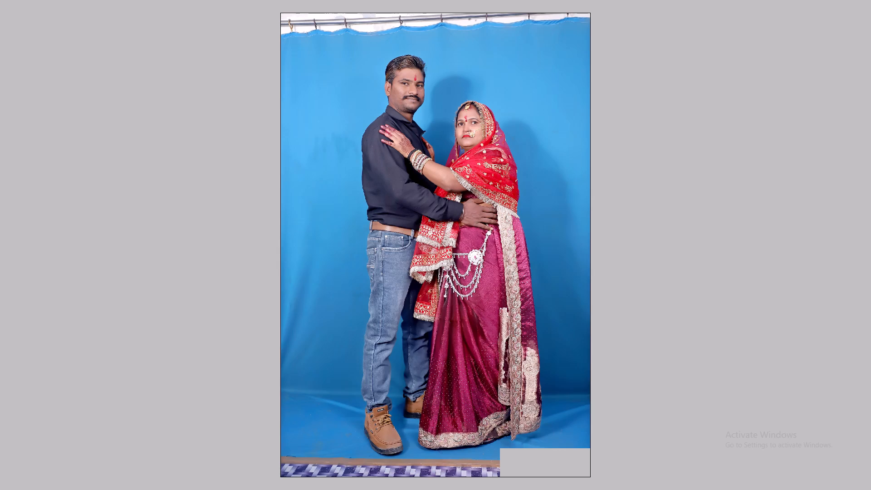
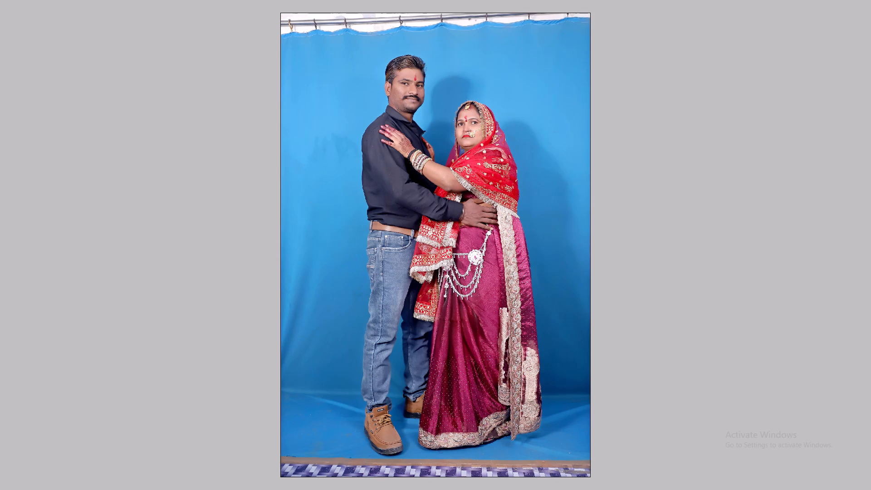
{"action": "key", "text": "alt+Tab"}
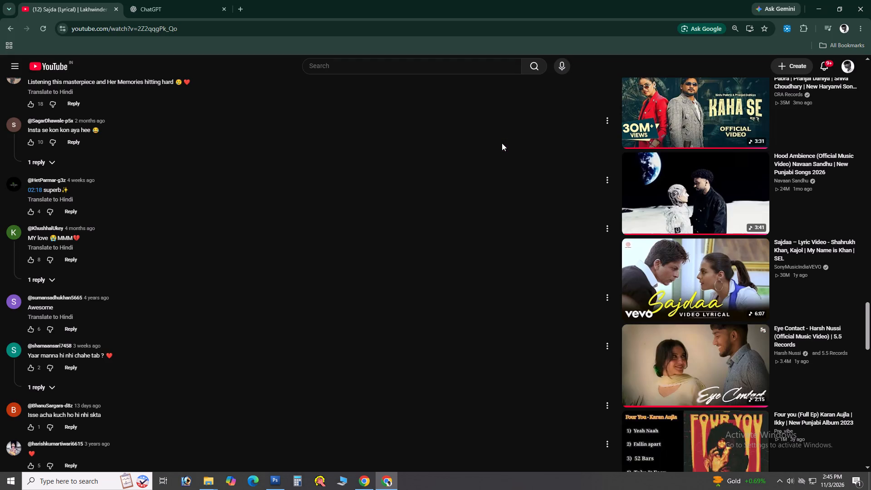
{"action": "key", "text": "alt+Tab"}
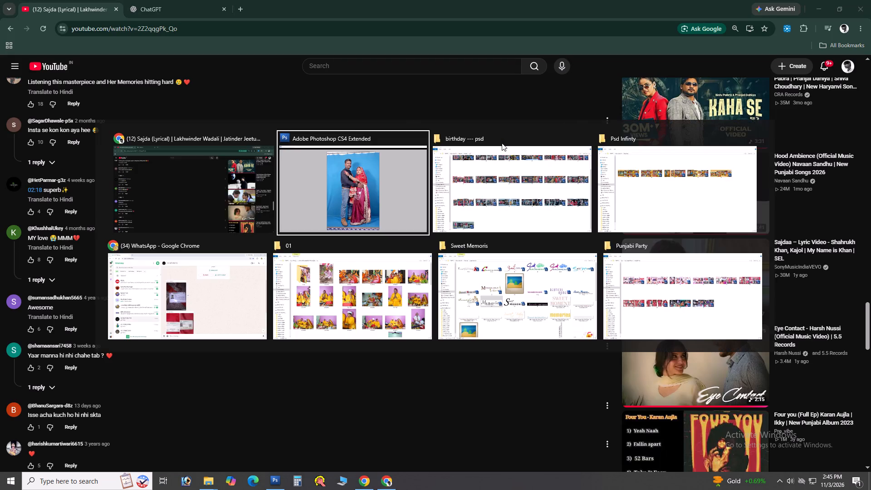
{"action": "left_click", "coordinate": [386, 104]}
{"action": "key", "text": "ctrl+plus"}
{"action": "key", "text": "ctrl+plus"}
{"action": "key", "text": "space"}
{"action": "key", "text": "space"}
{"action": "key", "text": "space"}
{"action": "key", "text": "space"}
{"action": "key", "text": "space"}
{"action": "key", "text": "space"}
{"action": "key", "text": "space"}
{"action": "key", "text": "space"}
{"action": "left_click_drag", "start_coordinate": [392, 78], "coordinate": [393, 217]}
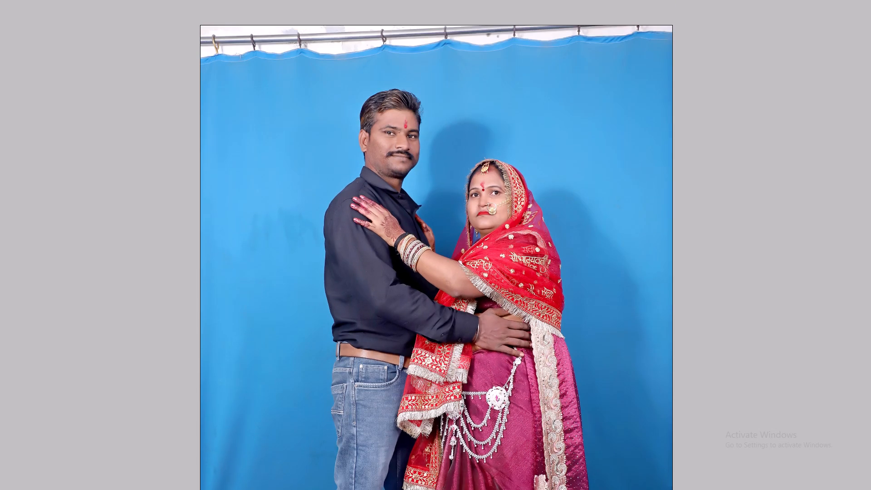
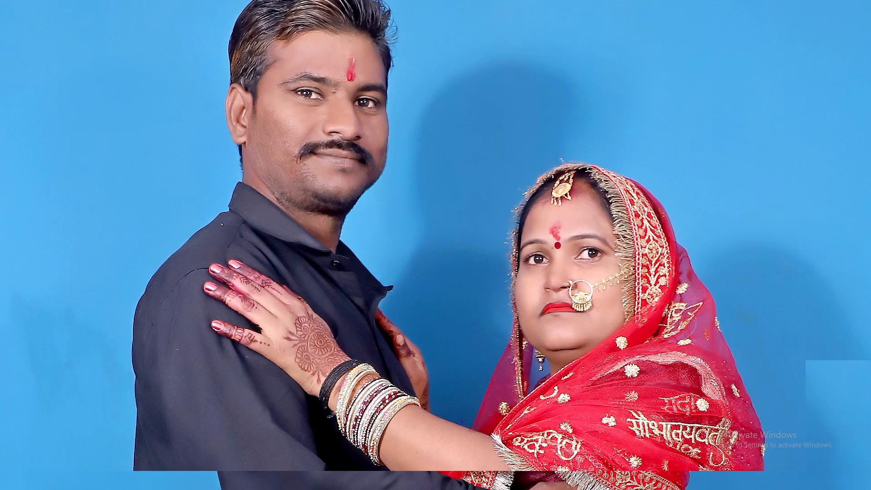
{"action": "key", "text": "space"}
{"action": "key", "text": "space"}
{"action": "key", "text": "space"}
{"action": "key", "text": "space"}
{"action": "key", "text": "space"}
{"action": "key", "text": "space"}
{"action": "key", "text": "space"}
{"action": "key", "text": "space"}
{"action": "key", "text": "space"}
{"action": "key", "text": "space"}
{"action": "key", "text": "space"}
{"action": "left_click_drag", "start_coordinate": [333, 162], "coordinate": [350, 196]}
{"action": "left_click_drag", "start_coordinate": [296, 212], "coordinate": [328, 291]}
{"action": "left_click_drag", "start_coordinate": [274, 301], "coordinate": [319, 356], "text": "ctrl"}
{"action": "left_click_drag", "start_coordinate": [321, 351], "coordinate": [325, 336]}
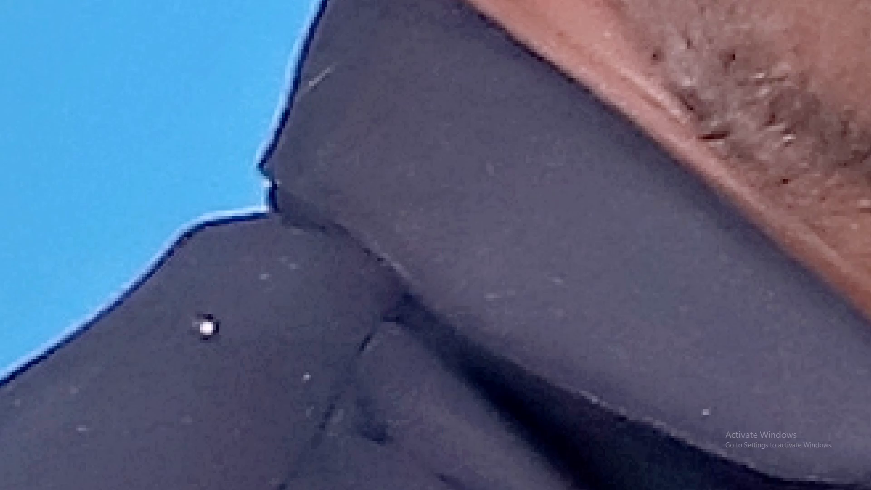
{"action": "left_click_drag", "start_coordinate": [325, 336], "coordinate": [446, 219]}
{"action": "key", "text": "j"}
{"action": "left_click_drag", "start_coordinate": [302, 211], "coordinate": [298, 213]}
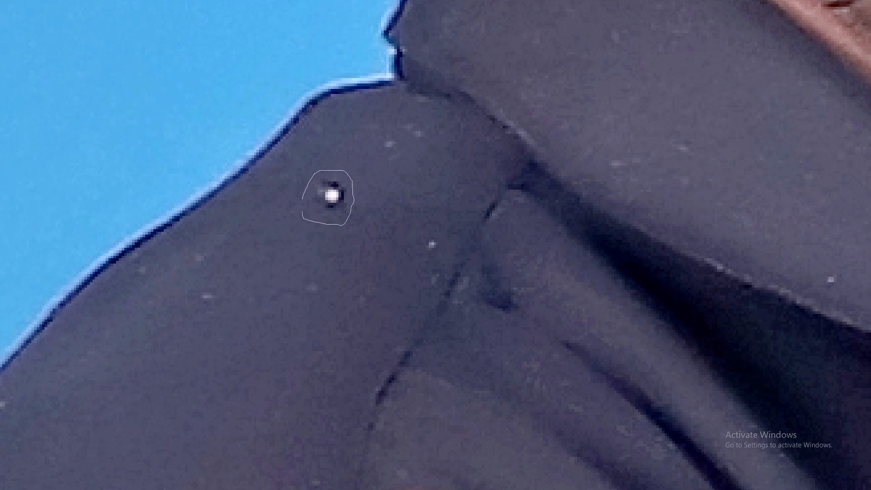
{"action": "left_click_drag", "start_coordinate": [298, 213], "coordinate": [328, 159]}
{"action": "left_click_drag", "start_coordinate": [321, 191], "coordinate": [244, 313]}
{"action": "left_click", "coordinate": [244, 314]}
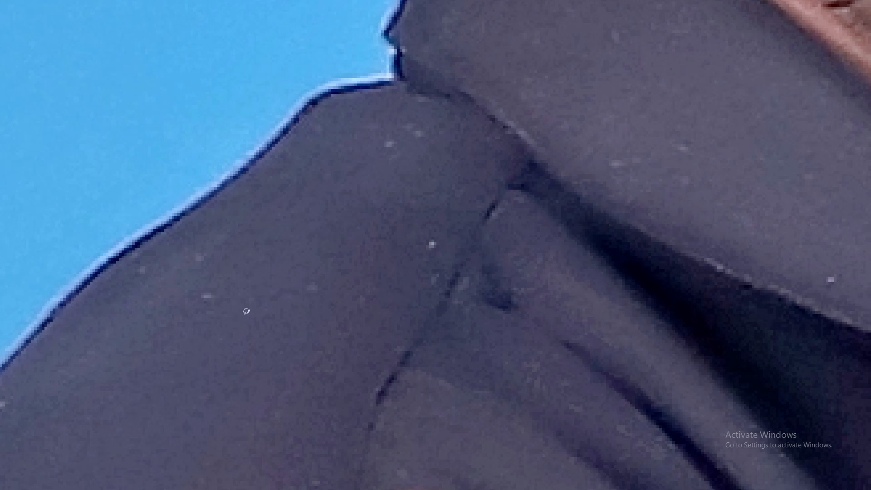
Patch out the white speck on the shirt beside the woman's middle fingertip using clean fabric nearby.
{"action": "key", "text": "ctrl+minus"}
{"action": "key", "text": "ctrl+minus"}
{"action": "key", "text": "ctrl+minus"}
{"action": "key", "text": "space"}
{"action": "key", "text": "space"}
{"action": "key", "text": "space"}
{"action": "key", "text": "space"}
{"action": "key", "text": "space"}
{"action": "key", "text": "space"}
{"action": "key", "text": "space"}
{"action": "key", "text": "space"}
{"action": "key", "text": "space"}
{"action": "key", "text": "space"}
{"action": "key", "text": "space"}
{"action": "key", "text": "space"}
{"action": "key", "text": "space"}
{"action": "key", "text": "space"}
{"action": "left_click_drag", "start_coordinate": [257, 415], "coordinate": [287, 237]}
{"action": "left_click_drag", "start_coordinate": [282, 390], "coordinate": [281, 328]}
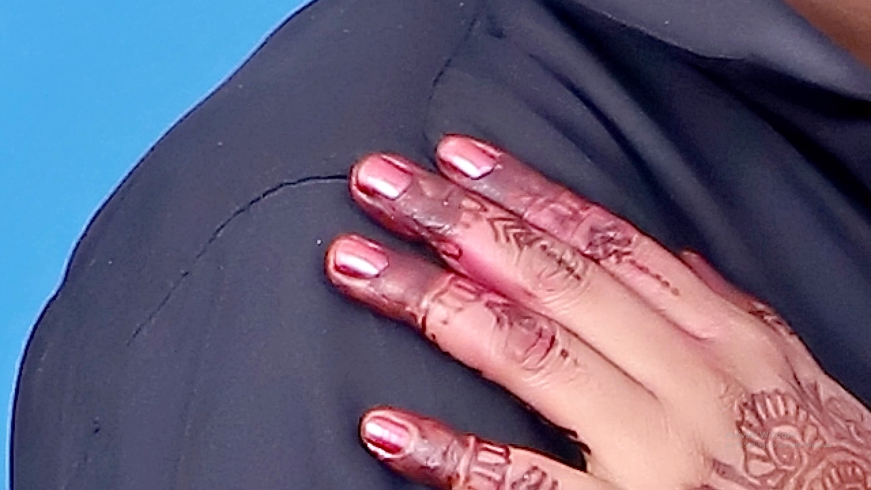
{"action": "key", "text": "ctrl+plus"}
{"action": "key", "text": "ctrl+space"}
{"action": "left_click_drag", "start_coordinate": [150, 176], "coordinate": [398, 331], "text": "ctrl"}
{"action": "left_click_drag", "start_coordinate": [427, 216], "coordinate": [492, 206]}
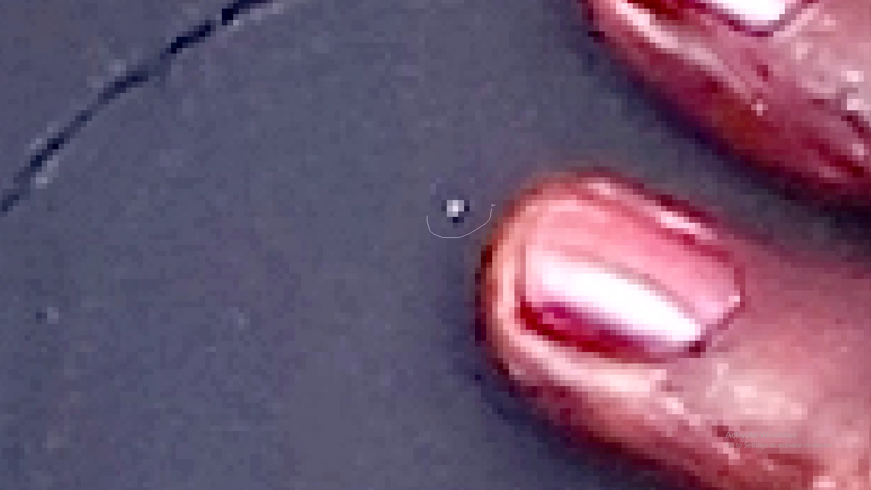
{"action": "left_click_drag", "start_coordinate": [492, 206], "coordinate": [443, 169]}
{"action": "left_click_drag", "start_coordinate": [433, 205], "coordinate": [334, 229]}
{"action": "left_click", "coordinate": [334, 229]}
Patch out the small white speck on the man's upper sleeve, beyond the woman's lowest fingertip.
{"action": "key", "text": "ctrl+minus"}
{"action": "key", "text": "ctrl+minus"}
{"action": "key", "text": "ctrl+minus"}
{"action": "key", "text": "ctrl+minus"}
{"action": "key", "text": "ctrl+minus"}
{"action": "key", "text": "ctrl+minus"}
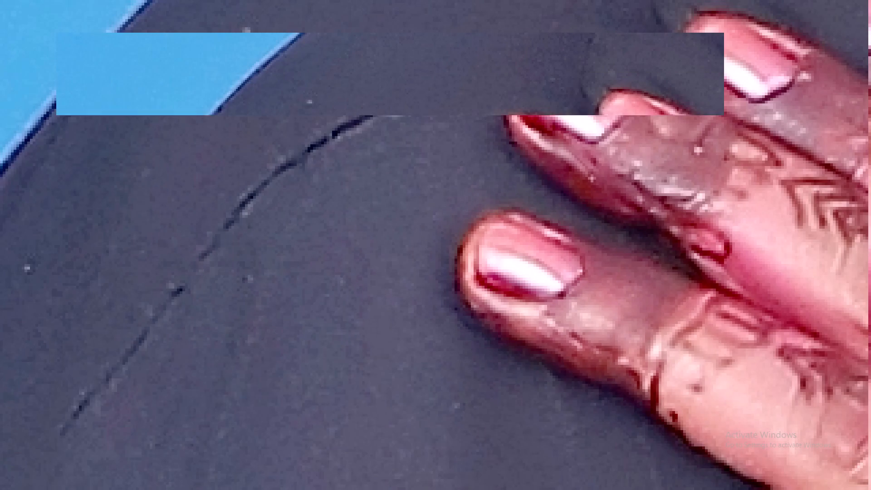
{"action": "key", "text": "ctrl+minus"}
{"action": "key", "text": "ctrl+minus"}
{"action": "key", "text": "ctrl+minus"}
{"action": "key", "text": "space"}
{"action": "key", "text": "space"}
{"action": "key", "text": "space"}
{"action": "key", "text": "space"}
{"action": "key", "text": "space"}
{"action": "key", "text": "space"}
{"action": "key", "text": "space"}
{"action": "key", "text": "space"}
{"action": "key", "text": "space"}
{"action": "key", "text": "space"}
{"action": "key", "text": "space"}
{"action": "key", "text": "space"}
{"action": "key", "text": "space"}
{"action": "key", "text": "space"}
{"action": "left_click_drag", "start_coordinate": [343, 400], "coordinate": [257, 388]}
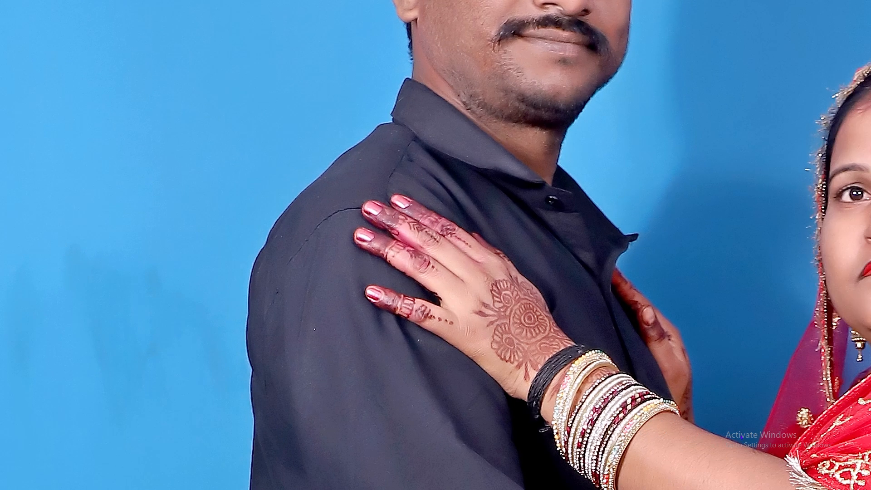
{"action": "key", "text": "ctrl+plus"}
{"action": "key", "text": "ctrl+plus"}
{"action": "key", "text": "space"}
{"action": "key", "text": "space"}
{"action": "key", "text": "space"}
{"action": "key", "text": "space"}
{"action": "key", "text": "space"}
{"action": "key", "text": "space"}
{"action": "key", "text": "space"}
{"action": "key", "text": "space"}
{"action": "key", "text": "space"}
{"action": "key", "text": "space"}
{"action": "left_click_drag", "start_coordinate": [231, 394], "coordinate": [443, 243]}
{"action": "left_click_drag", "start_coordinate": [334, 387], "coordinate": [359, 356]}
{"action": "left_click_drag", "start_coordinate": [305, 301], "coordinate": [313, 309]}
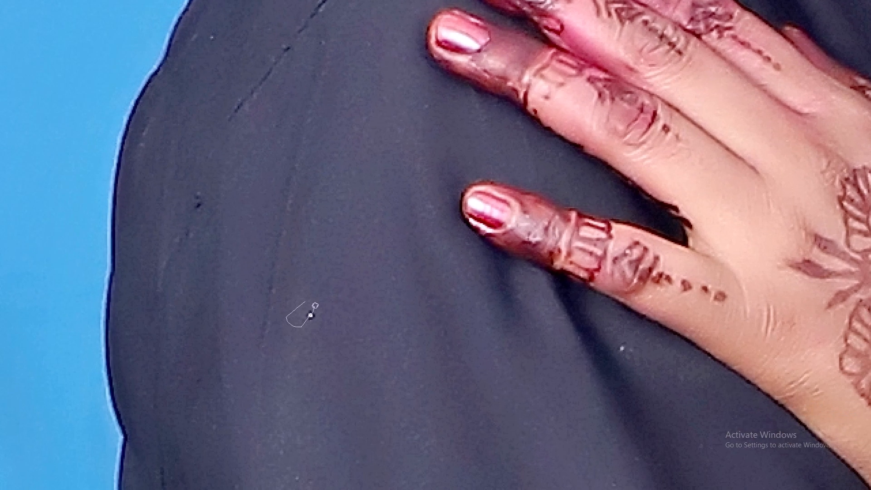
{"action": "left_click_drag", "start_coordinate": [313, 309], "coordinate": [315, 333]}
{"action": "left_click_drag", "start_coordinate": [312, 321], "coordinate": [322, 367]}
{"action": "left_click", "coordinate": [324, 370]}
Patch out the light speck on the shirt just beneath the edge of the woman's hand.
{"action": "key", "text": "space"}
{"action": "left_click_drag", "start_coordinate": [526, 339], "coordinate": [505, 348]}
{"action": "left_click_drag", "start_coordinate": [505, 348], "coordinate": [500, 353]}
{"action": "left_click_drag", "start_coordinate": [579, 357], "coordinate": [596, 356]}
{"action": "left_click_drag", "start_coordinate": [599, 362], "coordinate": [613, 377]}
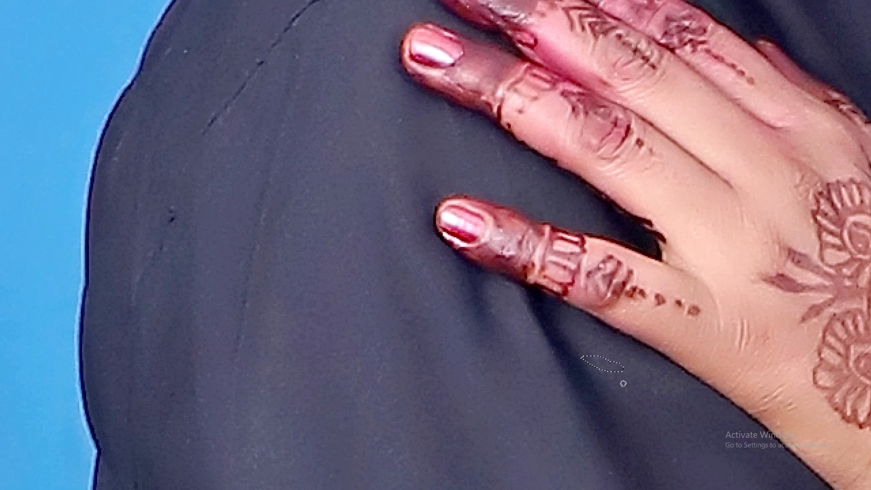
{"action": "left_click", "coordinate": [621, 387]}
Patch out the faint light marks on the man's shirt cuff near the bracelet, redoing the last patch, and clear the selection.
{"action": "key", "text": "ctrl+minus"}
{"action": "key", "text": "ctrl+minus"}
{"action": "key", "text": "ctrl+minus"}
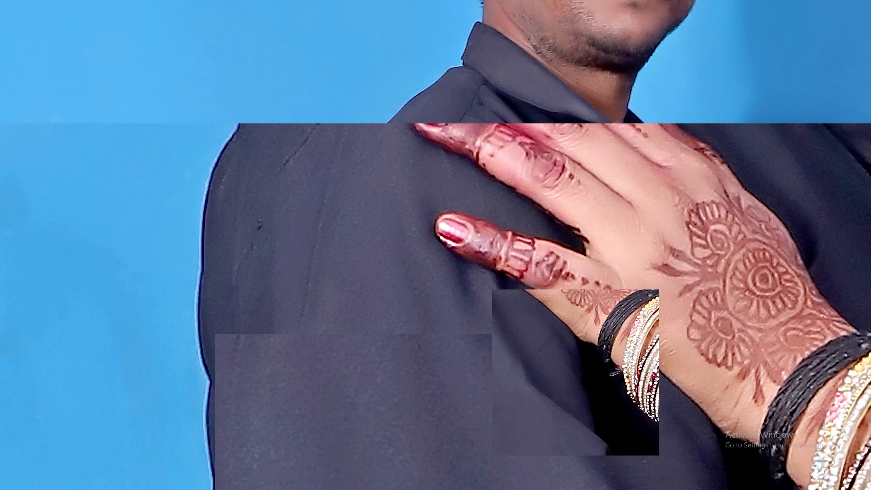
{"action": "key", "text": "ctrl+minus"}
{"action": "key", "text": "ctrl+minus"}
{"action": "key", "text": "space"}
{"action": "left_click_drag", "start_coordinate": [619, 388], "coordinate": [420, 260]}
{"action": "key", "text": "ctrl+plus"}
{"action": "key", "text": "ctrl+plus"}
{"action": "key", "text": "space"}
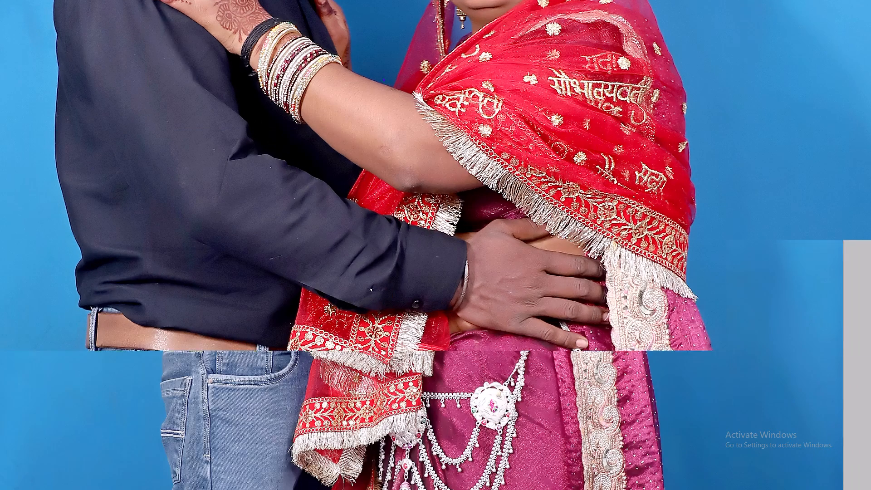
{"action": "key", "text": "ctrl+plus"}
{"action": "key", "text": "ctrl+plus"}
{"action": "key", "text": "ctrl+plus"}
{"action": "key", "text": "space"}
{"action": "left_click_drag", "start_coordinate": [417, 314], "coordinate": [450, 288]}
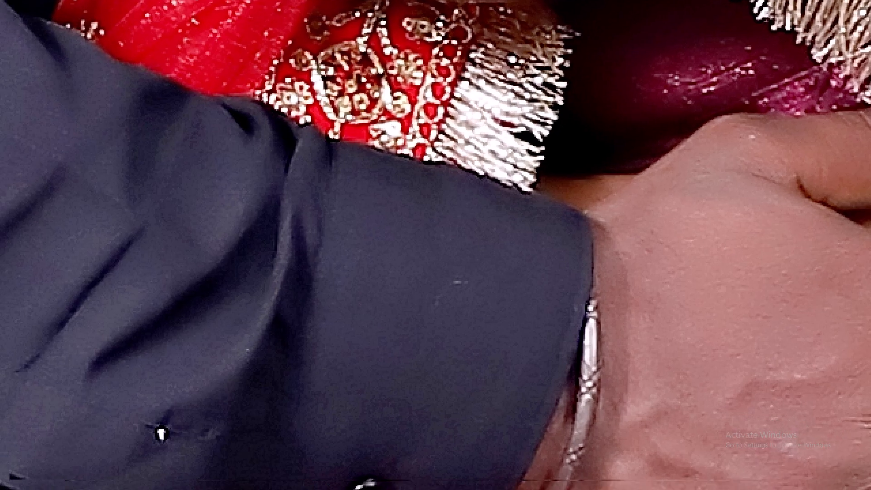
{"action": "left_click_drag", "start_coordinate": [450, 288], "coordinate": [460, 281]}
{"action": "left_click_drag", "start_coordinate": [439, 263], "coordinate": [490, 234]}
{"action": "left_click_drag", "start_coordinate": [488, 263], "coordinate": [454, 283]}
{"action": "left_click_drag", "start_coordinate": [455, 285], "coordinate": [440, 293]}
{"action": "left_click_drag", "start_coordinate": [455, 293], "coordinate": [437, 297]}
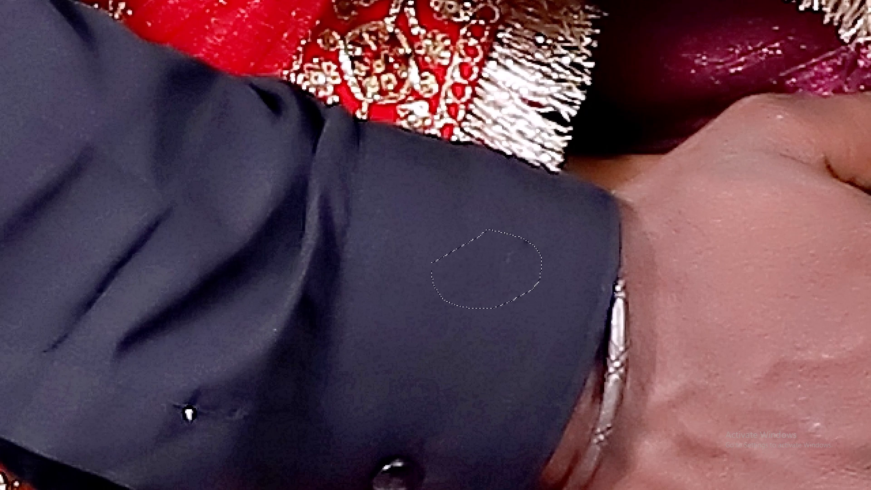
{"action": "left_click_drag", "start_coordinate": [437, 297], "coordinate": [433, 299]}
{"action": "left_click_drag", "start_coordinate": [438, 297], "coordinate": [423, 300]}
{"action": "key", "text": "ctrl+alt+z"}
{"action": "left_click_drag", "start_coordinate": [476, 276], "coordinate": [459, 282]}
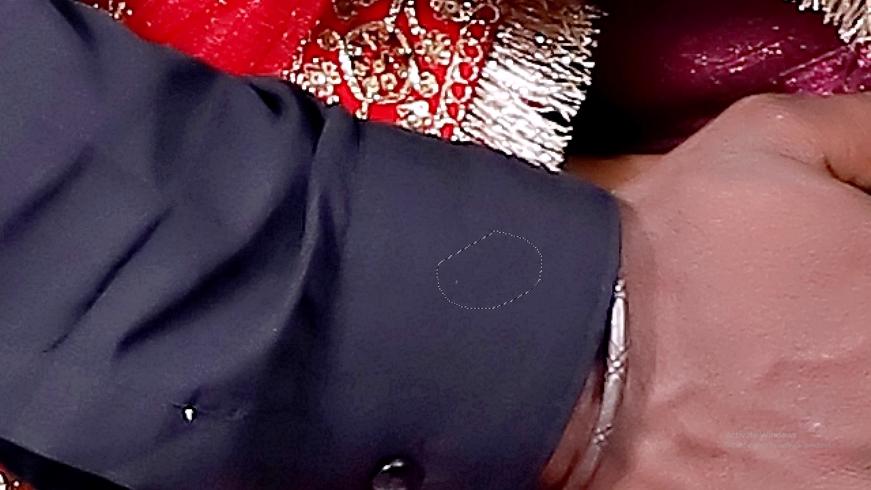
{"action": "left_click", "coordinate": [443, 290]}
{"action": "key", "text": "space"}
{"action": "left_click_drag", "start_coordinate": [475, 282], "coordinate": [459, 285]}
{"action": "left_click", "coordinate": [427, 313]}
{"action": "key", "text": "ctrl+d"}
Patch out the bright white spot on the man's lower sleeve near the cuff button using the surrounding fabric.
{"action": "key", "text": "space"}
{"action": "key", "text": "space"}
{"action": "key", "text": "space"}
{"action": "key", "text": "space"}
{"action": "key", "text": "space"}
{"action": "key", "text": "space"}
{"action": "key", "text": "space"}
{"action": "key", "text": "space"}
{"action": "left_click_drag", "start_coordinate": [269, 358], "coordinate": [428, 302]}
{"action": "left_click_drag", "start_coordinate": [351, 343], "coordinate": [396, 320]}
{"action": "key", "text": "ctrl+plus"}
{"action": "key", "text": "ctrl+plus"}
{"action": "key", "text": "space"}
{"action": "left_click_drag", "start_coordinate": [375, 344], "coordinate": [400, 292]}
{"action": "left_click_drag", "start_coordinate": [376, 335], "coordinate": [369, 344]}
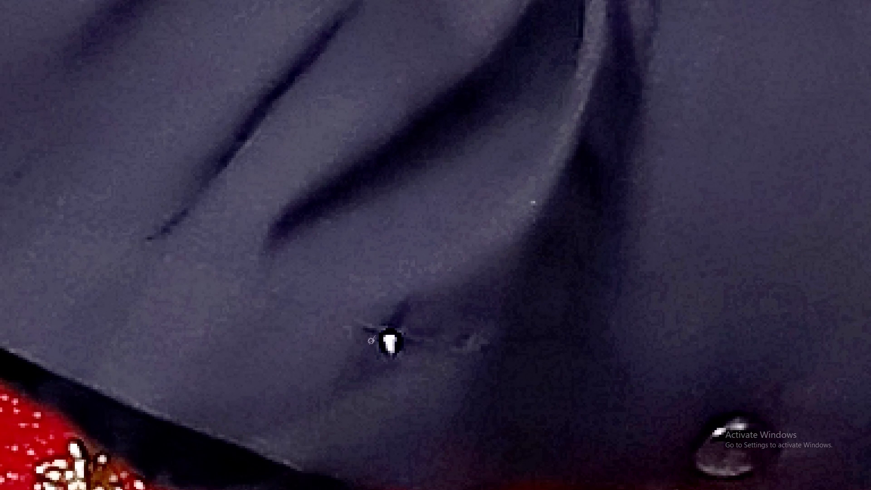
{"action": "left_click_drag", "start_coordinate": [369, 344], "coordinate": [398, 352]}
{"action": "left_click_drag", "start_coordinate": [387, 343], "coordinate": [320, 318]}
{"action": "left_click", "coordinate": [319, 318]}
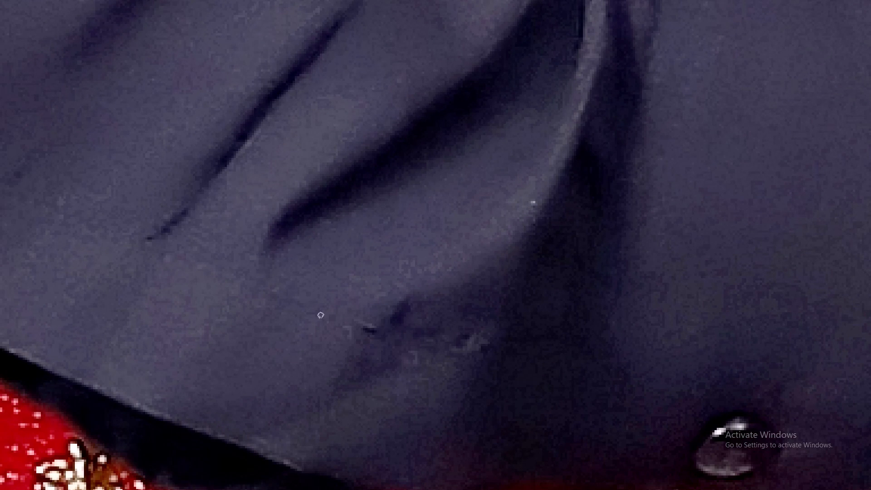
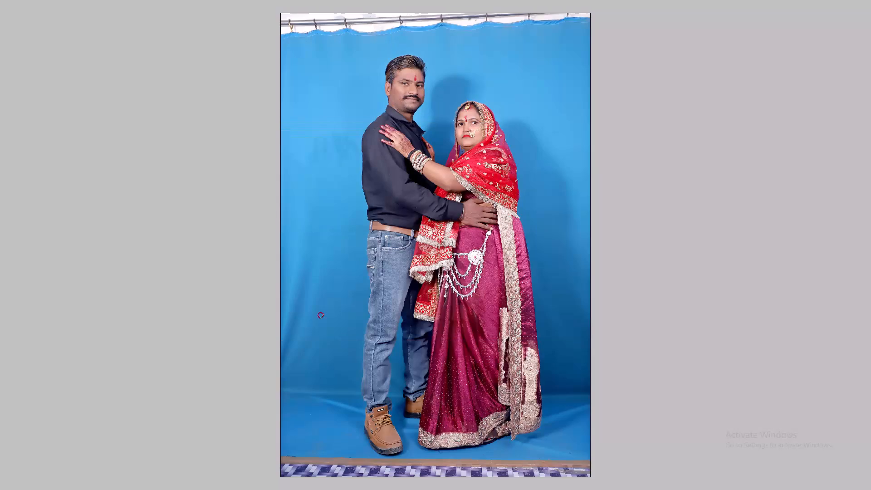
Save the retouched couple photo.
{"action": "key", "text": "ctrl+s"}
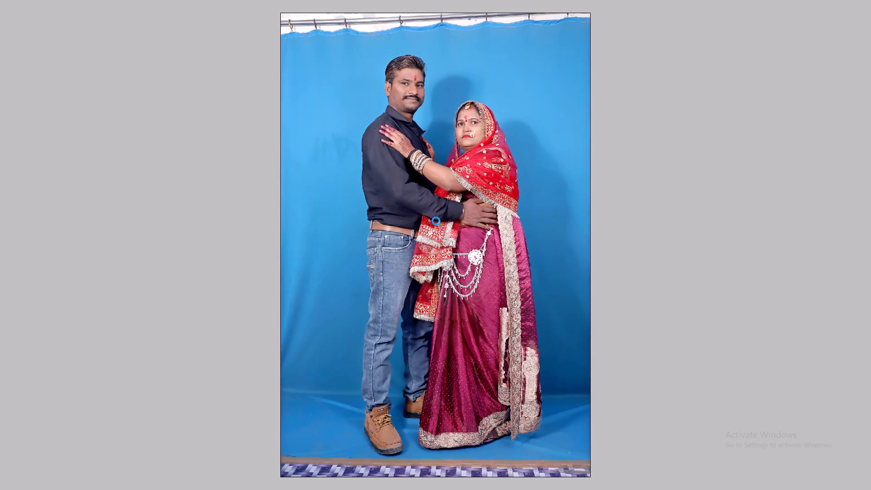
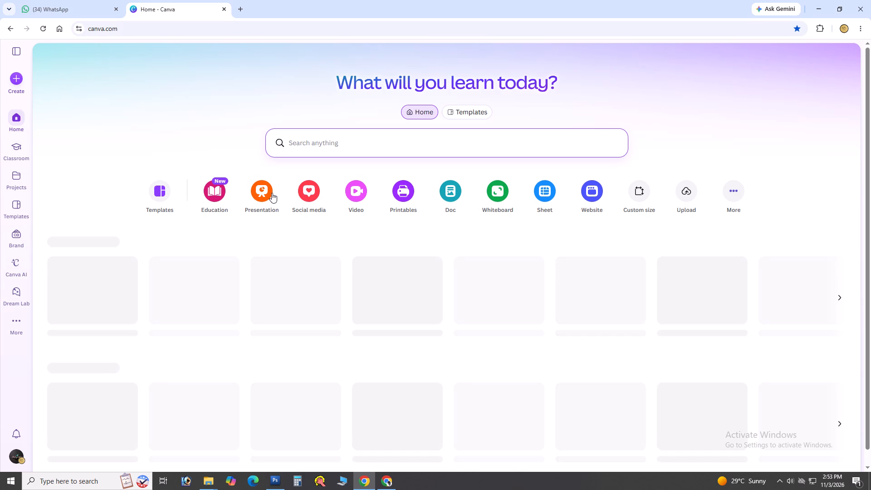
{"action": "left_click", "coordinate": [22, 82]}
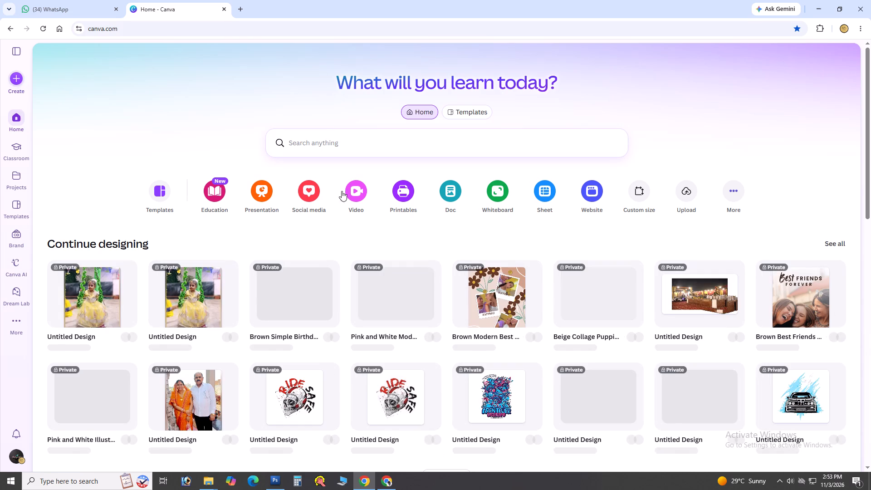
Raise the system speaker volume to 71.
{"action": "left_click", "coordinate": [789, 480]}
{"action": "scroll", "coordinate": [789, 480], "scroll_direction": "up", "scroll_amount": 3}
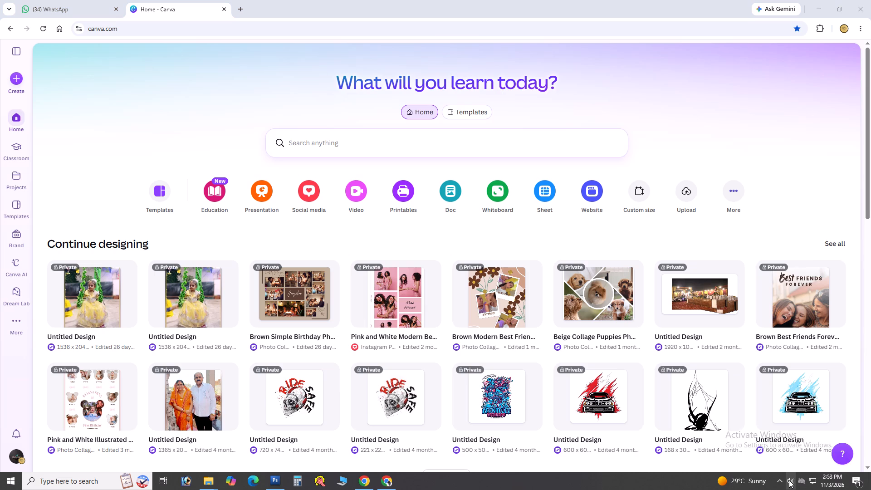
{"action": "scroll", "coordinate": [789, 480], "scroll_direction": "up", "scroll_amount": 7}
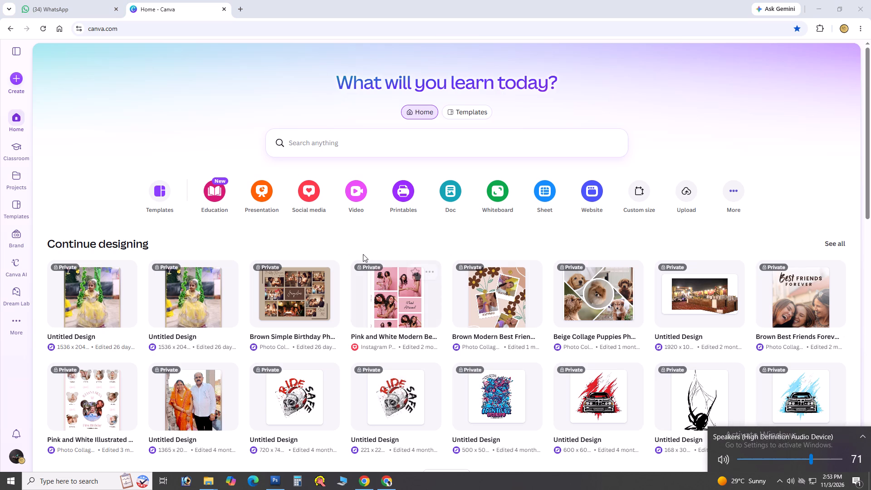
Start a new photo editor design with the Background Remover quick action.
{"action": "left_click", "coordinate": [13, 85]}
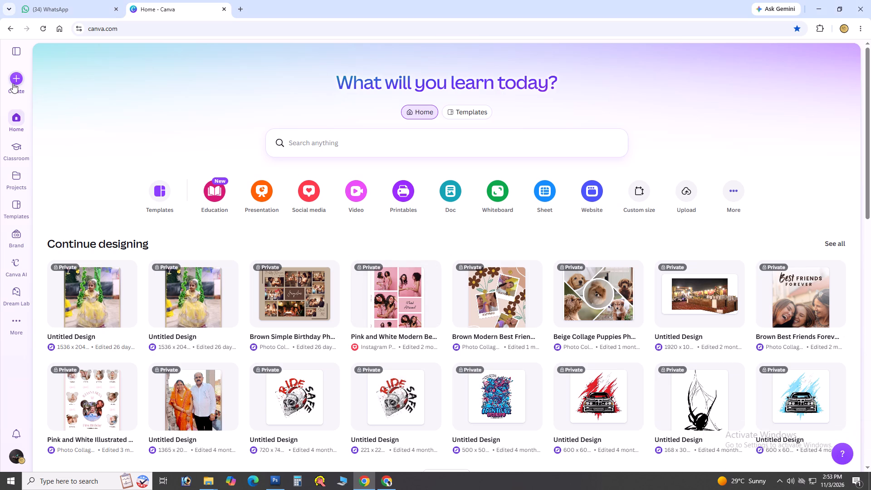
{"action": "left_click", "coordinate": [13, 83]}
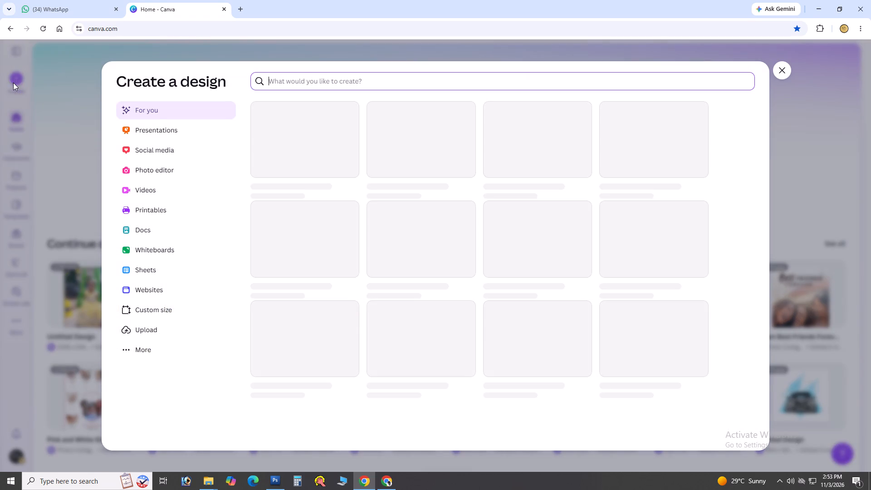
{"action": "left_click", "coordinate": [165, 176]}
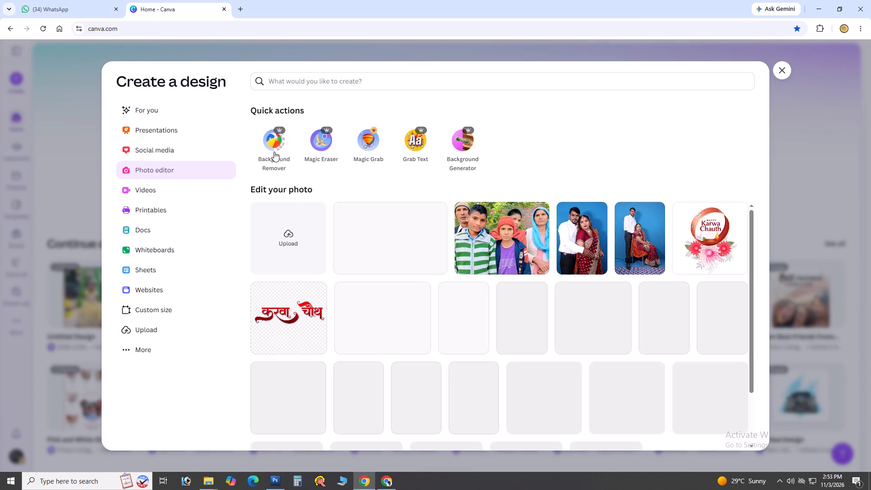
{"action": "left_click", "coordinate": [274, 143]}
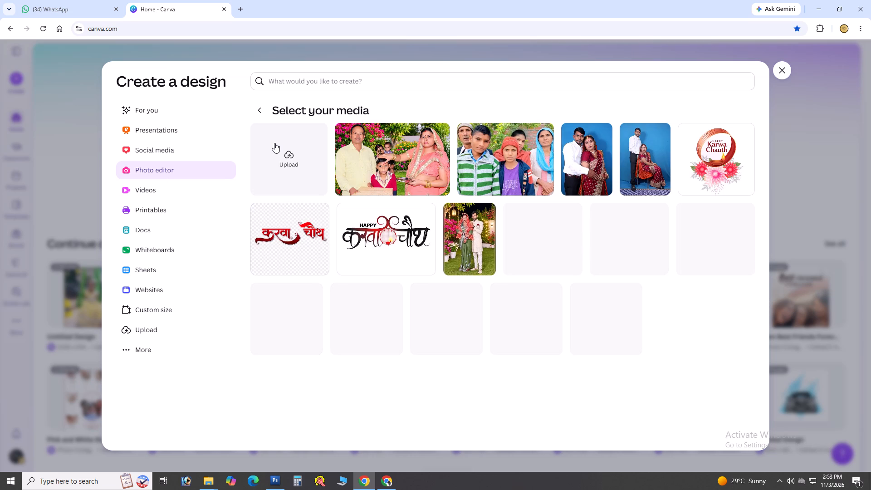
Upload IMG_9871 from the 10x15-Df Shadow folder in Karwa chauth 29-10-2026 under A---Final Print Data for background removal.
{"action": "left_click", "coordinate": [274, 143]}
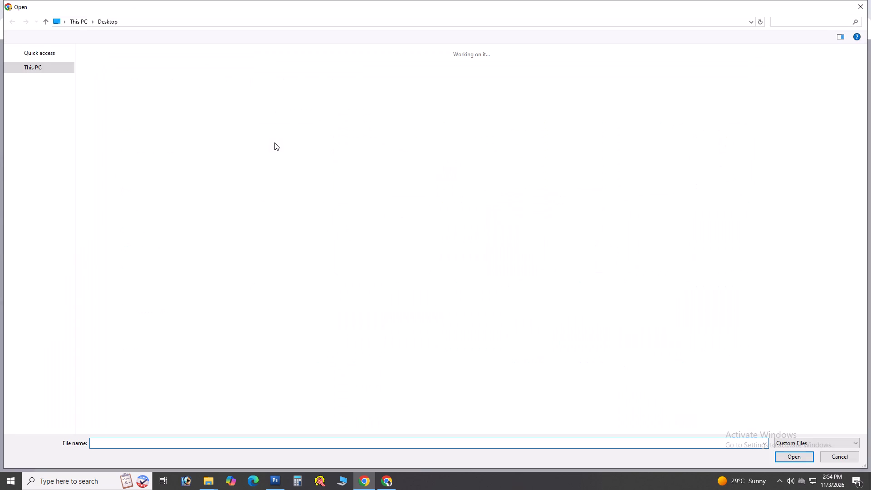
{"action": "left_click", "coordinate": [248, 191]}
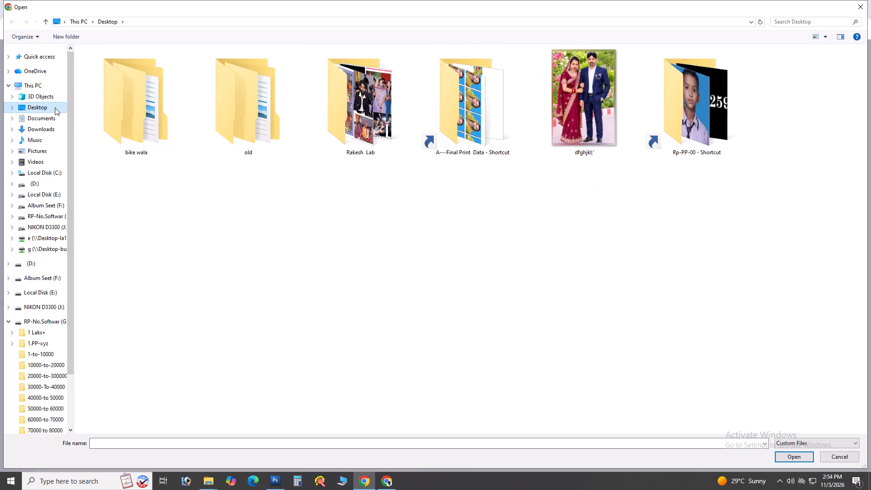
{"action": "scroll", "coordinate": [505, 225], "scroll_direction": "down", "scroll_amount": 3}
{"action": "double_click", "coordinate": [480, 148]}
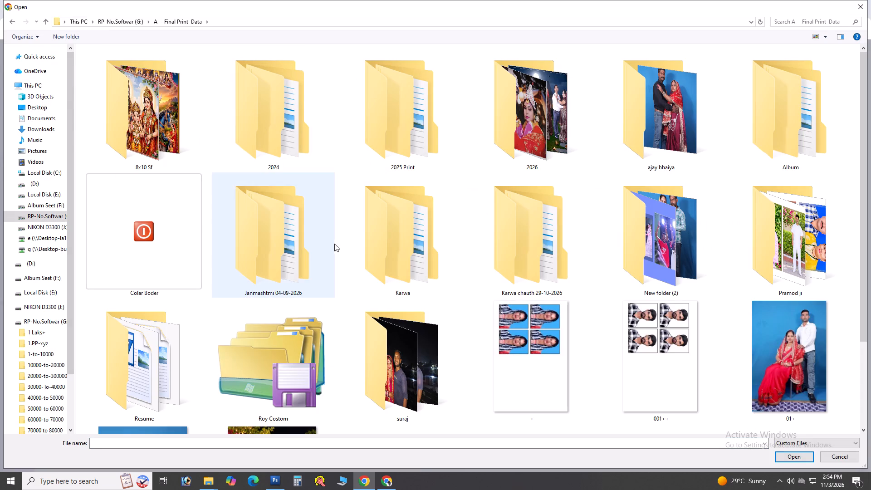
{"action": "double_click", "coordinate": [570, 220]}
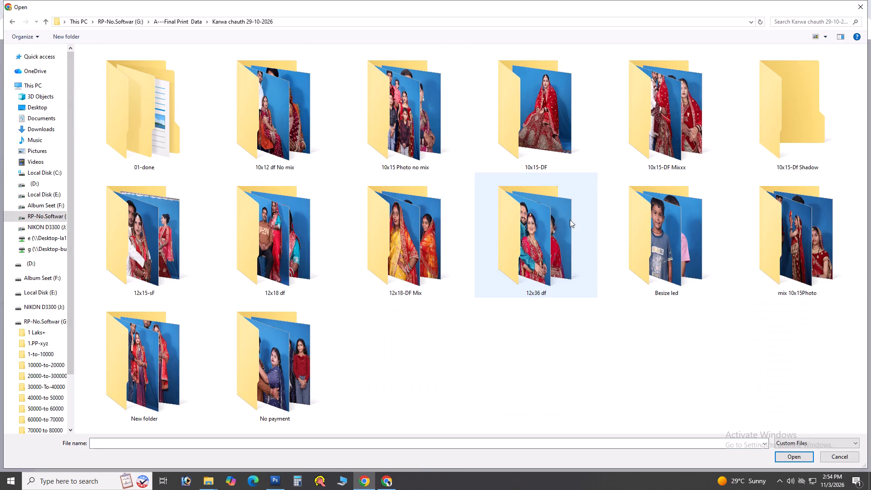
{"action": "left_click", "coordinate": [462, 319]}
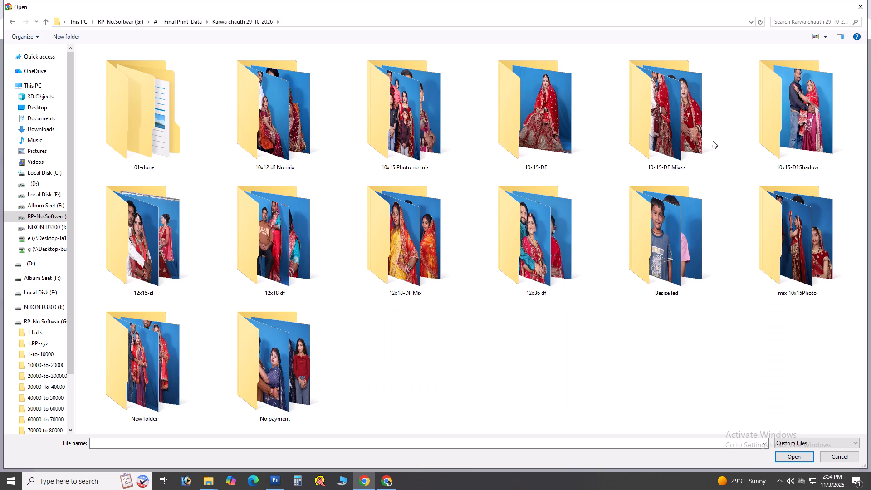
{"action": "double_click", "coordinate": [734, 134]}
{"action": "double_click", "coordinate": [767, 127]}
{"action": "left_click", "coordinate": [119, 78]}
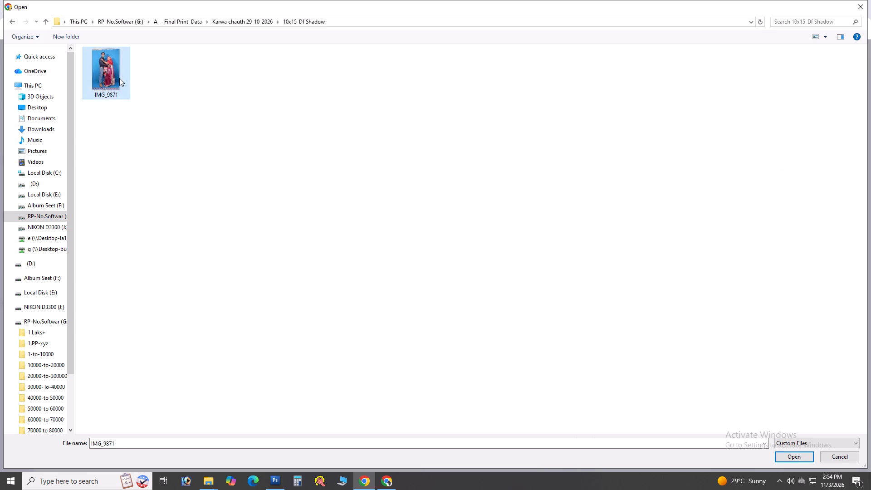
{"action": "key", "text": "Return"}
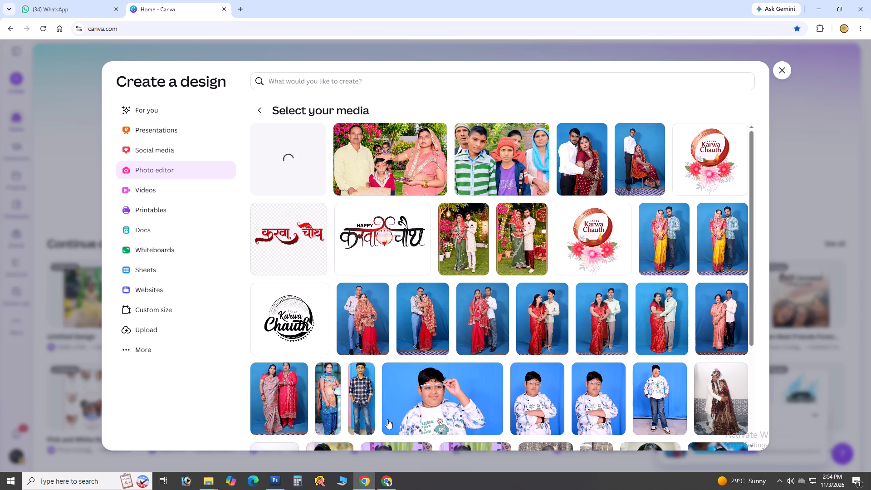
Switch to the YouTube window and pause the "With You" music video.
{"action": "left_click", "coordinate": [382, 489]}
{"action": "left_click", "coordinate": [383, 269]}
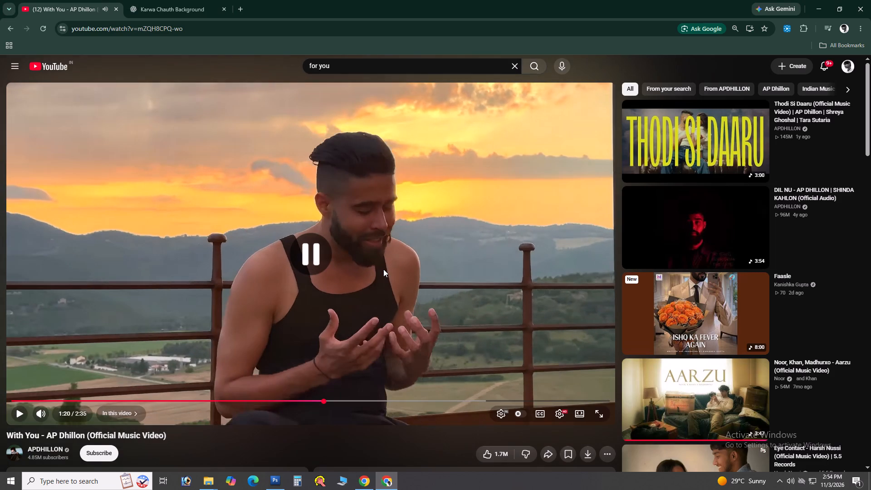
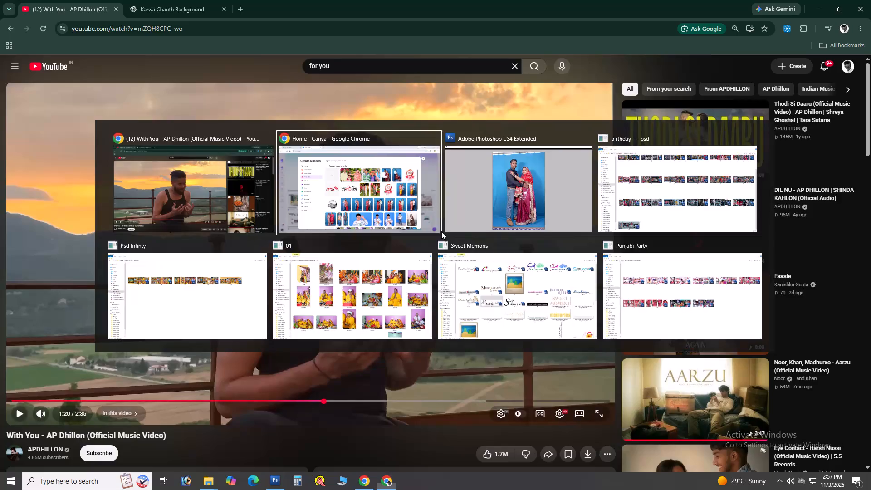
Switch back to the Canva window where the background of IMG_9871 is being removed.
{"action": "key", "text": "alt+Tab"}
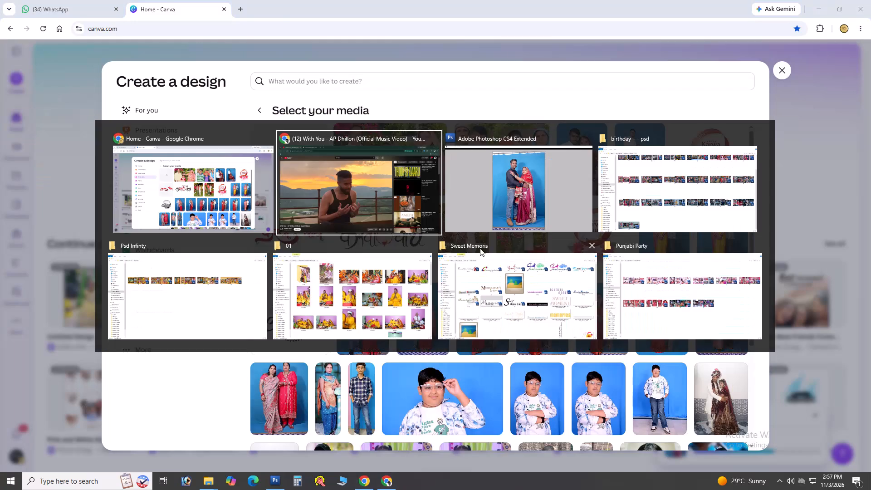
{"action": "key", "text": "alt+shift+Tab"}
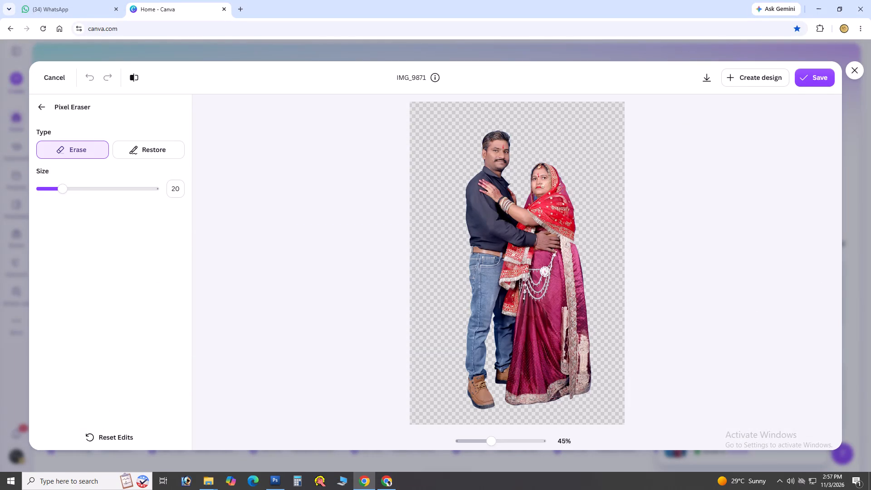
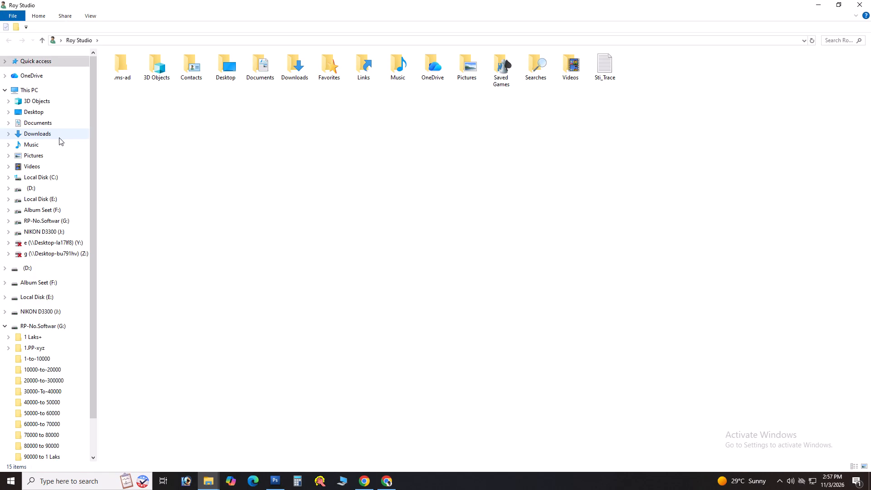
Delete the Clean Blue Background Portrait file from the Downloads folder and refresh the folder listing.
{"action": "left_click", "coordinate": [57, 137]}
{"action": "left_click", "coordinate": [380, 224]}
{"action": "right_click", "coordinate": [380, 224]}
{"action": "left_click", "coordinate": [401, 260]}
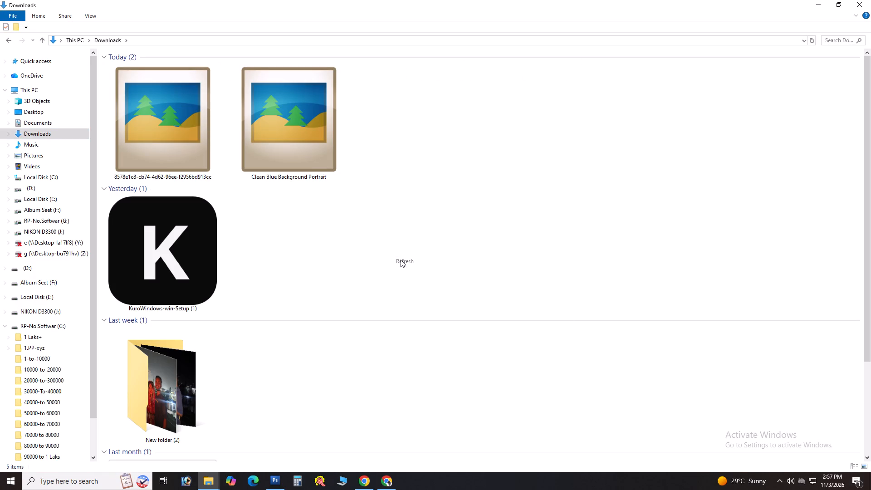
{"action": "left_click", "coordinate": [372, 245]}
{"action": "right_click", "coordinate": [372, 245]}
{"action": "left_click", "coordinate": [396, 282]}
{"action": "left_click_drag", "start_coordinate": [418, 125], "coordinate": [291, 139]}
{"action": "key", "text": "Delete"}
{"action": "right_click", "coordinate": [285, 139]}
{"action": "left_click", "coordinate": [310, 169]}
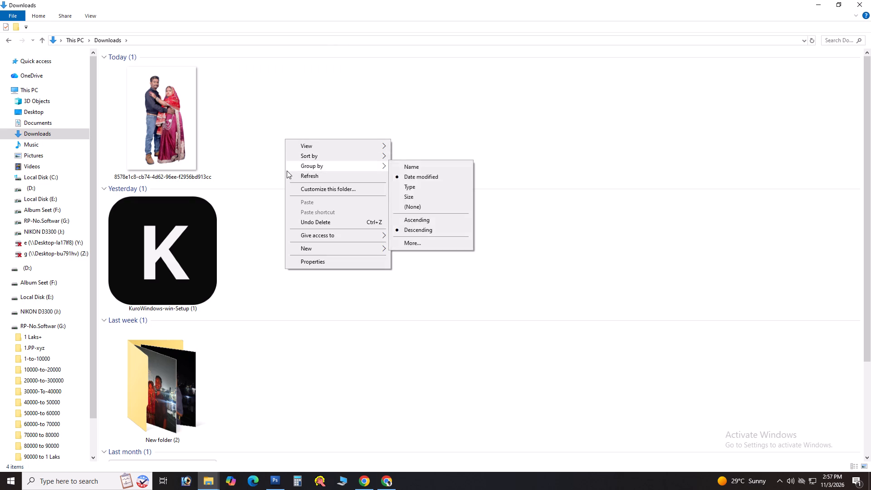
{"action": "left_click", "coordinate": [306, 180]}
Open the background-removed couple cutout from Downloads in Photoshop and fit it to the window.
{"action": "left_click", "coordinate": [158, 154]}
{"action": "left_click_drag", "start_coordinate": [151, 151], "coordinate": [294, 478]}
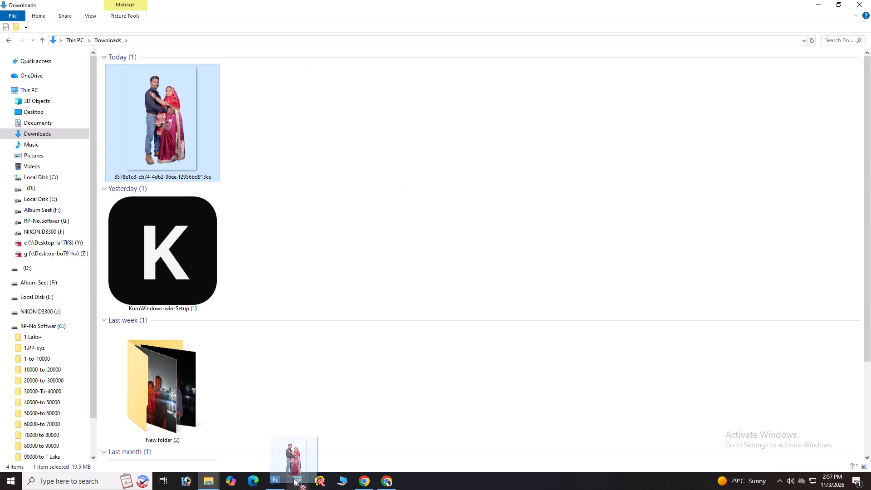
{"action": "left_click_drag", "start_coordinate": [294, 478], "coordinate": [335, 401]}
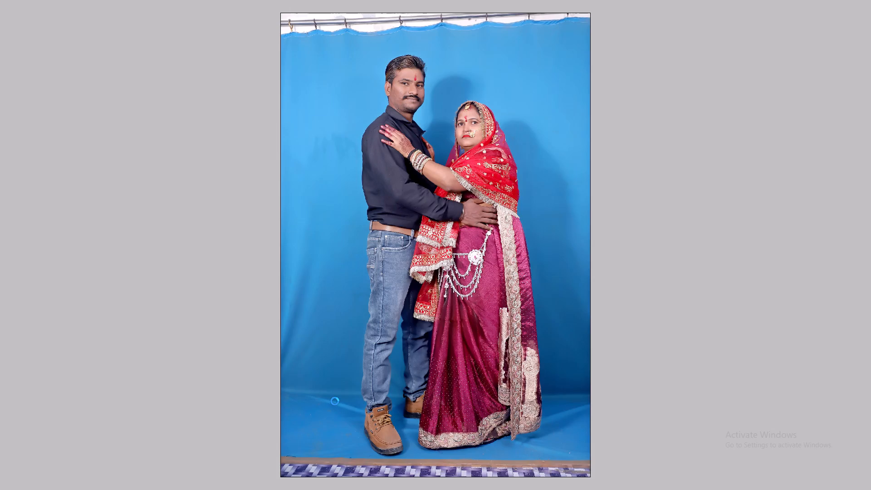
{"action": "key", "text": "ctrl+0"}
{"action": "key", "text": "ctrl+0"}
{"action": "key", "text": "ctrl+0"}
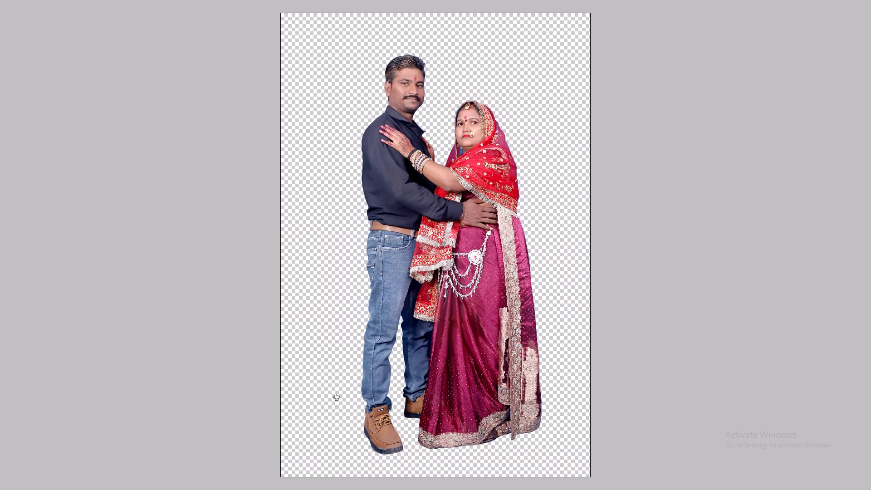
Compare the transparent cutout with the original blue-background couple photo, then close the original photo.
{"action": "key", "text": "ctrl+Tab"}
{"action": "key", "text": "ctrl+0"}
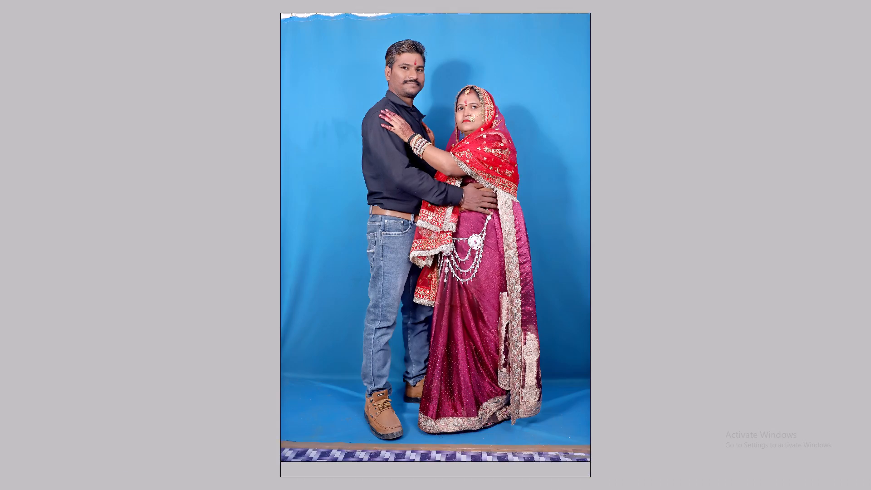
{"action": "key", "text": "ctrl+0"}
{"action": "key", "text": "ctrl+Tab"}
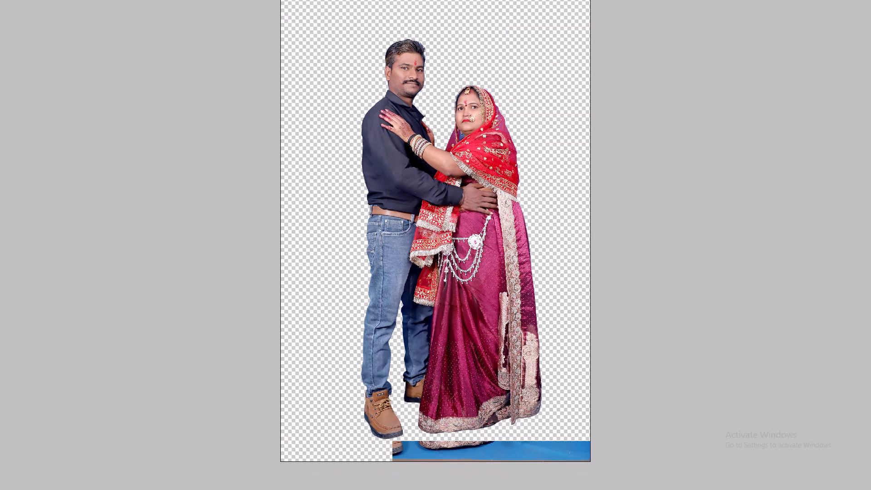
{"action": "key", "text": "ctrl+0"}
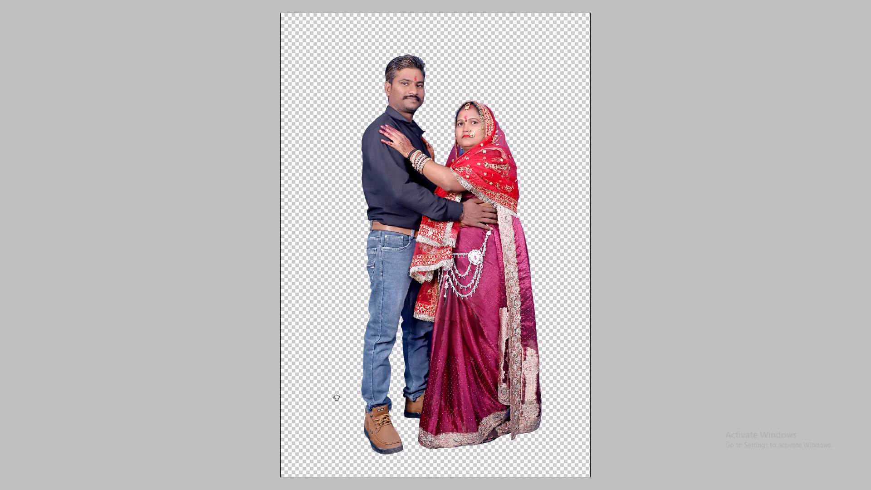
{"action": "key", "text": "ctrl+Tab"}
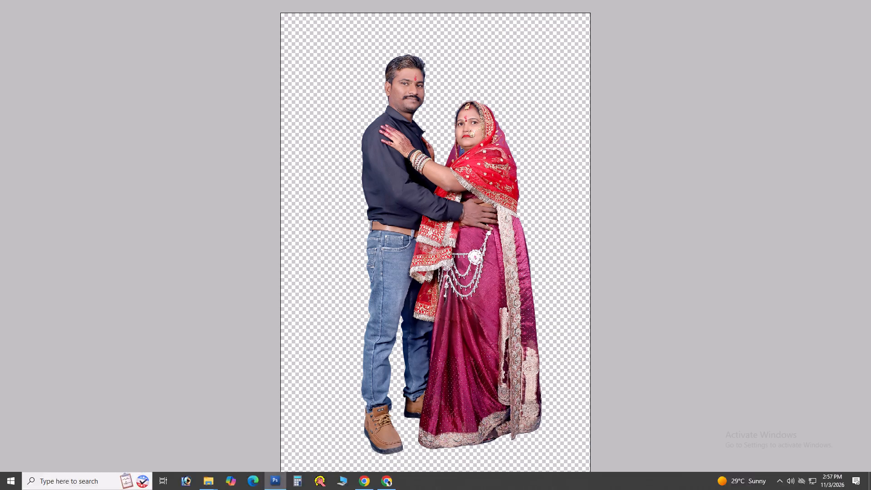
{"action": "key", "text": "ctrl+Tab"}
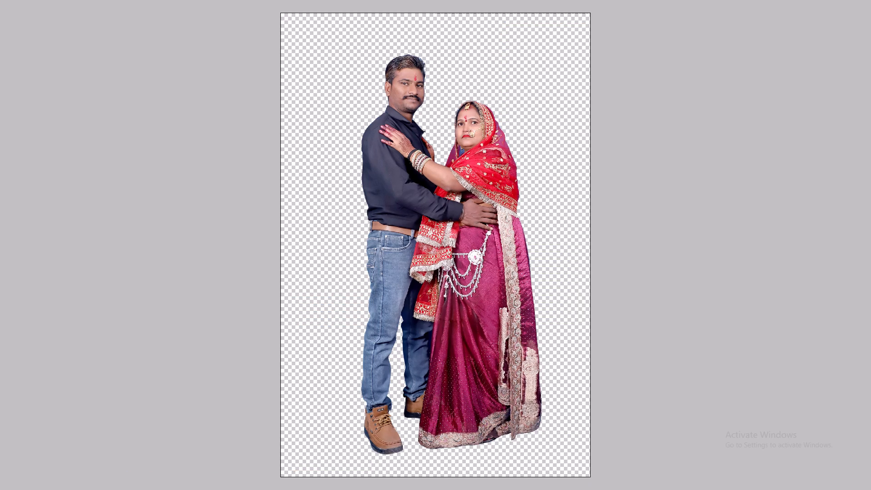
{"action": "key", "text": "ctrl+Tab"}
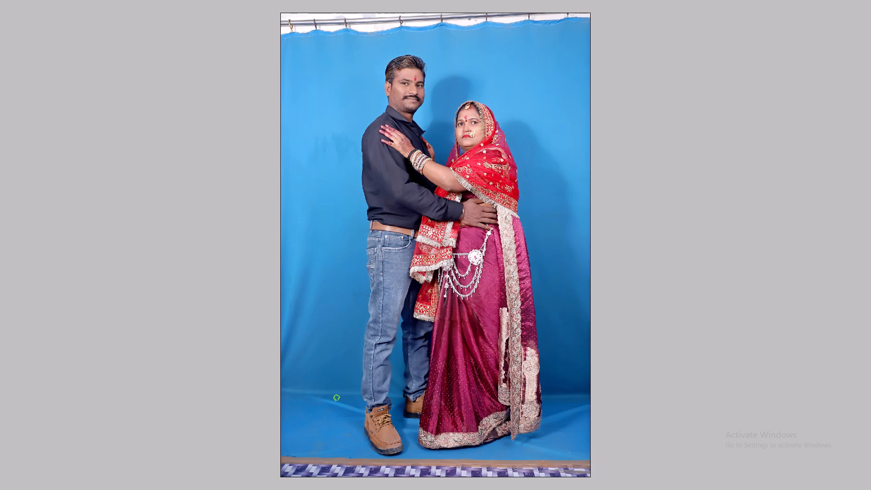
{"action": "key", "text": "ctrl+w"}
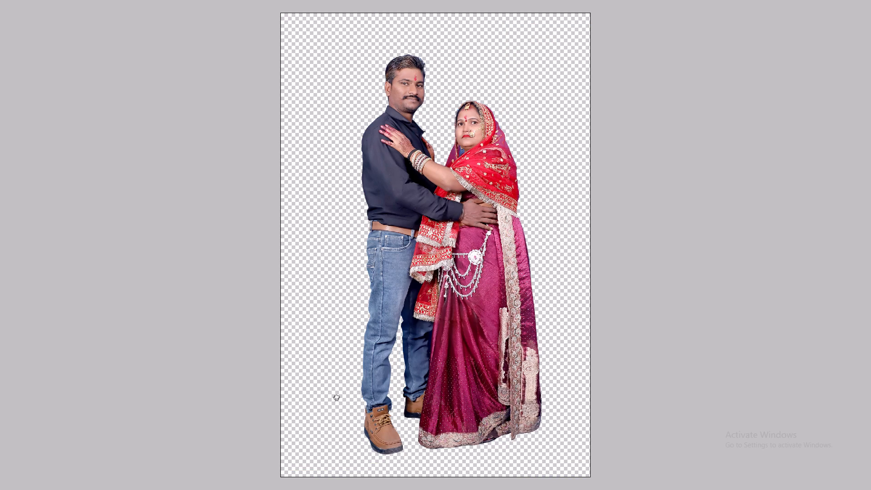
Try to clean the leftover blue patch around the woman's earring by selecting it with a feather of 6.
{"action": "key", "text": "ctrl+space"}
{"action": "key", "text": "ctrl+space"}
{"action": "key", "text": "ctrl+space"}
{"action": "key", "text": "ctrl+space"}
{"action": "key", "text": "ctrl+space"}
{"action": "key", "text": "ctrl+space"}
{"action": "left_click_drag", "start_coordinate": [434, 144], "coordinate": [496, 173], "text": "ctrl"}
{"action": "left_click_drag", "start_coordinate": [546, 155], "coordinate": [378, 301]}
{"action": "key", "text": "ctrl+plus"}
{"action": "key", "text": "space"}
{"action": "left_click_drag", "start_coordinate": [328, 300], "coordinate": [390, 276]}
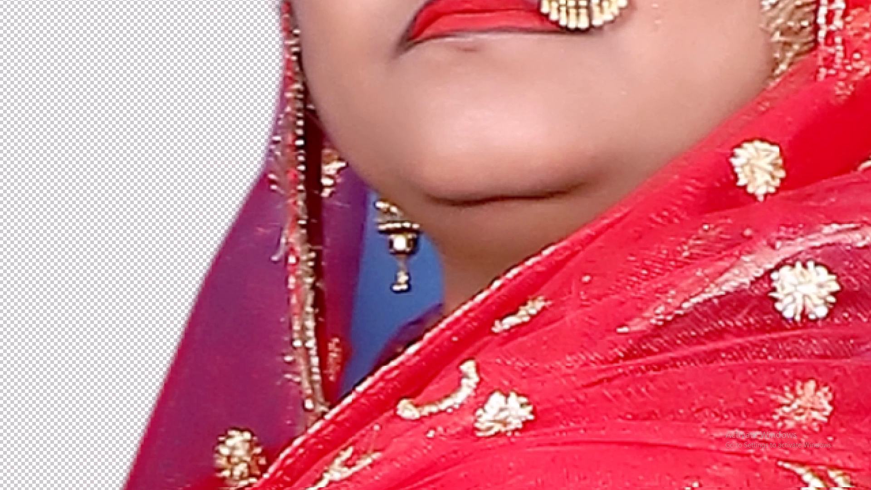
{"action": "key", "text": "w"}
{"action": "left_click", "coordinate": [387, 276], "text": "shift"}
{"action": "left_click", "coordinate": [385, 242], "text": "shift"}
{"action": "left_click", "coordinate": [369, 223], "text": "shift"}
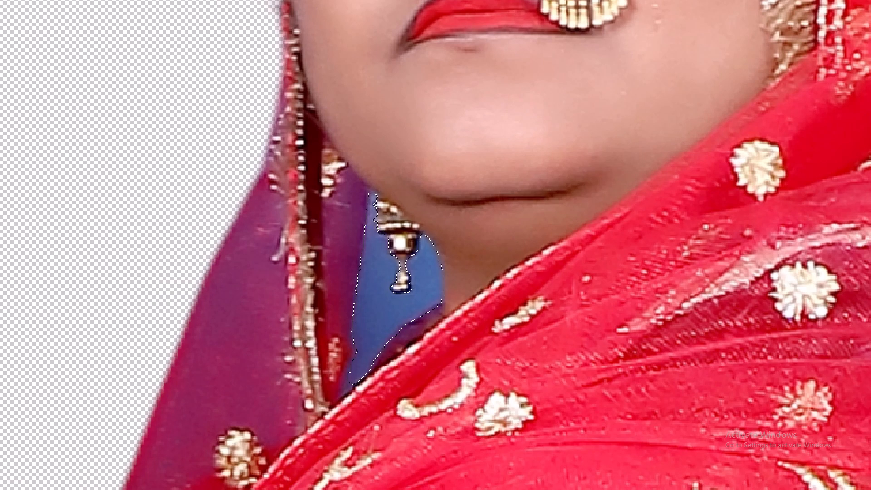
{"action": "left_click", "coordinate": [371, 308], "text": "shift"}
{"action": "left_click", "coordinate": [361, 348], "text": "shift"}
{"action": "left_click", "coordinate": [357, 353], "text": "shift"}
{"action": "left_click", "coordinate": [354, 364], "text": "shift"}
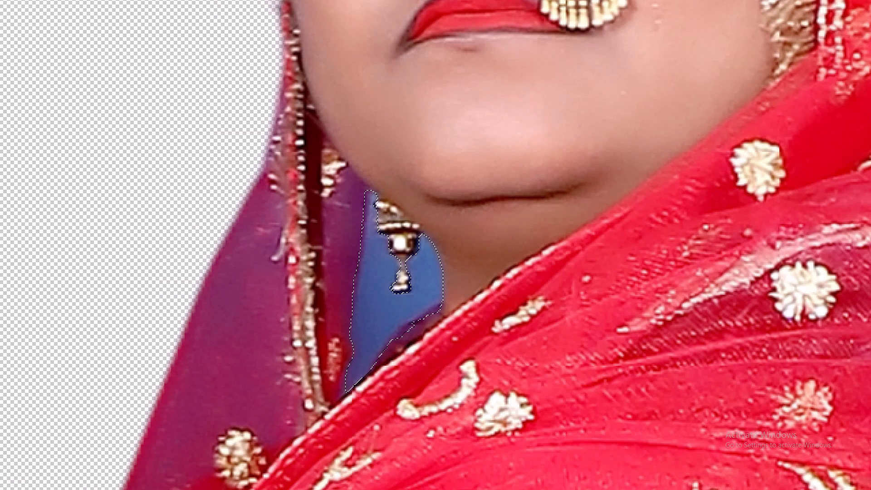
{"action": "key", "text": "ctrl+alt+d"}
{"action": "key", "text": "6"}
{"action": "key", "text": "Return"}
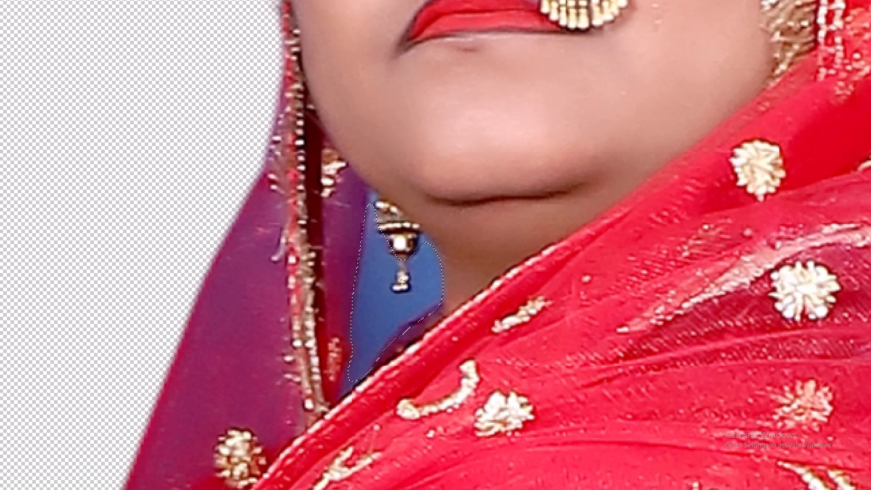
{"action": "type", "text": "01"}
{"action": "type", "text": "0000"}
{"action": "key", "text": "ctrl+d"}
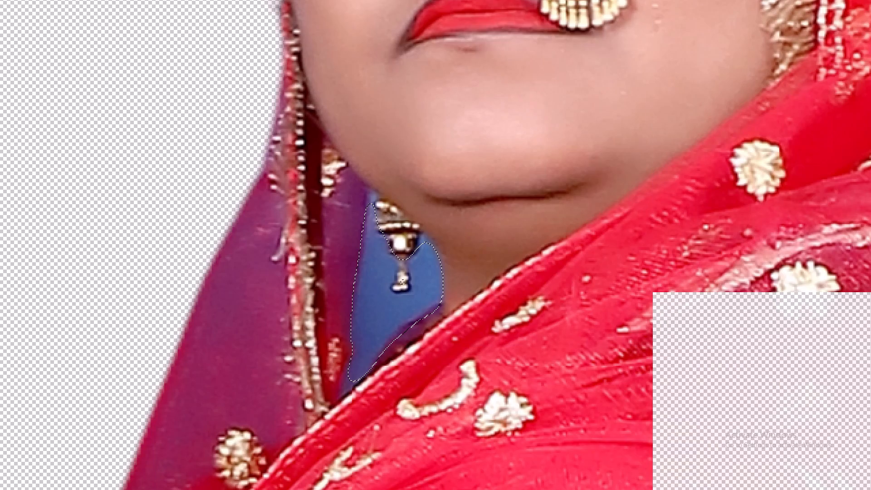
Cut the entire couple cutout to the clipboard and close its document without saving the changes.
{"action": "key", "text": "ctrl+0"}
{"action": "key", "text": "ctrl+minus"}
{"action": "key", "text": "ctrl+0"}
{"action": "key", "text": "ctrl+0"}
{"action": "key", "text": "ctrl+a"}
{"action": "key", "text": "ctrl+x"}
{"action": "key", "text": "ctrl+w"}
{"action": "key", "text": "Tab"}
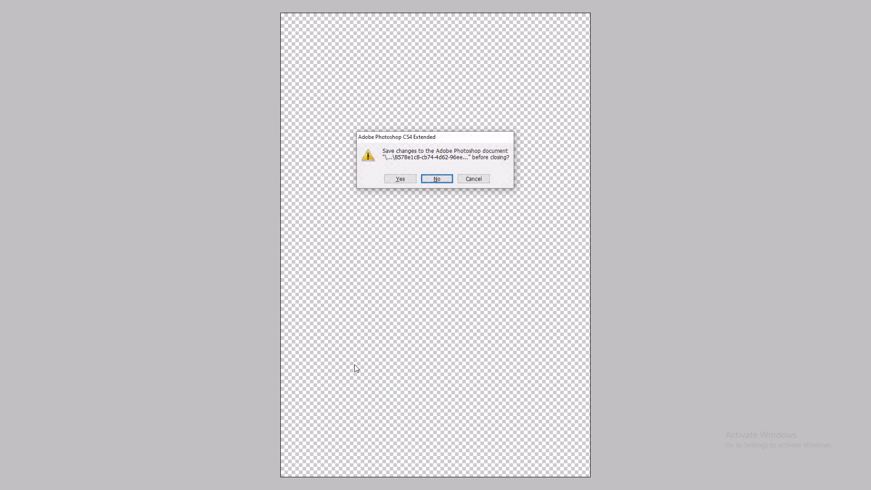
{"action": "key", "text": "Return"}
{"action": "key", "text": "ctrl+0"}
Switch to Chrome and resume the With You music video on YouTube.
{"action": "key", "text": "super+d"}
{"action": "left_click", "coordinate": [382, 484]}
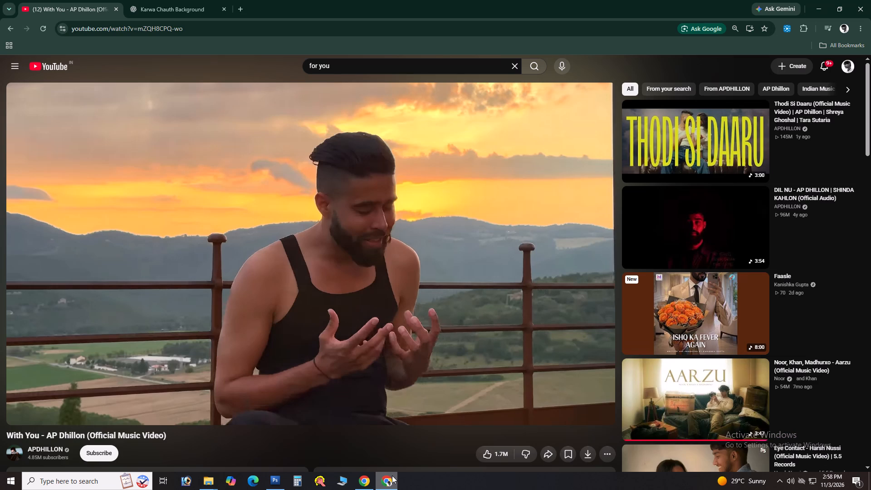
{"action": "left_click", "coordinate": [343, 372]}
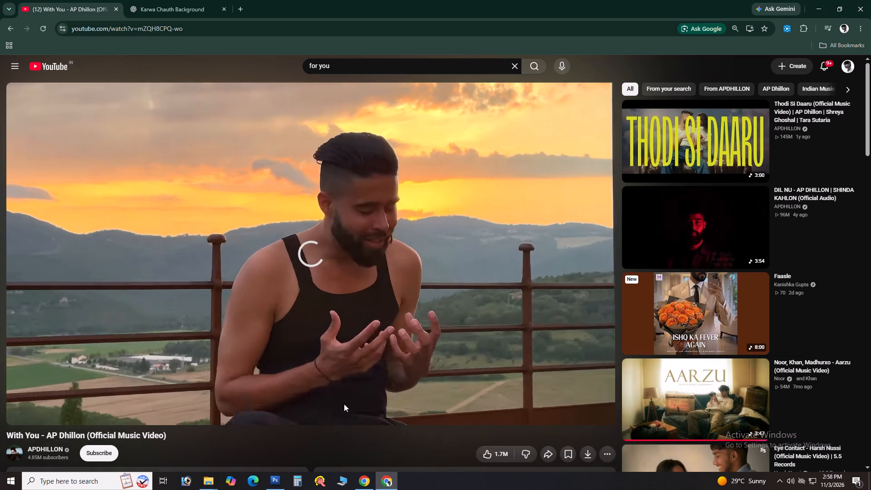
{"action": "left_click", "coordinate": [344, 371]}
{"action": "left_click", "coordinate": [345, 478]}
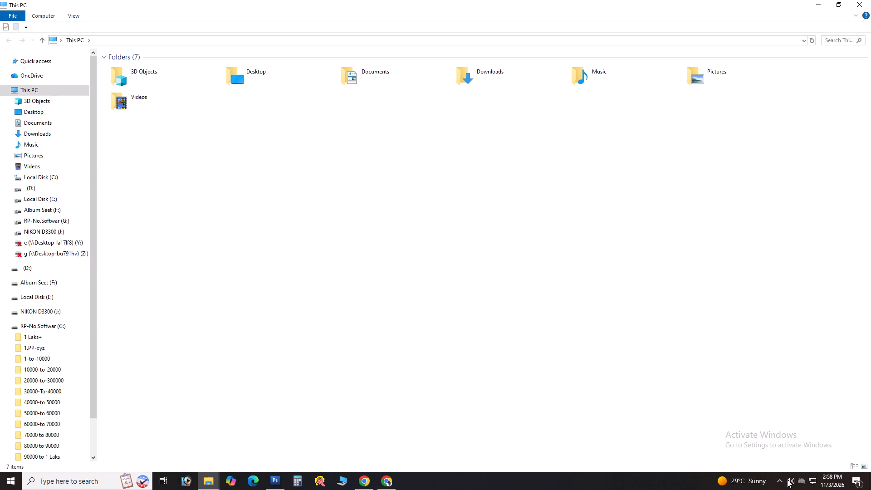
Lower the computer's speaker volume.
{"action": "left_click", "coordinate": [787, 480]}
{"action": "scroll", "coordinate": [786, 463], "scroll_direction": "down", "scroll_amount": 20}
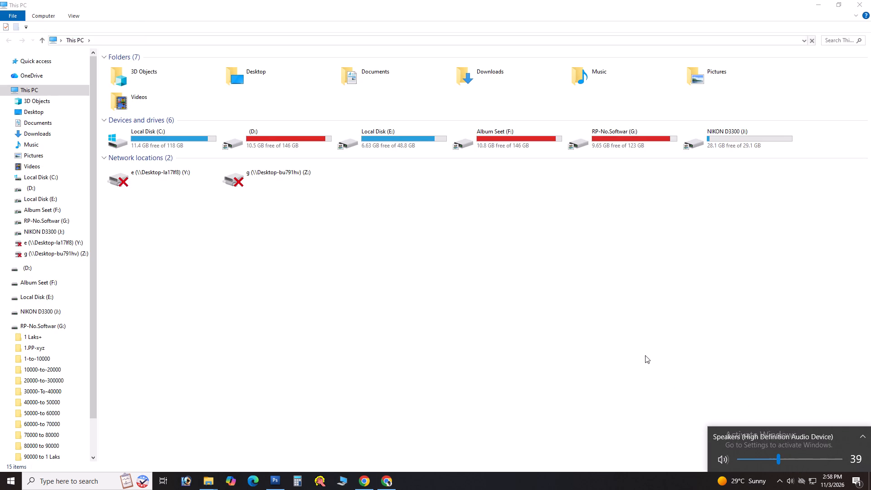
{"action": "scroll", "coordinate": [645, 355], "scroll_direction": "down", "scroll_amount": 3}
{"action": "scroll", "coordinate": [581, 359], "scroll_direction": "down", "scroll_amount": 2}
{"action": "left_click", "coordinate": [571, 361]}
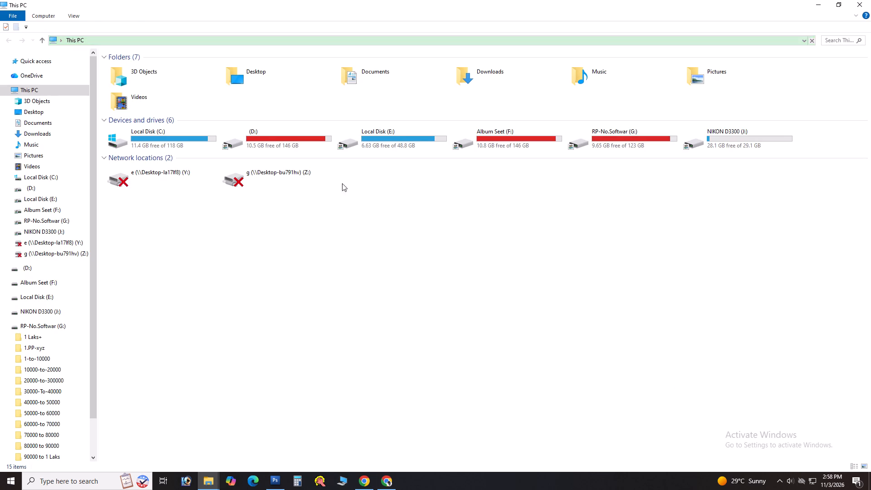
Open the Karwa chauth backgrounds folder karwaaaaaaaaaaaa inside Back Wellpaper on drive D.
{"action": "triple_click", "coordinate": [294, 140]}
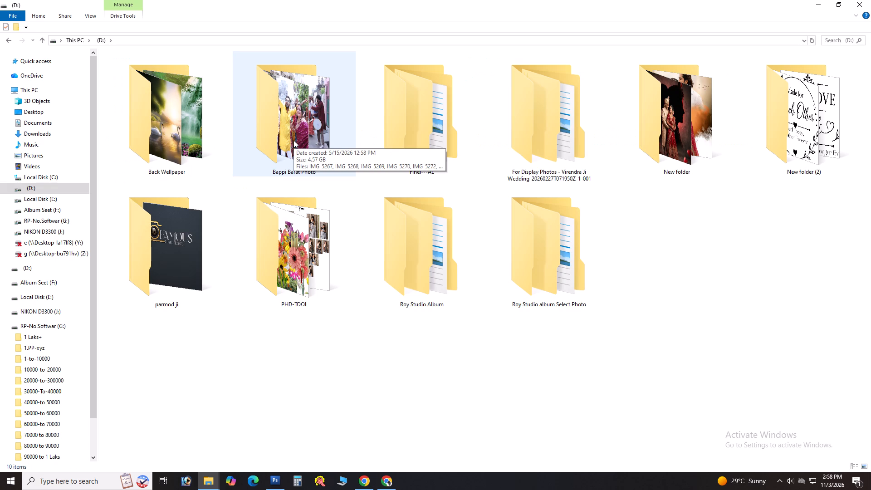
{"action": "key", "text": "Down"}
{"action": "key", "text": "Right"}
{"action": "key", "text": "Up"}
{"action": "key", "text": "Left"}
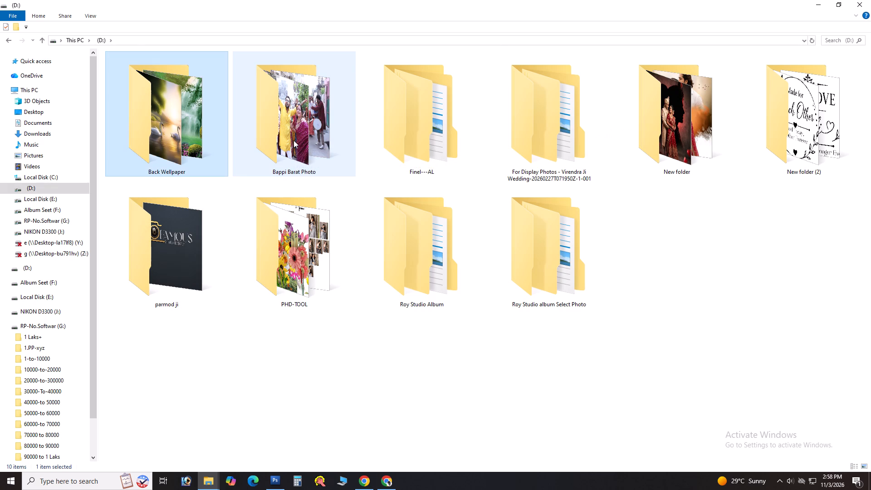
{"action": "key", "text": "Return"}
{"action": "key", "text": "Down"}
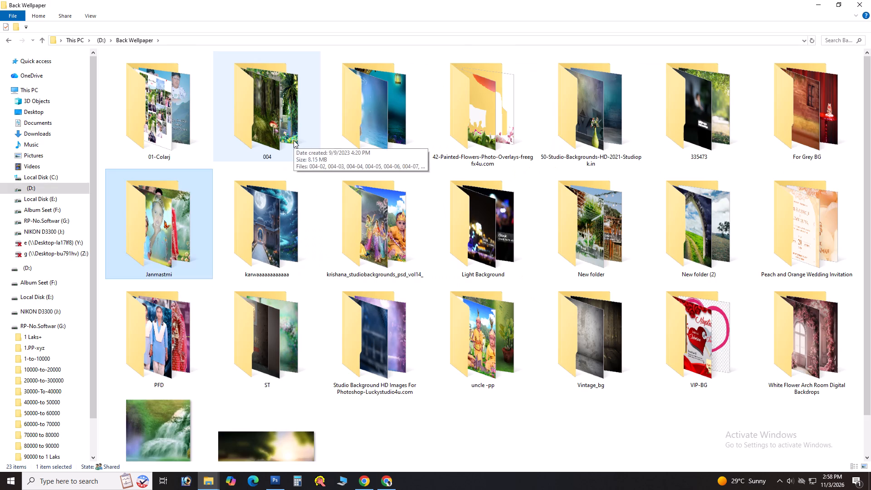
{"action": "key", "text": "Right"}
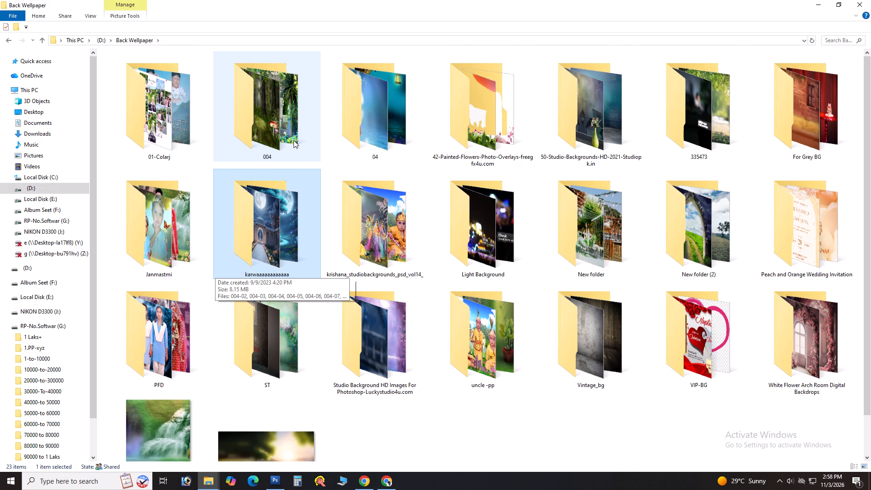
{"action": "key", "text": "Return"}
Open the moonlit garden path background 02+ (1) in Photoshop and show it full screen, fitted to the window.
{"action": "key", "text": "Down"}
{"action": "key", "text": "Right"}
{"action": "key", "text": "Down"}
{"action": "key", "text": "Right"}
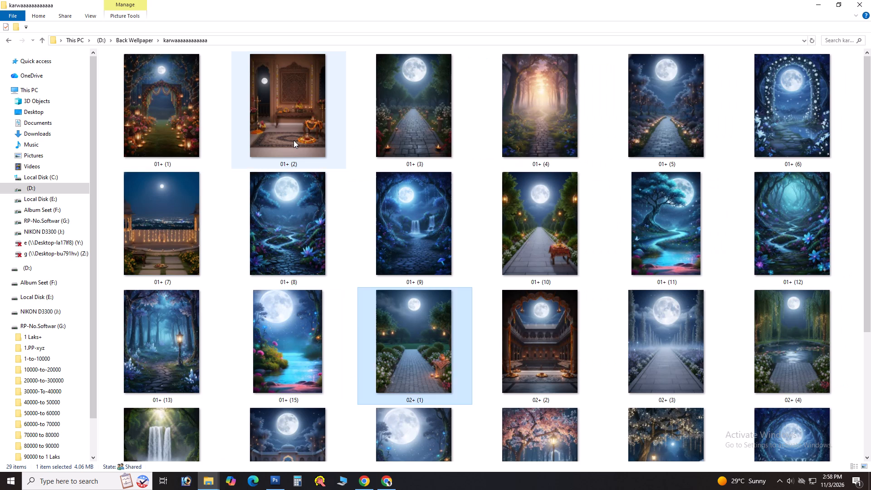
{"action": "scroll", "coordinate": [436, 265], "scroll_direction": "down", "scroll_amount": 7}
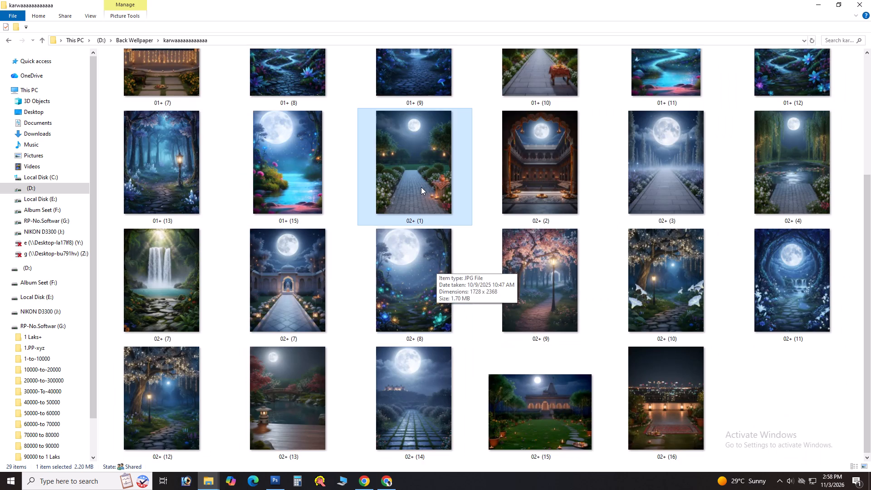
{"action": "left_click_drag", "start_coordinate": [405, 183], "coordinate": [402, 178]}
{"action": "left_click_drag", "start_coordinate": [414, 160], "coordinate": [322, 374]}
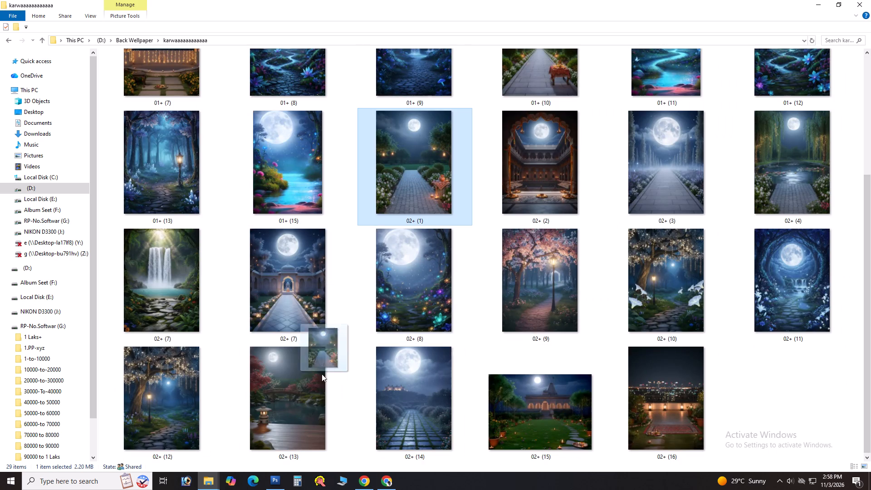
{"action": "left_click_drag", "start_coordinate": [322, 374], "coordinate": [313, 423]}
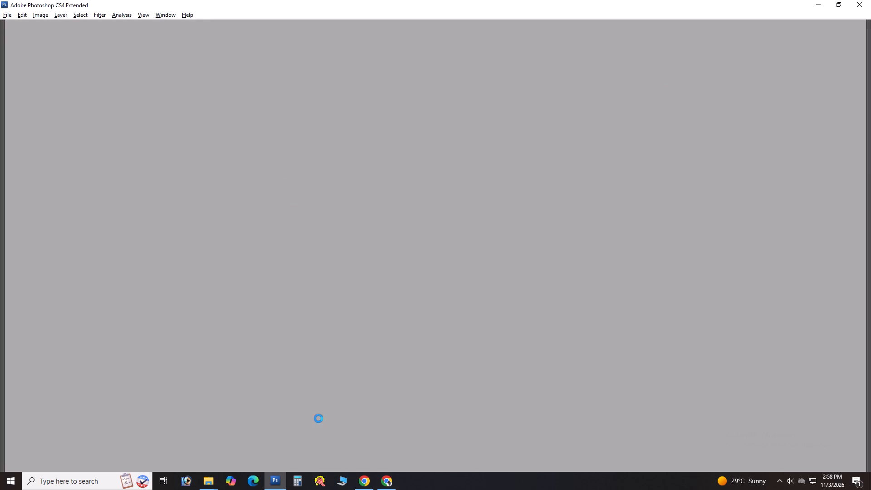
{"action": "key", "text": "ctrl+0"}
{"action": "key", "text": "ctrl+0"}
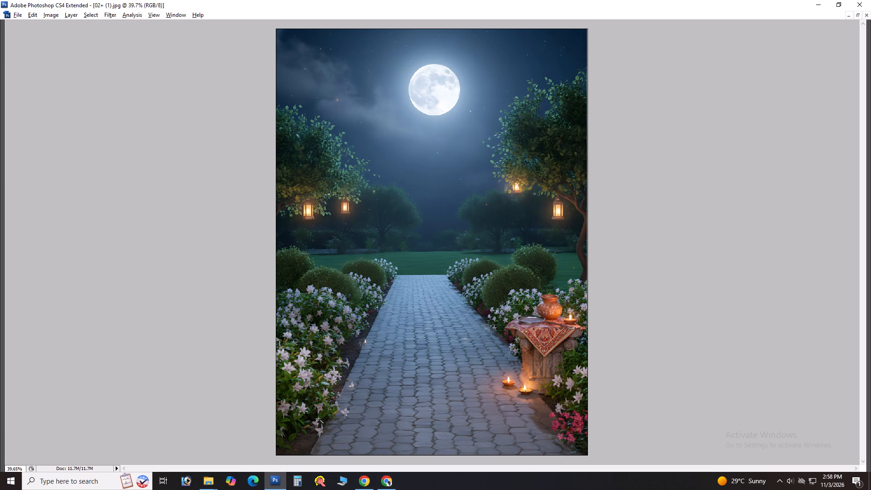
{"action": "type", "text": "ff"}
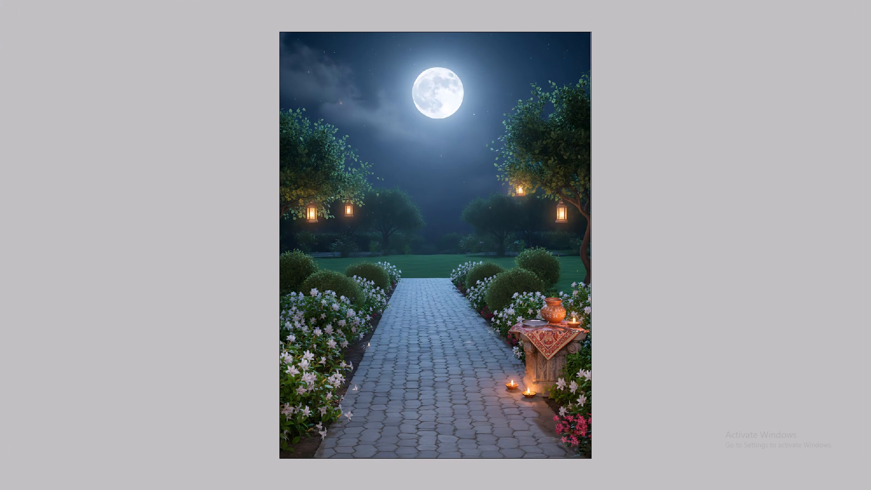
{"action": "key", "text": "ctrl+0"}
{"action": "key", "text": "ctrl+0"}
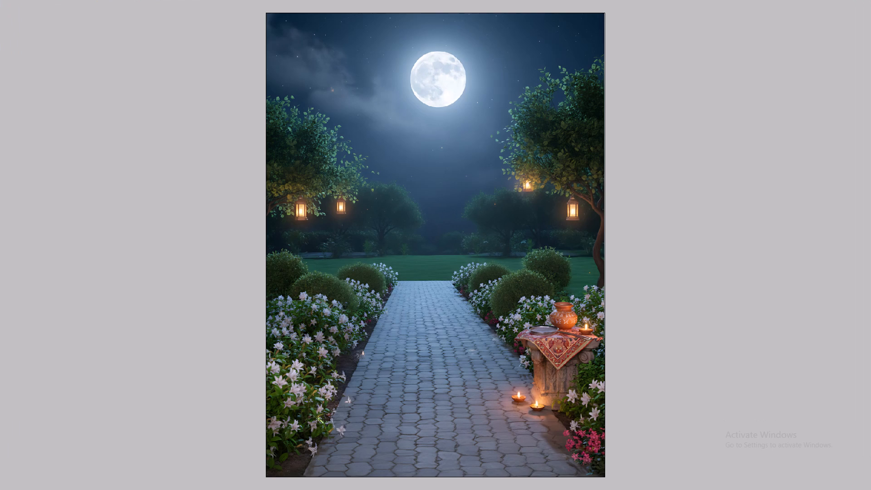
Resize the background image to 10 inches wide and 15 inches high at a resolution of 300 pixels/inch.
{"action": "key", "text": "alt+i"}
{"action": "key", "text": "alt+i"}
{"action": "key", "text": "Tab"}
{"action": "key", "text": "Tab"}
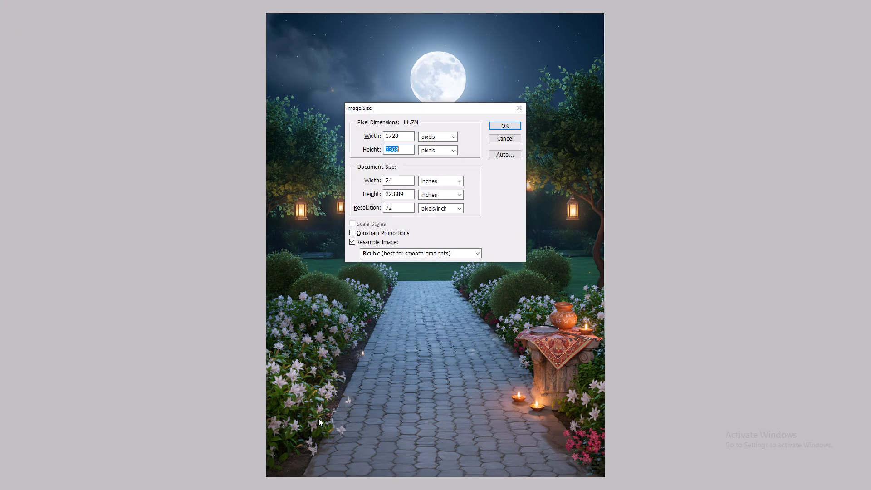
{"action": "key", "text": "Tab"}
{"action": "key", "text": "Tab"}
{"action": "type", "text": "10"}
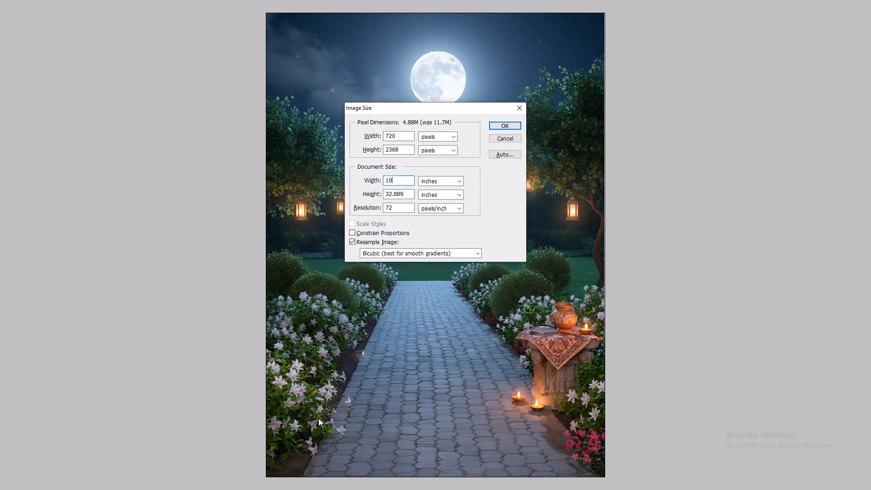
{"action": "key", "text": "Right"}
{"action": "key", "text": "Right"}
{"action": "key", "text": "Tab"}
{"action": "key", "text": "Tab"}
{"action": "key", "text": "Tab"}
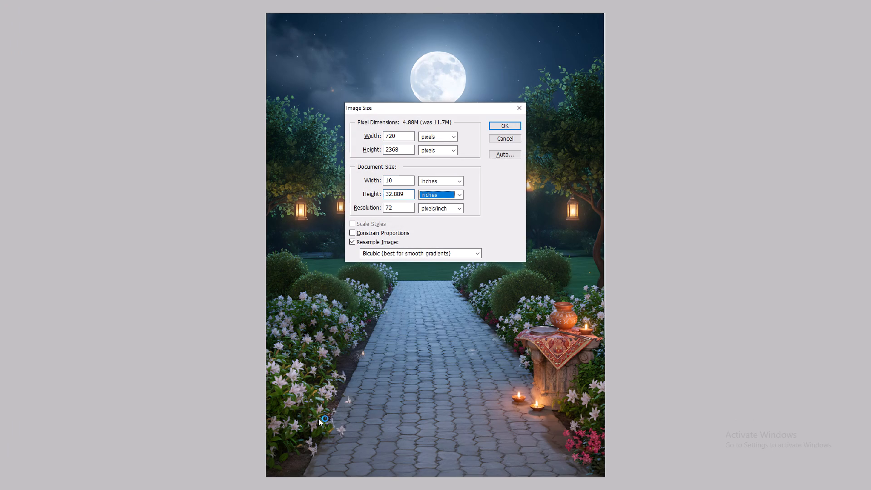
{"action": "key", "text": "shift+Tab"}
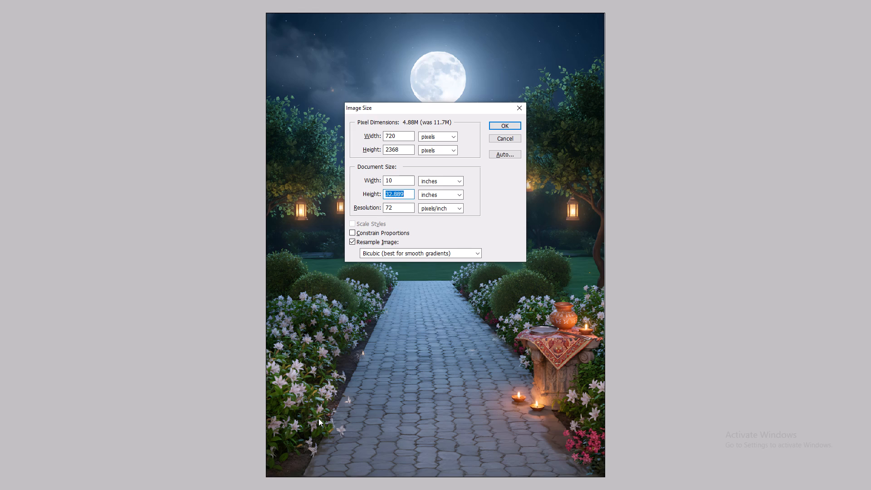
{"action": "type", "text": "15"}
{"action": "key", "text": "Tab"}
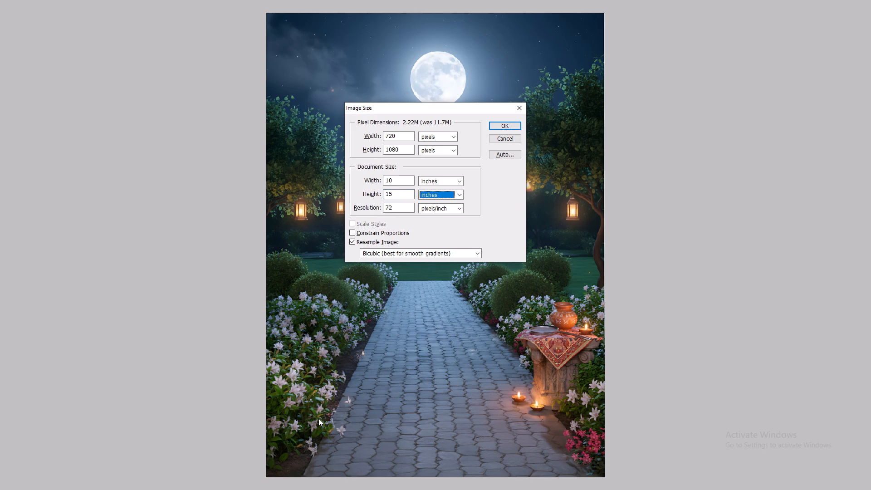
{"action": "key", "text": "Tab"}
{"action": "type", "text": "300"}
{"action": "key", "text": "Return"}
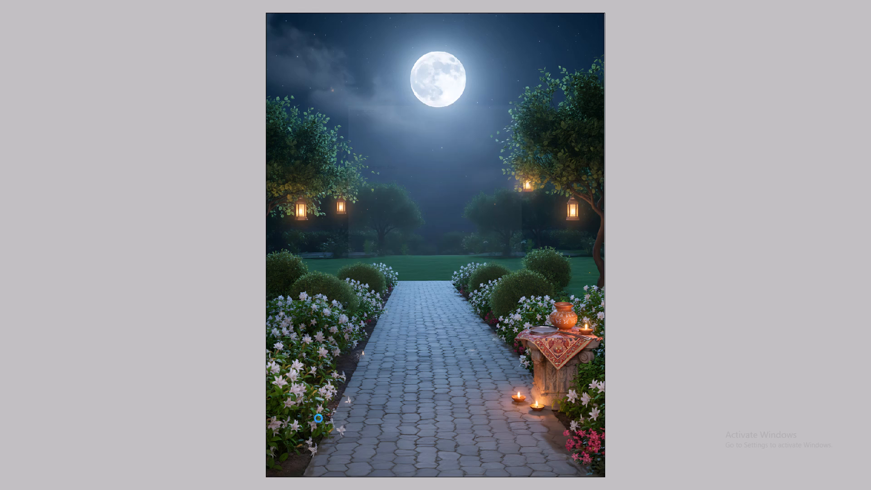
Paste the couple cutout onto the moonlit background and scale it down so they stand full-length on the garden path below the moon.
{"action": "key", "text": "ctrl+0"}
{"action": "key", "text": "ctrl+0"}
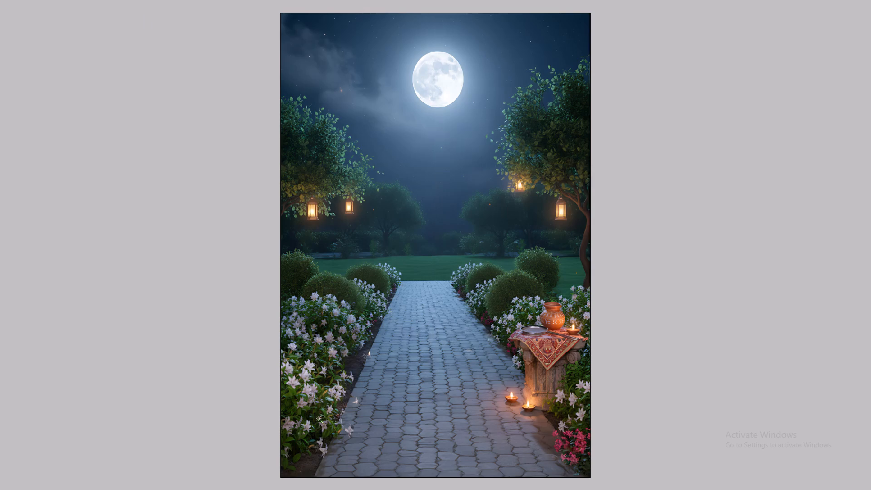
{"action": "key", "text": "ctrl+v"}
{"action": "key", "text": "ctrl+t"}
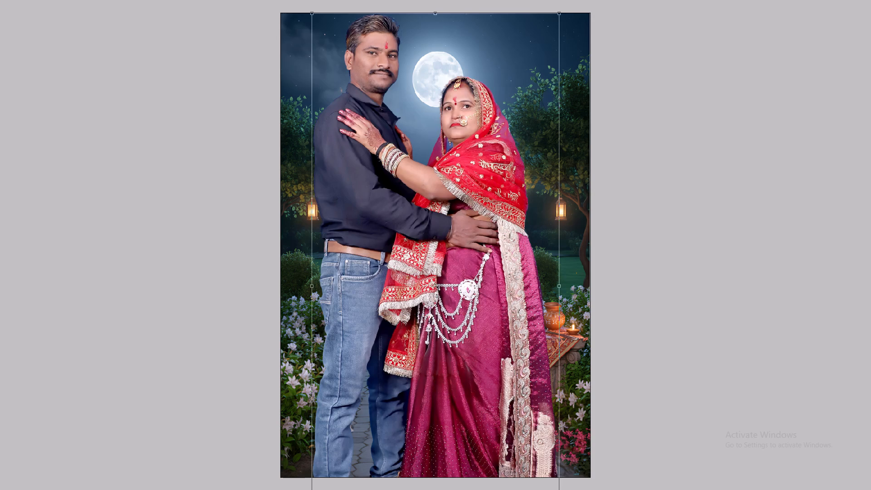
{"action": "key", "text": "ctrl+0"}
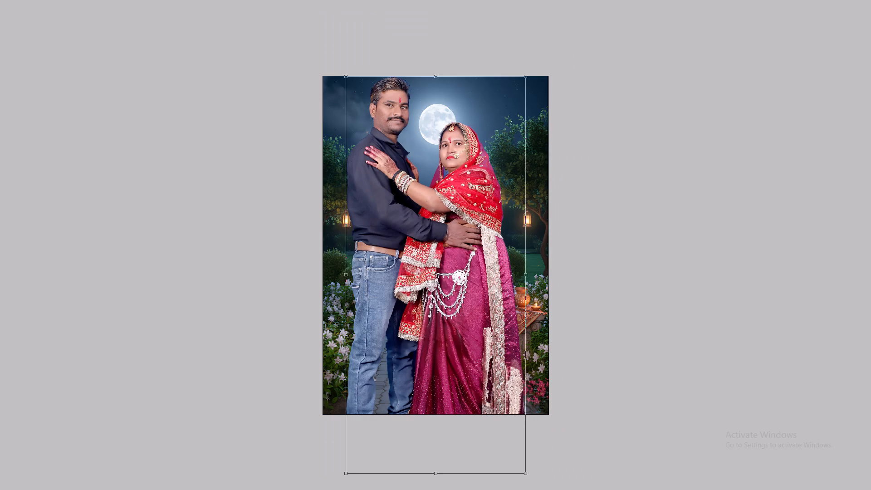
{"action": "left_click_drag", "start_coordinate": [525, 79], "coordinate": [521, 98], "text": "alt+shift"}
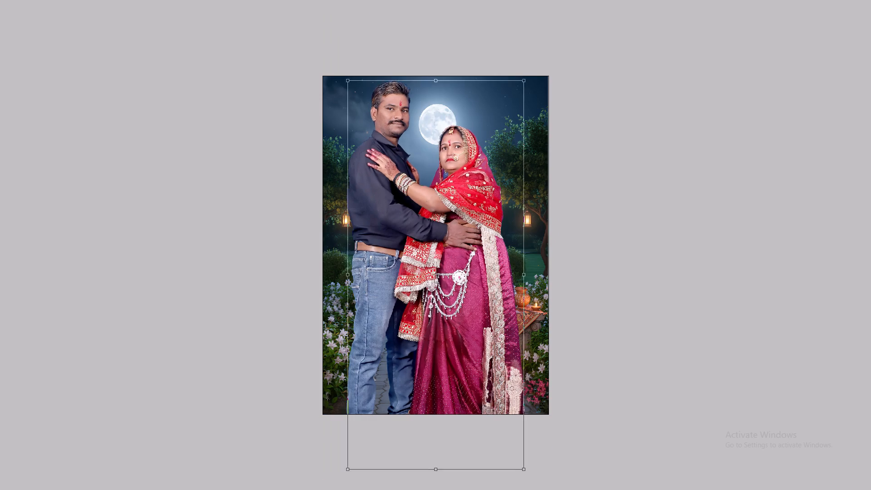
{"action": "left_click_drag", "start_coordinate": [521, 98], "coordinate": [491, 165], "text": "alt+shift"}
{"action": "left_click_drag", "start_coordinate": [440, 256], "coordinate": [438, 262], "text": "shift"}
{"action": "key", "text": "ctrl+0"}
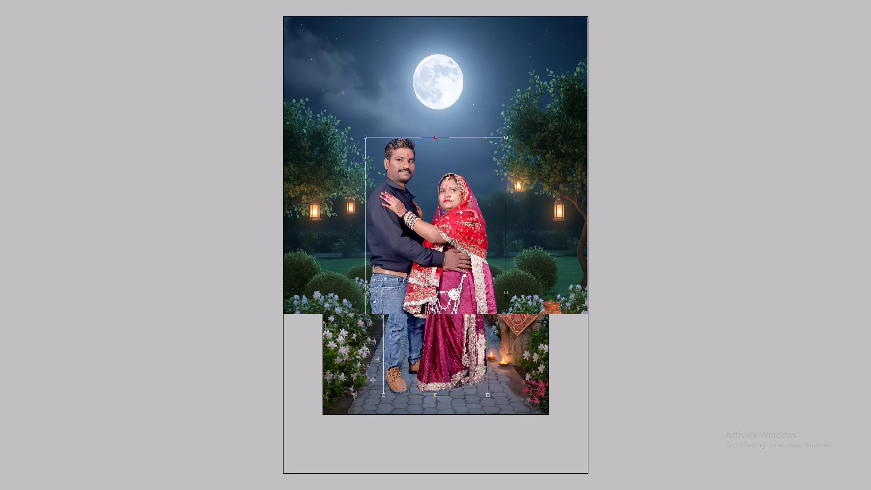
{"action": "key", "text": "ctrl+0"}
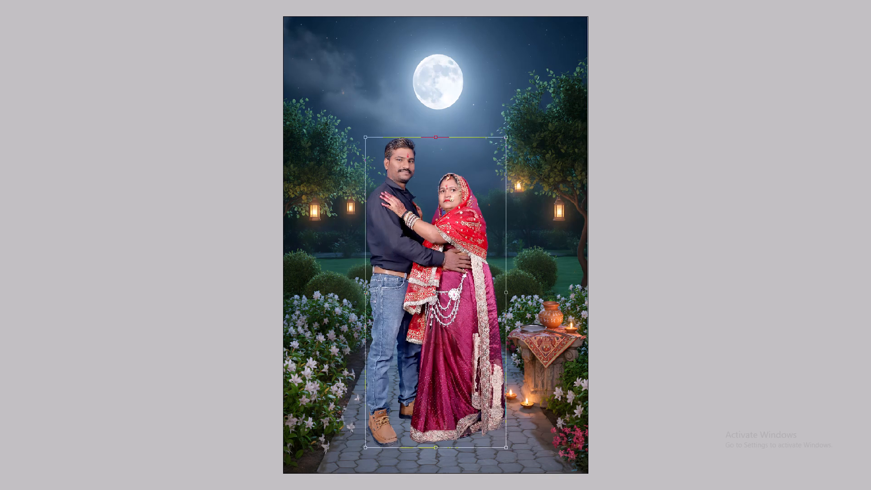
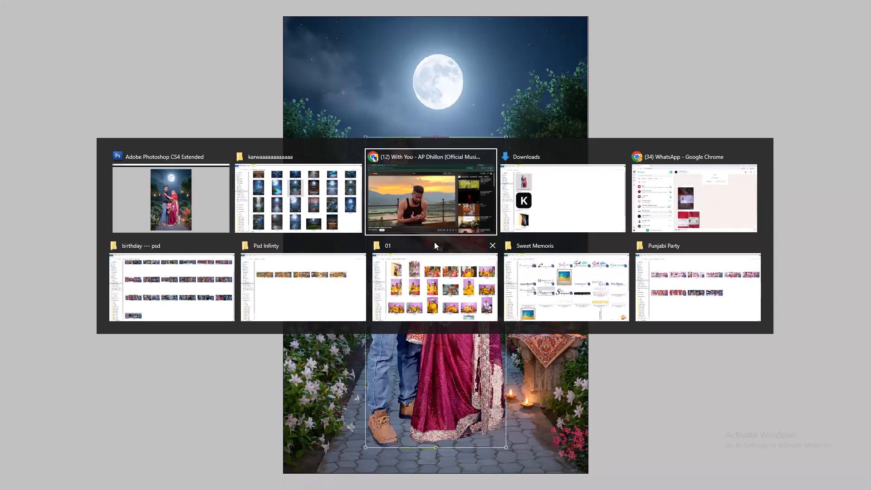
Switch to the YouTube music video, resume playback, raise the speaker volume to 67, and return to Photoshop.
{"action": "key", "text": "space"}
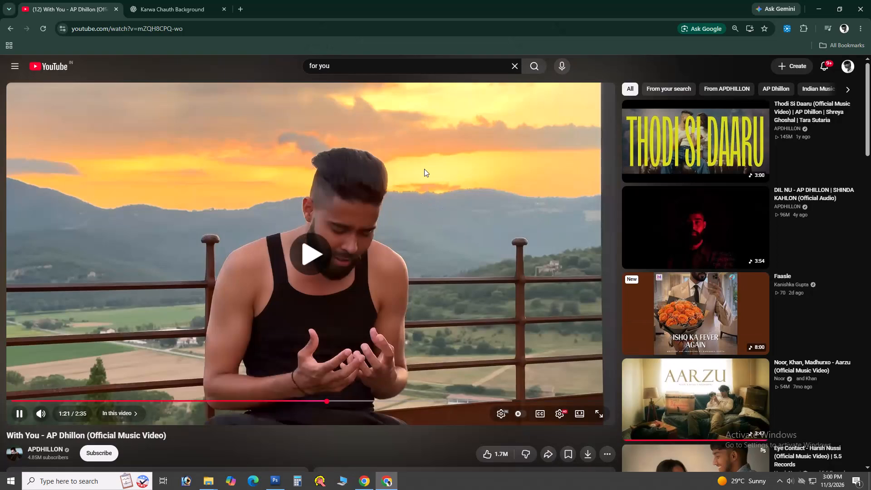
{"action": "key", "text": "alt+Tab"}
{"action": "key", "text": "alt+Tab"}
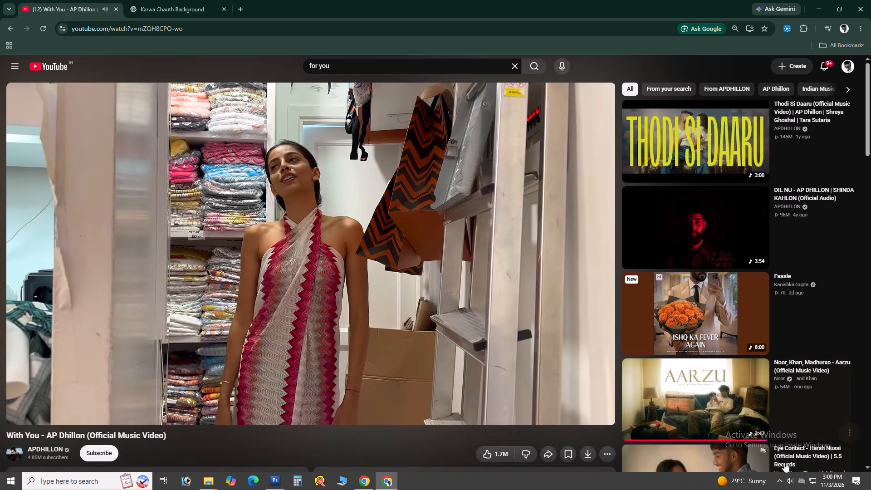
{"action": "left_click", "coordinate": [790, 479]}
{"action": "scroll", "coordinate": [790, 479], "scroll_direction": "up", "scroll_amount": 16}
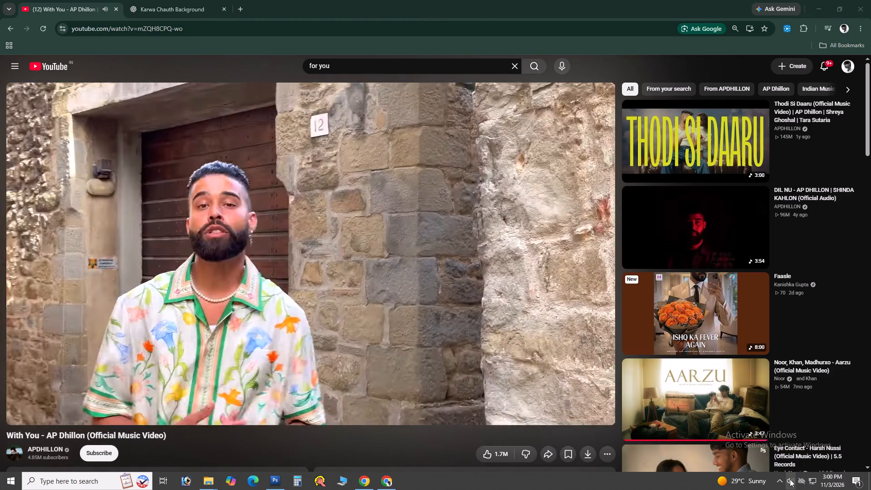
{"action": "scroll", "coordinate": [789, 479], "scroll_direction": "up", "scroll_amount": 5}
{"action": "scroll", "coordinate": [650, 449], "scroll_direction": "up", "scroll_amount": 4}
{"action": "scroll", "coordinate": [484, 441], "scroll_direction": "up", "scroll_amount": 3}
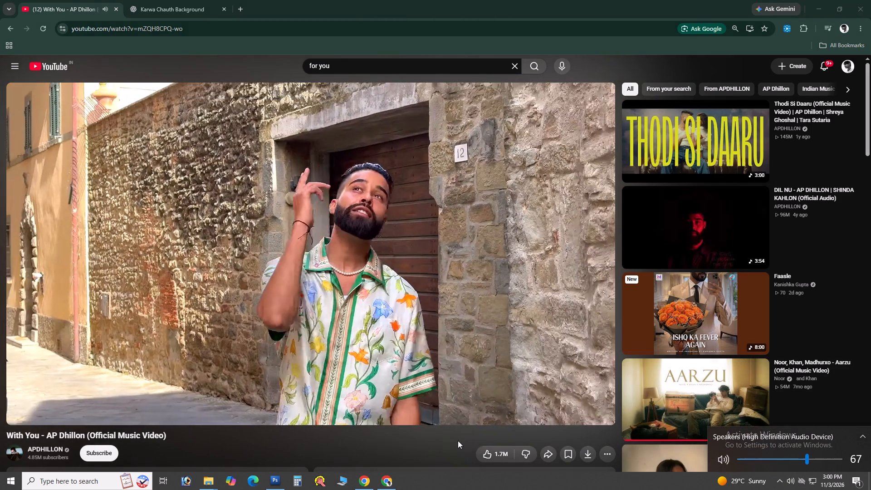
{"action": "left_click", "coordinate": [419, 441]}
{"action": "key", "text": "alt+Tab"}
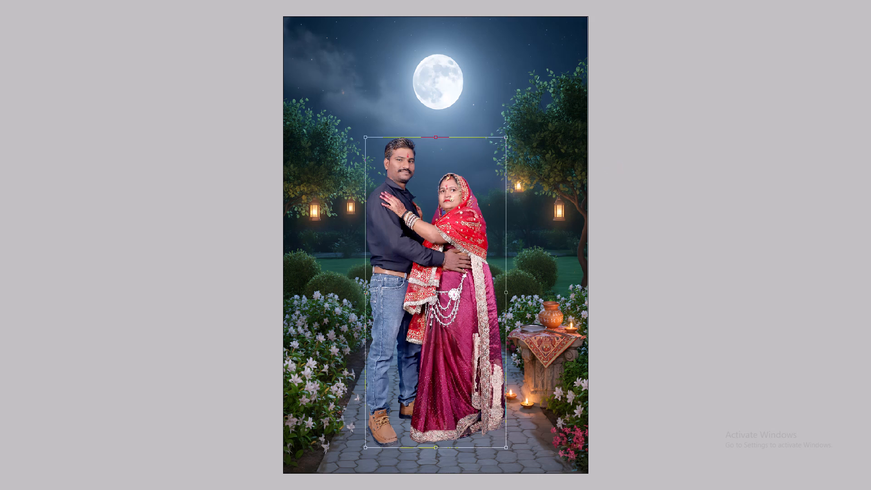
{"action": "key", "text": "alt+Tab"}
{"action": "key", "text": "alt+shift+Tab"}
Shift the couple cutout slightly left and down on the garden path and apply the transform.
{"action": "left_click_drag", "start_coordinate": [430, 328], "coordinate": [418, 330]}
{"action": "key", "text": "Return"}
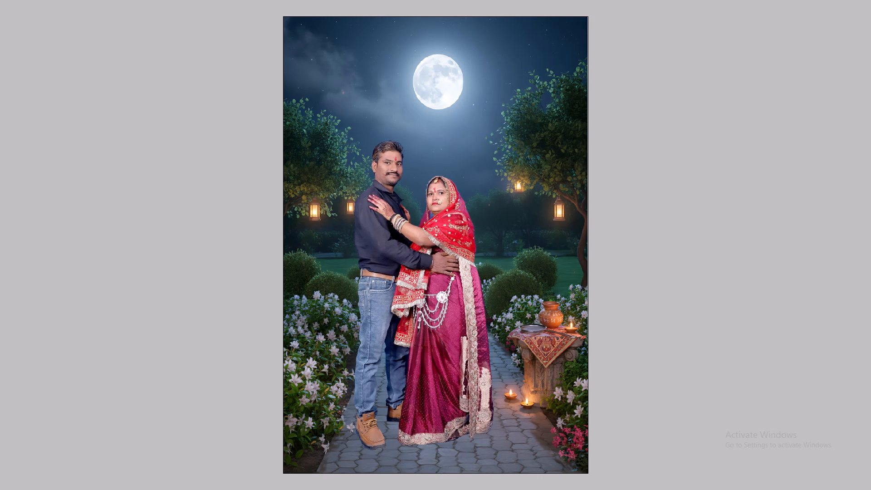
Widen the whole Background layer evenly to both sides, shift it slightly right behind the couple, and deselect.
{"action": "key", "text": "ctrl+0"}
{"action": "type", "text": "v-"}
{"action": "key", "text": "ctrl+minus"}
{"action": "key", "text": "v"}
{"action": "right_click", "coordinate": [448, 176]}
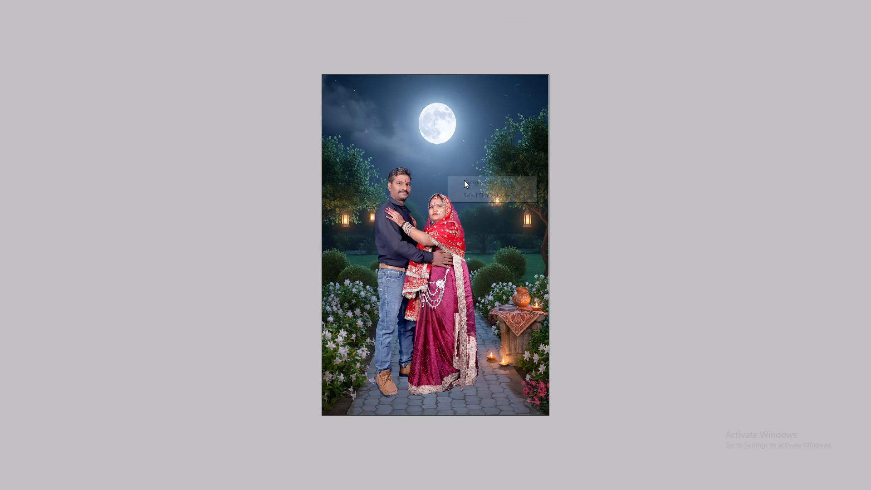
{"action": "left_click", "coordinate": [464, 180]}
{"action": "key", "text": "ctrl+a"}
{"action": "key", "text": "ctrl+t"}
{"action": "left_click_drag", "start_coordinate": [549, 245], "coordinate": [568, 245], "text": "alt+shift"}
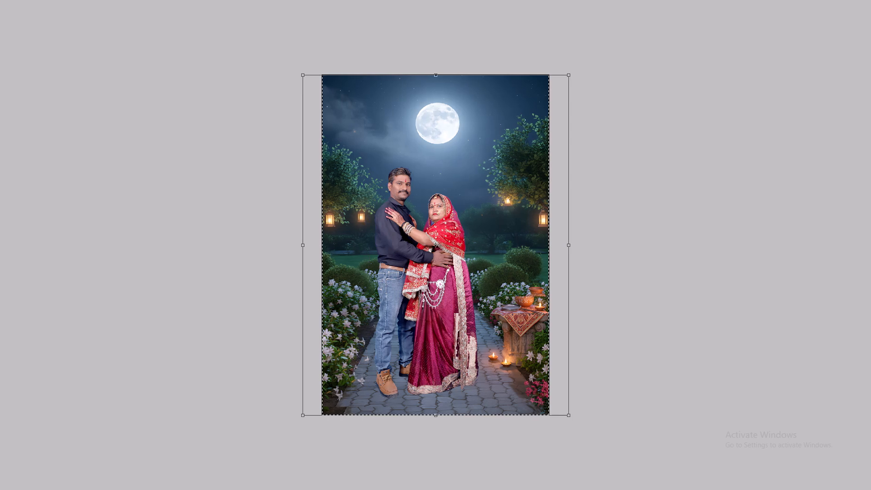
{"action": "left_click_drag", "start_coordinate": [568, 245], "coordinate": [569, 245], "text": "alt+shift"}
{"action": "left_click_drag", "start_coordinate": [490, 257], "coordinate": [496, 256], "text": "shift"}
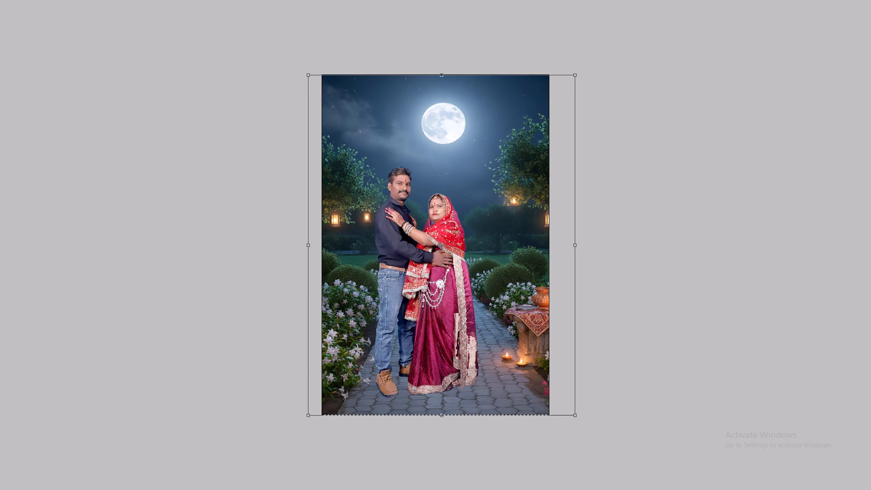
{"action": "key", "text": "Return"}
{"action": "key", "text": "v"}
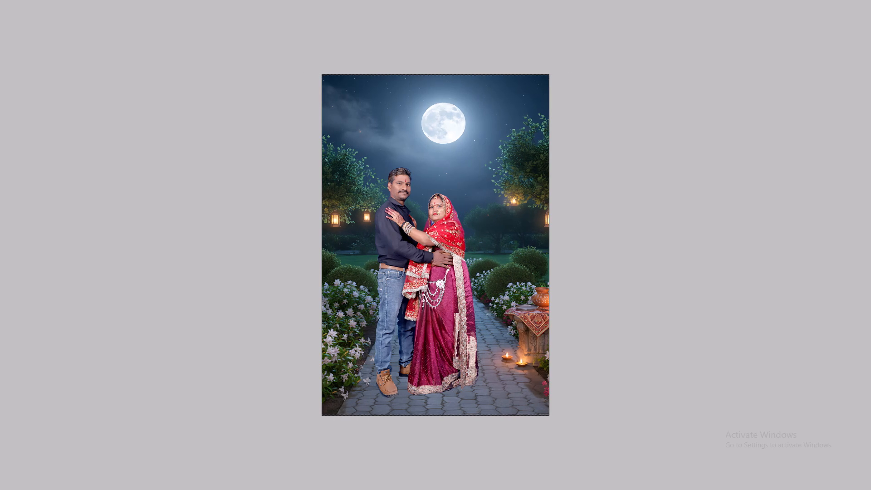
{"action": "left_click", "coordinate": [489, 217]}
{"action": "key", "text": "ctrl+d"}
Paste a second, larger copy of the couple cutout above the Background, enlarge it slightly and position it across the scene.
{"action": "right_click", "coordinate": [461, 180]}
{"action": "left_click", "coordinate": [467, 181]}
{"action": "left_click", "coordinate": [465, 183]}
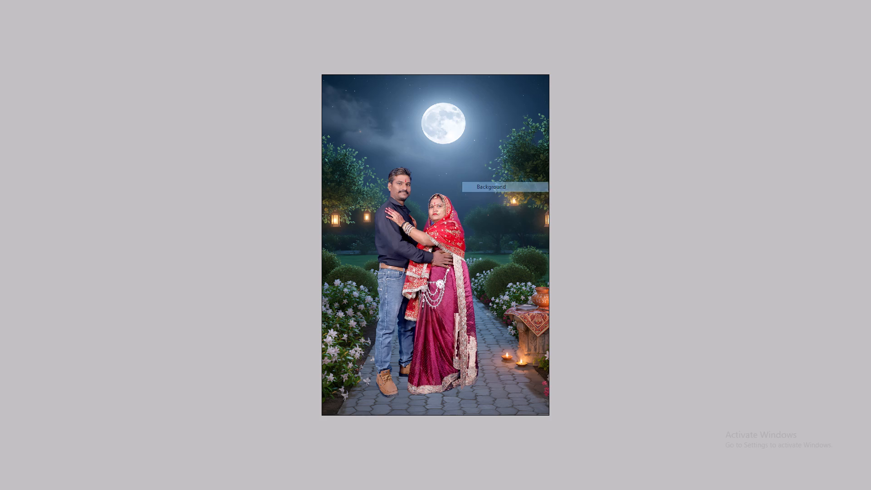
{"action": "key", "text": "ctrl+v"}
{"action": "key", "text": "ctrl+t"}
{"action": "key", "text": "Return"}
{"action": "key", "text": "v"}
{"action": "left_click_drag", "start_coordinate": [469, 158], "coordinate": [488, 157]}
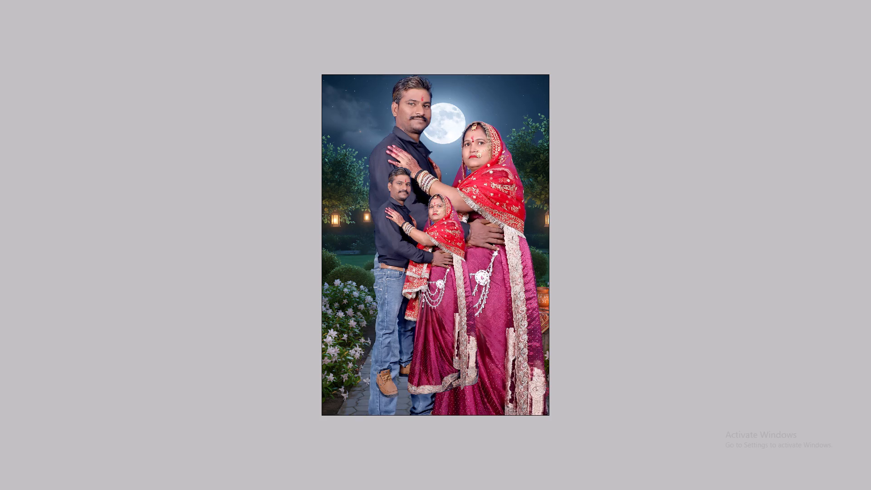
{"action": "left_click_drag", "start_coordinate": [488, 157], "coordinate": [485, 153]}
{"action": "key", "text": "ctrl+minus"}
{"action": "key", "text": "ctrl+t"}
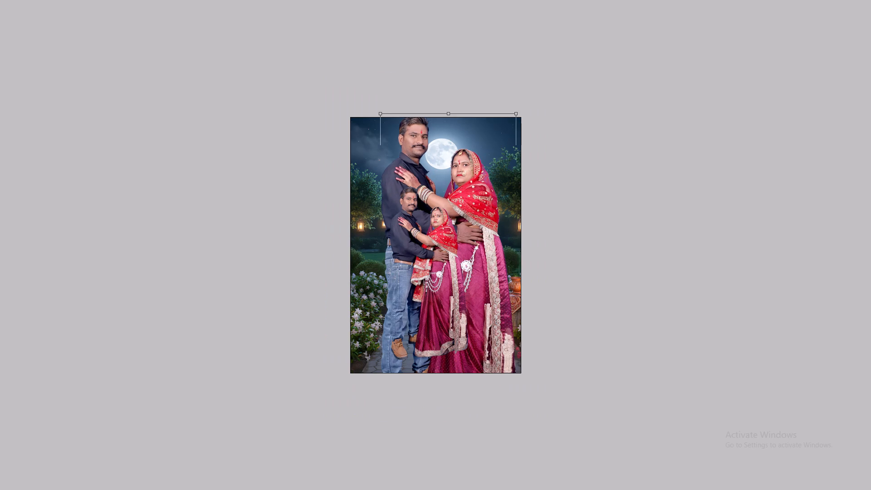
{"action": "left_click_drag", "start_coordinate": [514, 118], "coordinate": [519, 117], "text": "alt+shift"}
{"action": "left_click_drag", "start_coordinate": [518, 115], "coordinate": [550, 104], "text": "alt+shift"}
{"action": "left_click_drag", "start_coordinate": [506, 135], "coordinate": [503, 149], "text": "shift"}
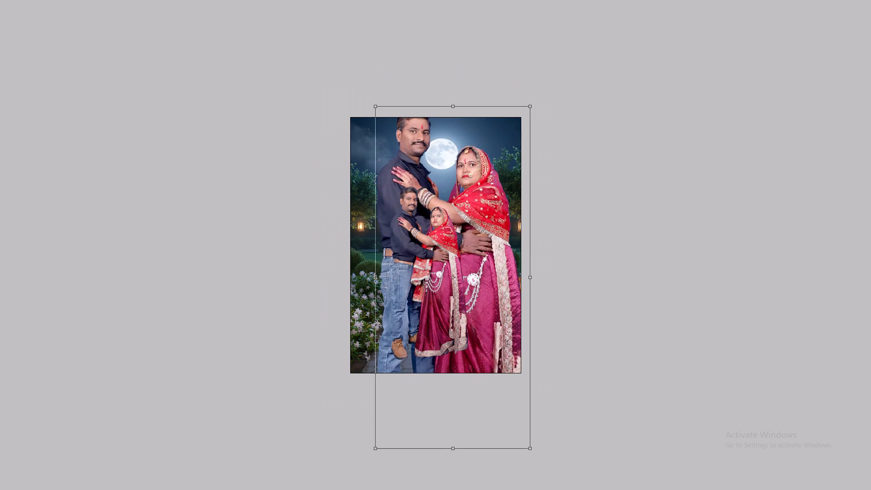
{"action": "left_click_drag", "start_coordinate": [503, 149], "coordinate": [503, 149], "text": "shift"}
{"action": "left_click", "coordinate": [500, 151], "text": "shift"}
{"action": "key", "text": "Return"}
{"action": "key", "text": "v"}
Scale the whole Background layer down around its centre and nudge it slightly up and left, leaving white margins on all sides.
{"action": "right_click", "coordinate": [498, 152]}
{"action": "left_click", "coordinate": [518, 157]}
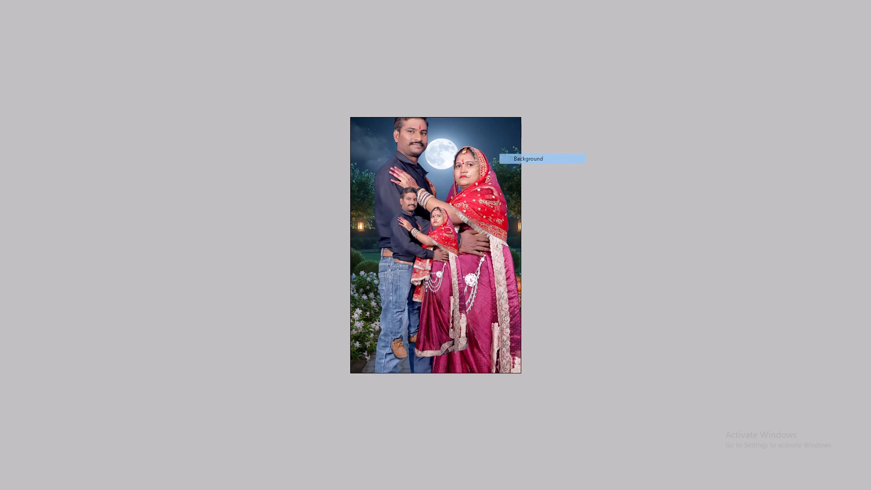
{"action": "key", "text": "ctrl+a"}
{"action": "key", "text": "ctrl+t"}
{"action": "left_click_drag", "start_coordinate": [522, 116], "coordinate": [518, 128], "text": "alt+shift"}
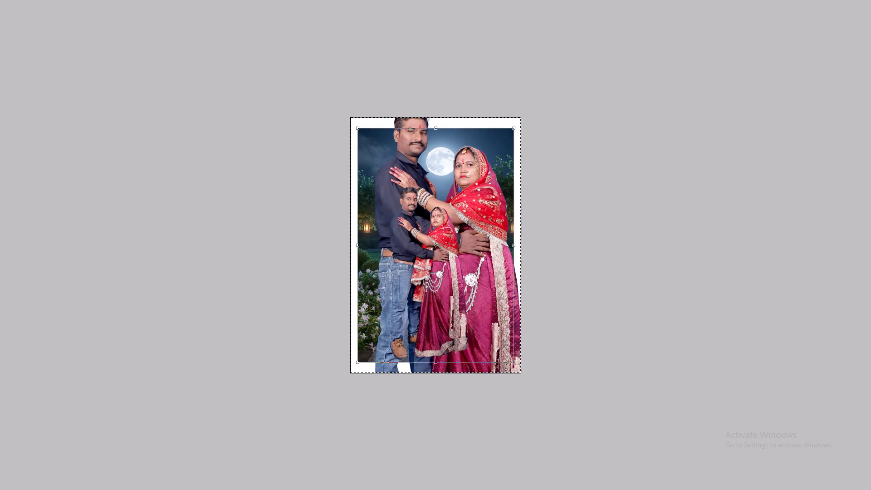
{"action": "left_click_drag", "start_coordinate": [518, 128], "coordinate": [514, 133], "text": "alt+shift"}
{"action": "key", "text": "shift+Up"}
{"action": "key", "text": "shift+Up"}
{"action": "key", "text": "shift+Up"}
{"action": "key", "text": "shift+Up"}
{"action": "key", "text": "shift+Up"}
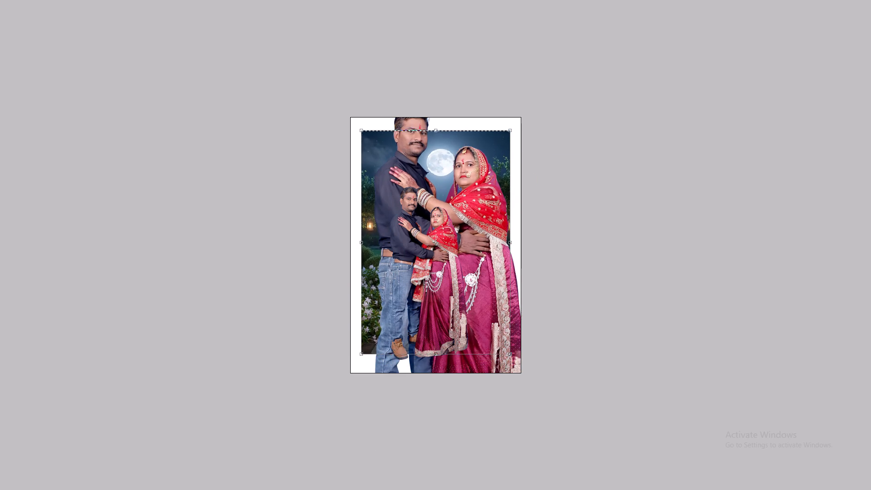
{"action": "key", "text": "shift+Up"}
{"action": "key", "text": "shift+Left"}
{"action": "key", "text": "shift+Left"}
{"action": "key", "text": "shift+Up"}
{"action": "key", "text": "shift+Left"}
{"action": "key", "text": "shift+Up"}
{"action": "key", "text": "shift+Up"}
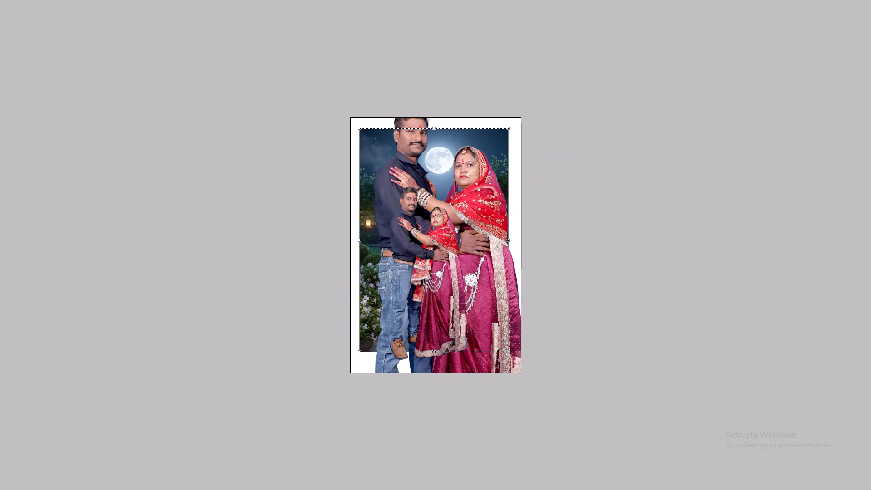
{"action": "left_click_drag", "start_coordinate": [509, 143], "coordinate": [504, 152], "text": "alt+shift"}
{"action": "left_click", "coordinate": [502, 132], "text": "alt+shift"}
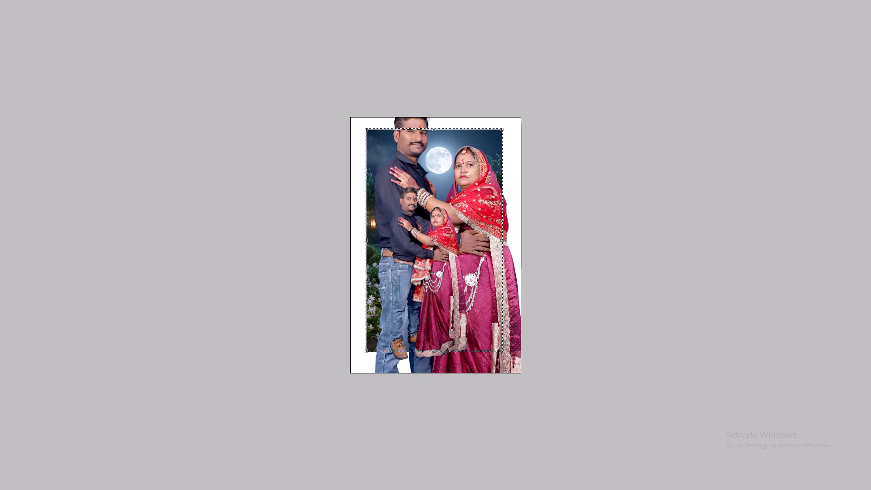
{"action": "left_click_drag", "start_coordinate": [499, 133], "coordinate": [494, 142], "text": "alt+shift"}
{"action": "key", "text": "Return"}
{"action": "key", "text": "ctrl+0"}
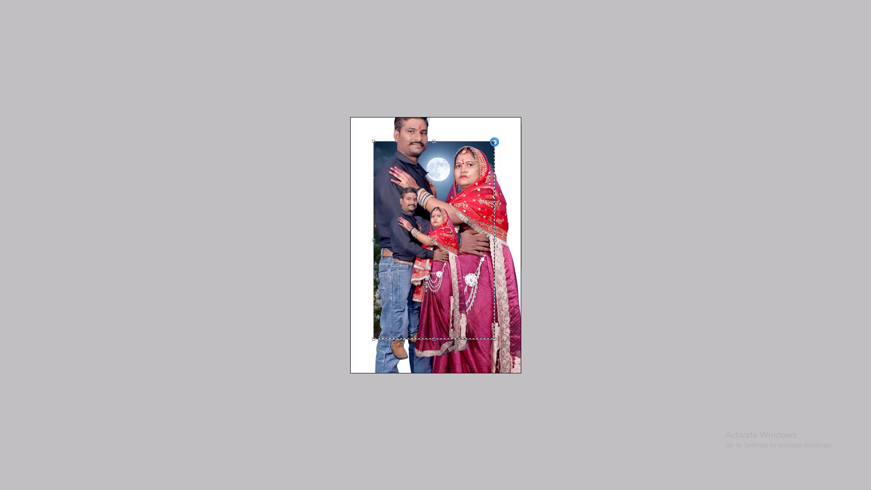
Move the large couple copy down until the man's head is inside the canvas, and scale it down slightly.
{"action": "right_click", "coordinate": [494, 142]}
{"action": "left_click", "coordinate": [509, 148]}
{"action": "key", "text": "ctrl+d"}
{"action": "left_click_drag", "start_coordinate": [509, 149], "coordinate": [506, 157], "text": "shift"}
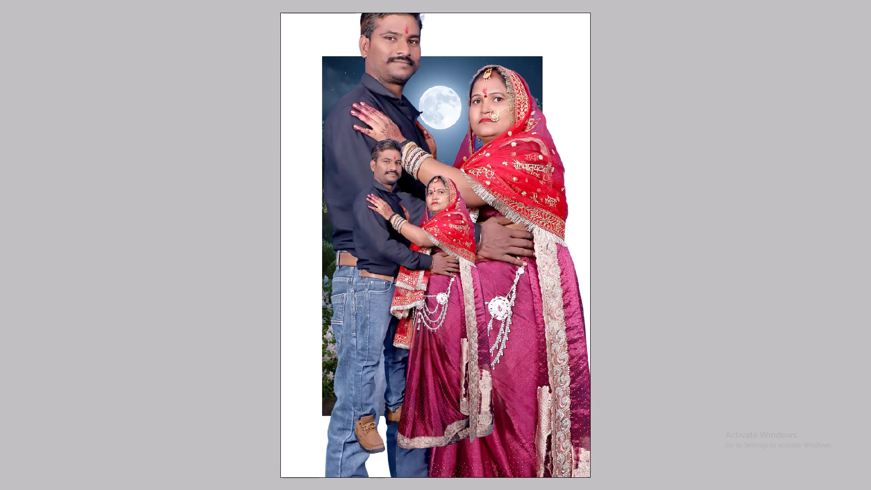
{"action": "left_click_drag", "start_coordinate": [506, 157], "coordinate": [506, 169], "text": "shift"}
{"action": "key", "text": "ctrl+minus"}
{"action": "key", "text": "ctrl+t"}
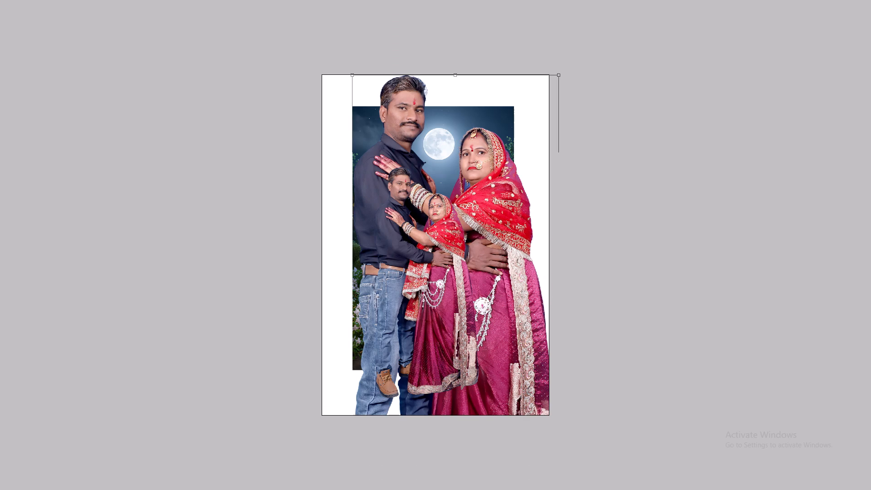
{"action": "left_click_drag", "start_coordinate": [559, 76], "coordinate": [558, 81], "text": "alt+shift"}
{"action": "key", "text": "shift+Left"}
{"action": "key", "text": "shift+Down"}
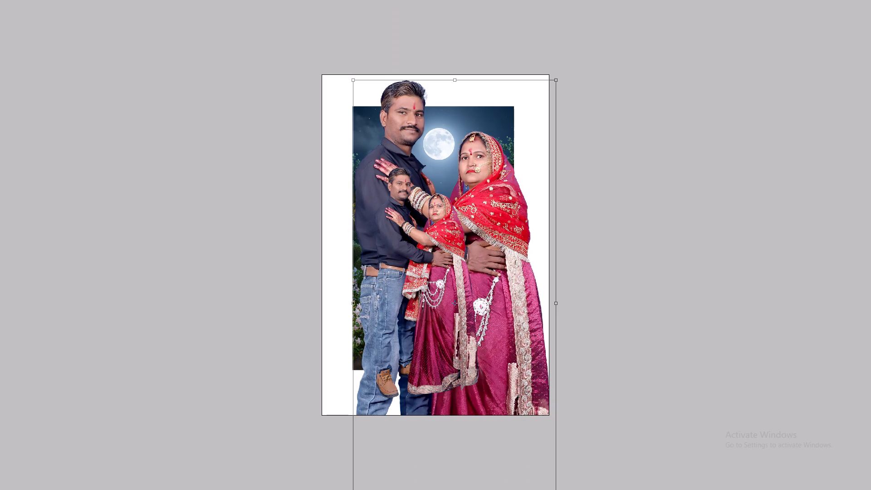
{"action": "key", "text": "Return"}
Select the Background layer's top strip and stretch it upward so the sky fills the white margin above, and deselect.
{"action": "right_click", "coordinate": [471, 127]}
{"action": "left_click", "coordinate": [477, 130]}
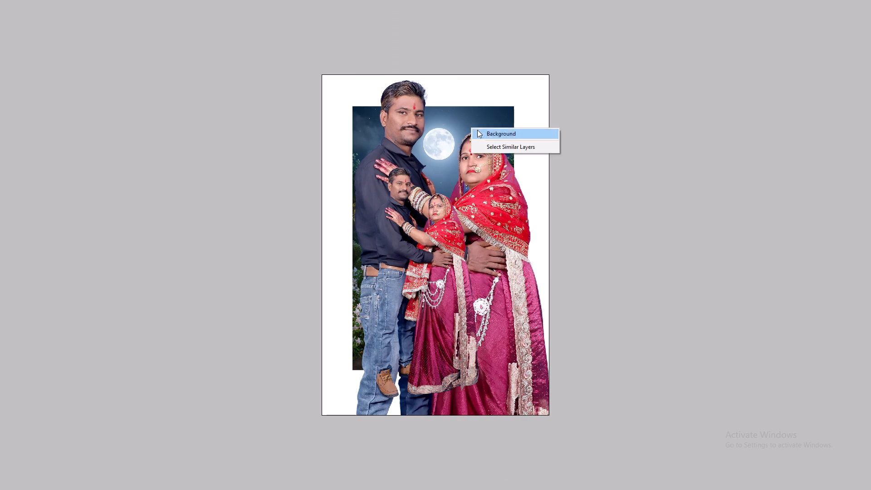
{"action": "key", "text": "m"}
{"action": "left_click_drag", "start_coordinate": [310, 78], "coordinate": [582, 125]}
{"action": "key", "text": "space"}
{"action": "left_click_drag", "start_coordinate": [463, 113], "coordinate": [450, 230]}
{"action": "key", "text": "ctrl+t"}
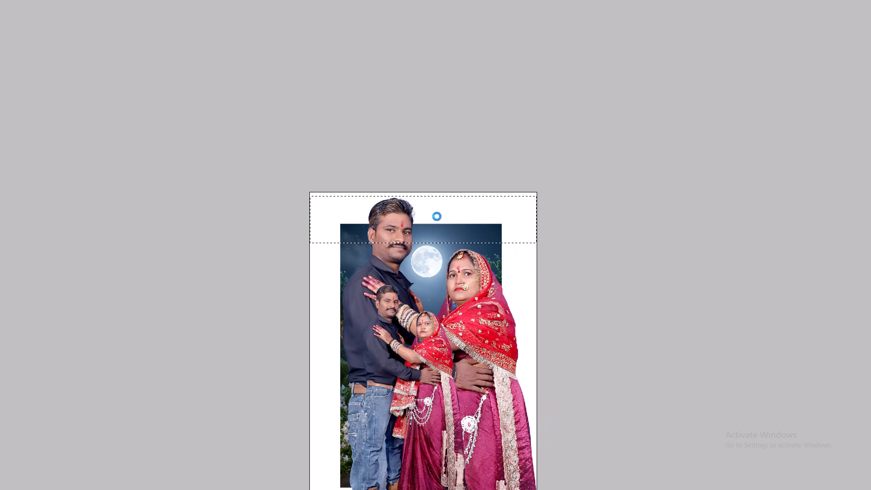
{"action": "left_click_drag", "start_coordinate": [431, 193], "coordinate": [435, 112]}
{"action": "key", "text": "Return"}
{"action": "key", "text": "ctrl+d"}
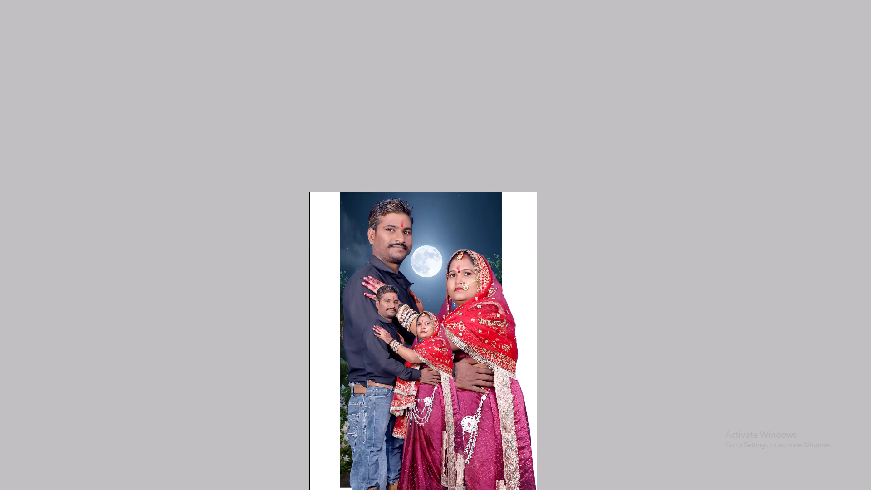
Select the right part of the Background layer and stretch it outward to fill the right white margin, and deselect.
{"action": "key", "text": "ctrl+minus"}
{"action": "key", "text": "ctrl+minus"}
{"action": "key", "text": "space"}
{"action": "left_click_drag", "start_coordinate": [445, 190], "coordinate": [411, 84]}
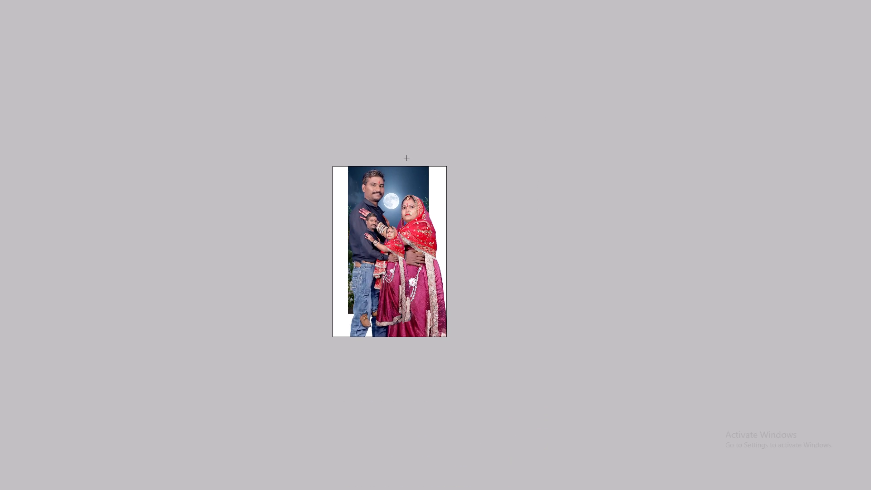
{"action": "left_click_drag", "start_coordinate": [406, 154], "coordinate": [509, 489]}
{"action": "key", "text": "ctrl+t"}
{"action": "left_click_drag", "start_coordinate": [448, 248], "coordinate": [484, 252]}
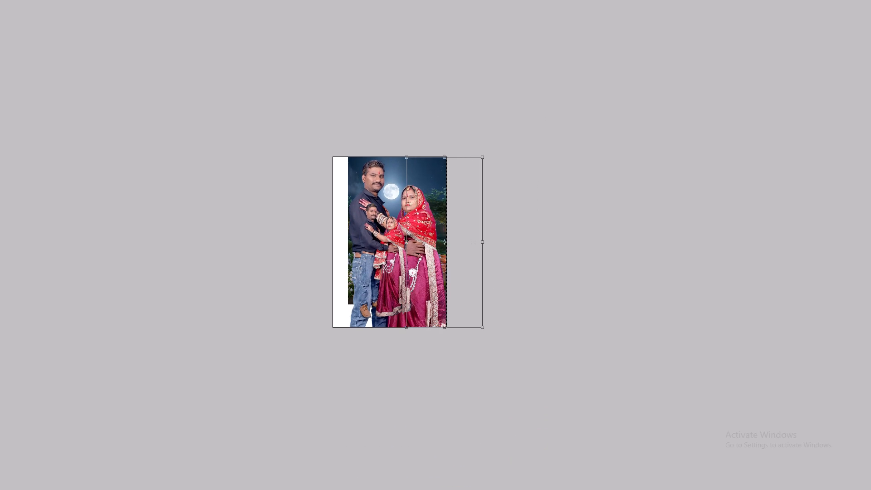
{"action": "left_click_drag", "start_coordinate": [484, 252], "coordinate": [484, 253]}
{"action": "key", "text": "Return"}
{"action": "key", "text": "ctrl+d"}
Select the left part of the Background layer and stretch it outward to fill the left white margin, and deselect.
{"action": "left_click_drag", "start_coordinate": [321, 89], "coordinate": [385, 336]}
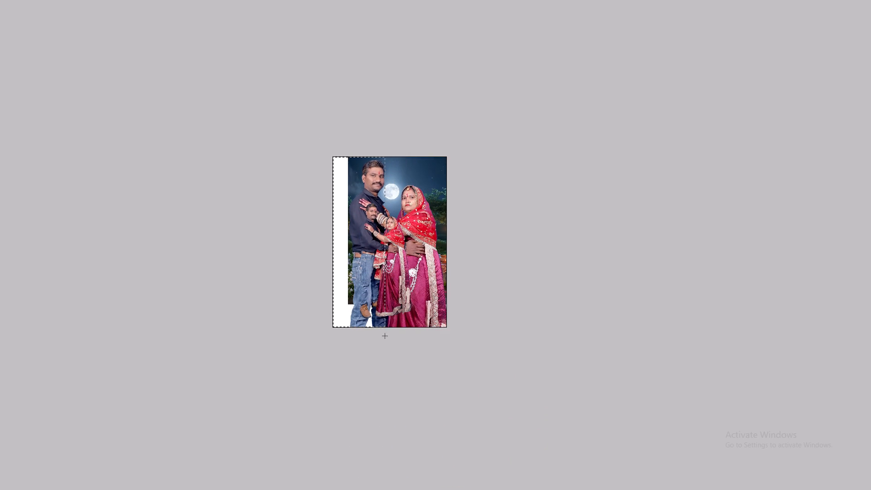
{"action": "left_click_drag", "start_coordinate": [385, 336], "coordinate": [381, 342]}
{"action": "key", "text": "ctrl+t"}
{"action": "left_click_drag", "start_coordinate": [329, 241], "coordinate": [311, 245]}
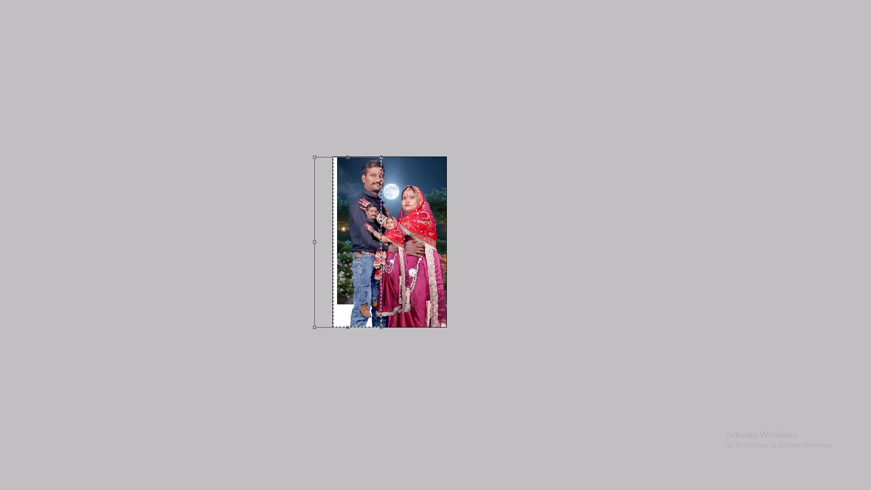
{"action": "left_click_drag", "start_coordinate": [311, 245], "coordinate": [301, 249]}
{"action": "key", "text": "Return"}
{"action": "key", "text": "ctrl+d"}
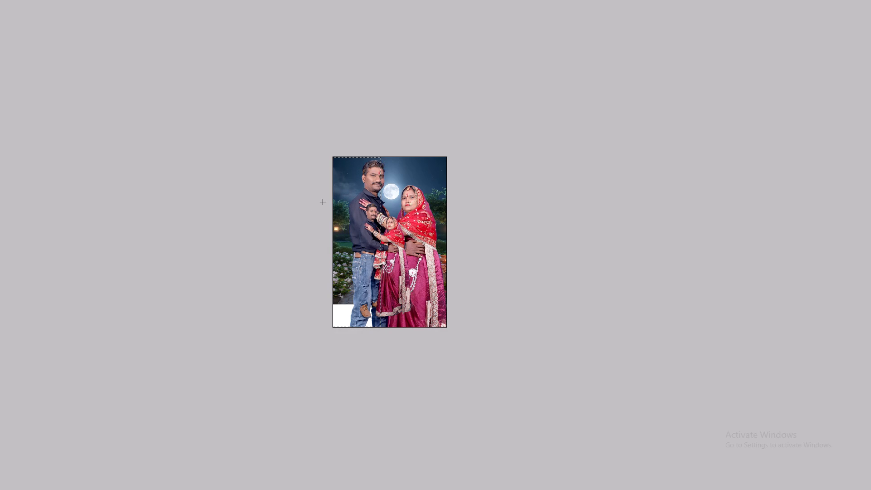
Select the lower part of the Background layer and stretch it downward to fill the bottom white margin, and deselect.
{"action": "left_click", "coordinate": [323, 202]}
{"action": "left_click_drag", "start_coordinate": [323, 202], "coordinate": [653, 390]}
{"action": "key", "text": "ctrl+t"}
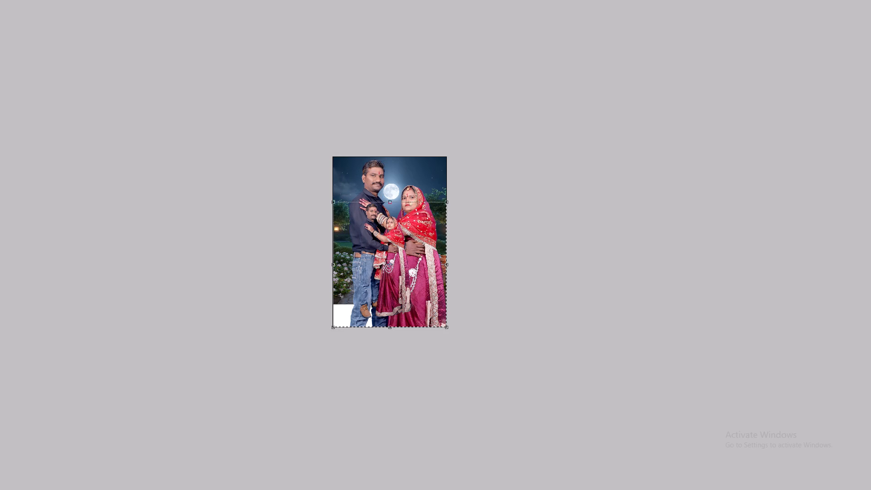
{"action": "left_click_drag", "start_coordinate": [391, 330], "coordinate": [392, 366]}
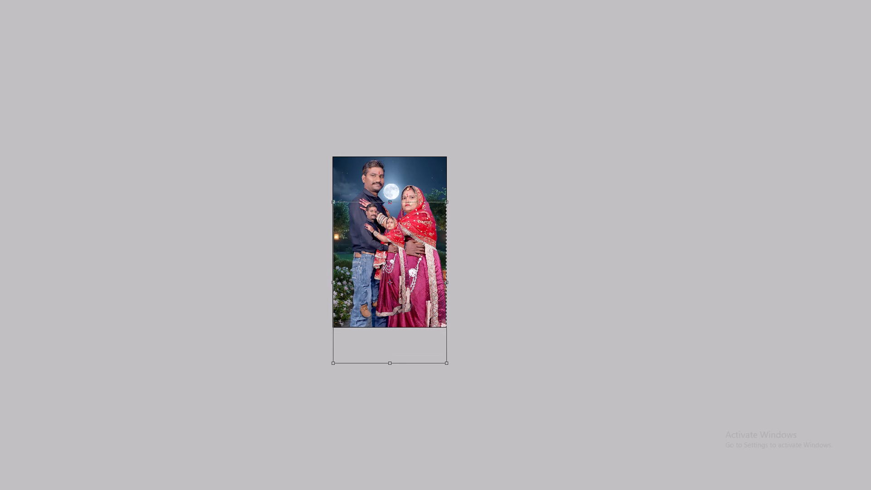
{"action": "key", "text": "Return"}
{"action": "key", "text": "ctrl+d"}
Select the large couple copy's layer and set its opacity to 55%.
{"action": "key", "text": "v"}
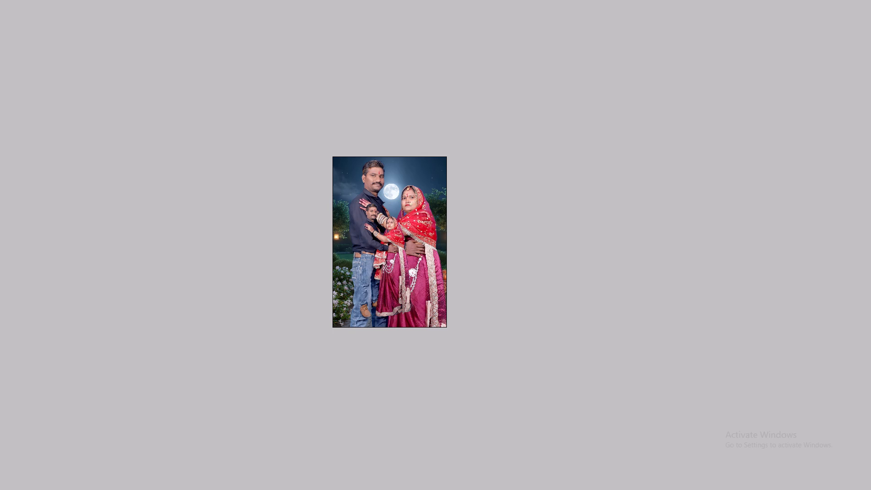
{"action": "right_click", "coordinate": [414, 239]}
{"action": "left_click", "coordinate": [431, 240]}
{"action": "type", "text": "55"}
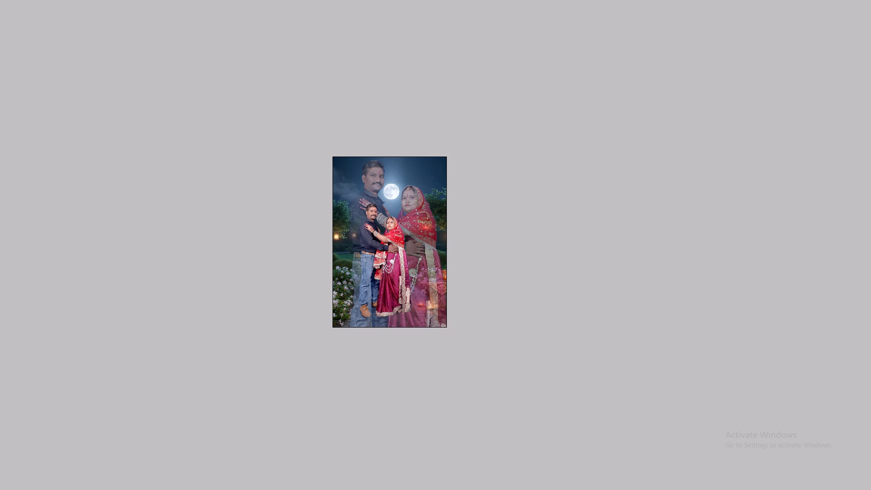
With a much larger eraser, erase the faded large couple's lower bodies over the paved path and the diya table.
{"action": "key", "text": "v"}
{"action": "right_click", "coordinate": [414, 243]}
{"action": "left_click", "coordinate": [432, 248]}
{"action": "key", "text": "e"}
{"action": "key", "text": "bracketright"}
{"action": "key", "text": "bracketright"}
{"action": "key", "text": "bracketright"}
{"action": "key", "text": "bracketright"}
{"action": "key", "text": "bracketright"}
{"action": "key", "text": "bracketright"}
{"action": "key", "text": "bracketright"}
{"action": "key", "text": "bracketright"}
{"action": "key", "text": "bracketright"}
{"action": "type", "text": "]]]"}
{"action": "key", "text": "bracketright"}
{"action": "left_click_drag", "start_coordinate": [473, 304], "coordinate": [408, 335]}
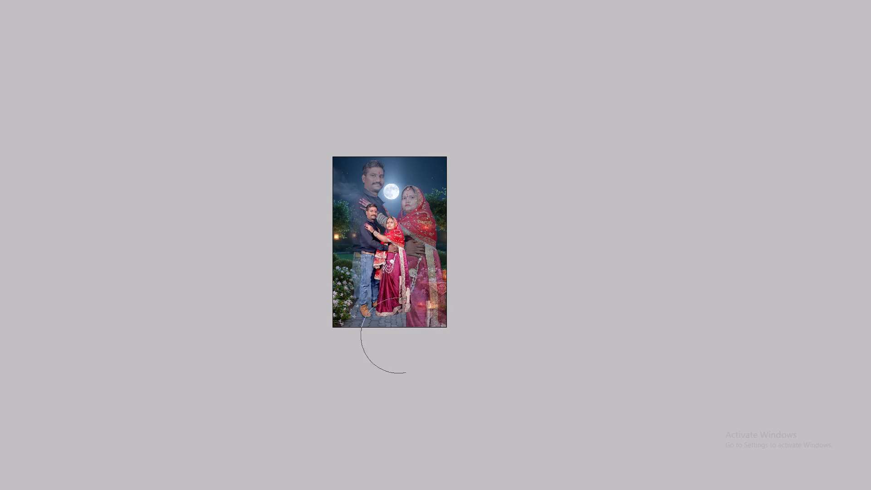
{"action": "left_click_drag", "start_coordinate": [408, 335], "coordinate": [421, 335]}
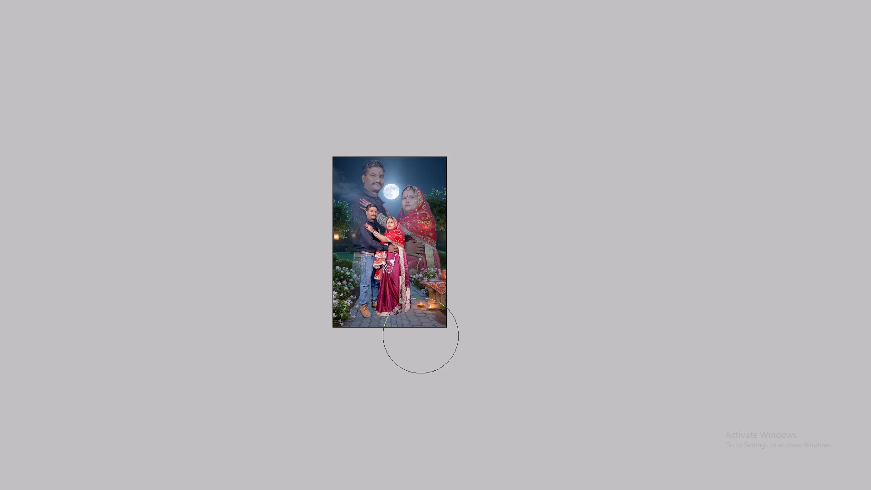
Erase the large couple's remaining waist, hands and saree traces around the hedges, using a slightly smaller eraser for the finer strokes.
{"action": "key", "text": "ctrl+0"}
{"action": "key", "text": "ctrl+0"}
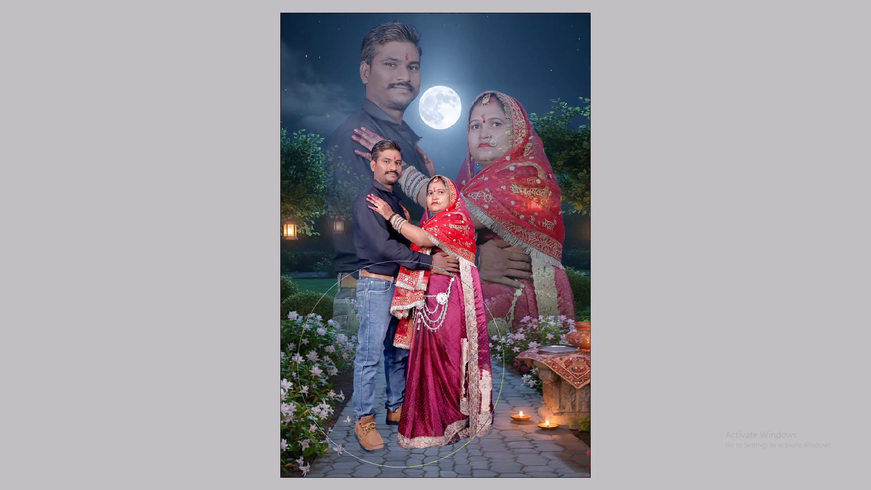
{"action": "left_click_drag", "start_coordinate": [508, 391], "coordinate": [321, 396]}
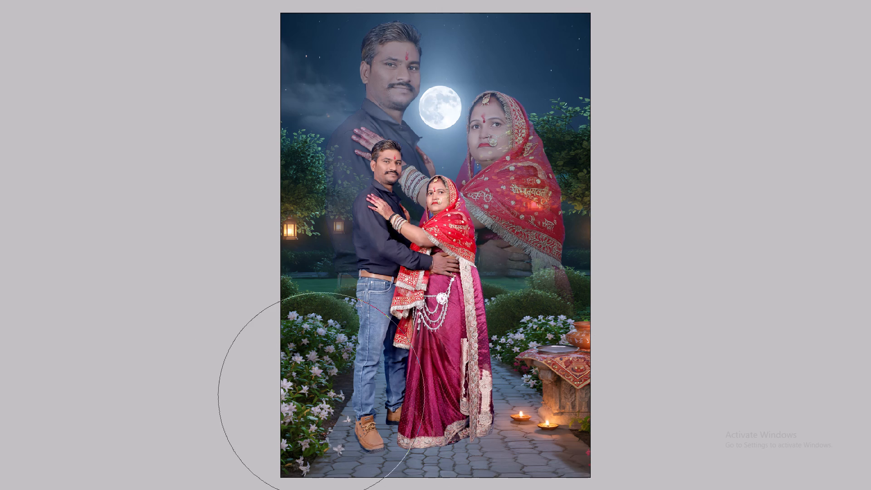
{"action": "type", "text": "[["}
{"action": "key", "text": "bracketleft"}
{"action": "key", "text": "bracketleft"}
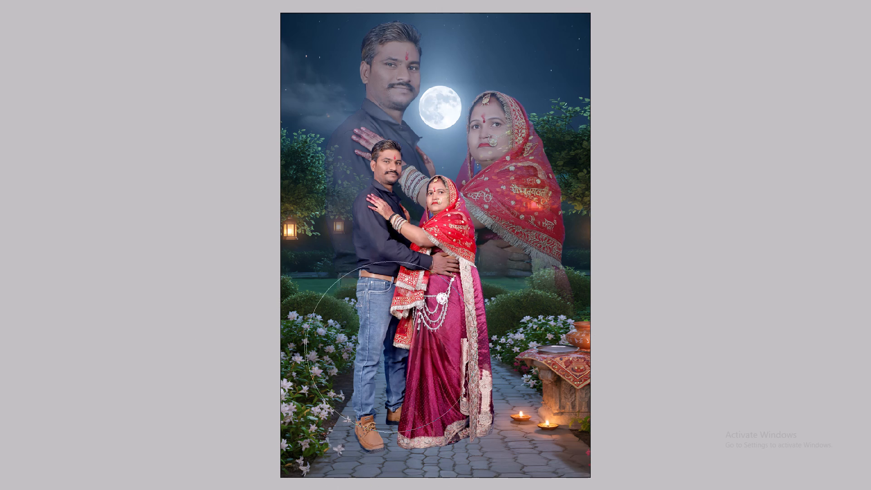
{"action": "key", "text": "bracketleft"}
{"action": "key", "text": "bracketleft"}
{"action": "left_click_drag", "start_coordinate": [385, 340], "coordinate": [484, 359]}
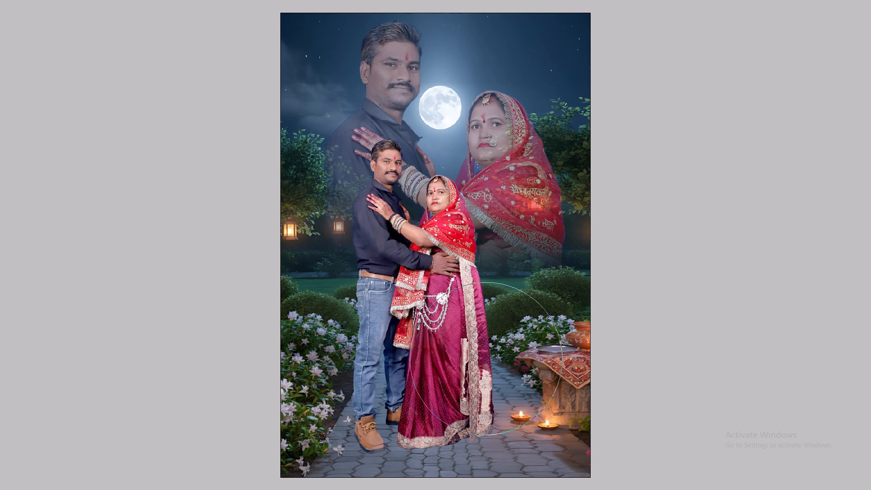
{"action": "left_click_drag", "start_coordinate": [489, 358], "coordinate": [538, 366]}
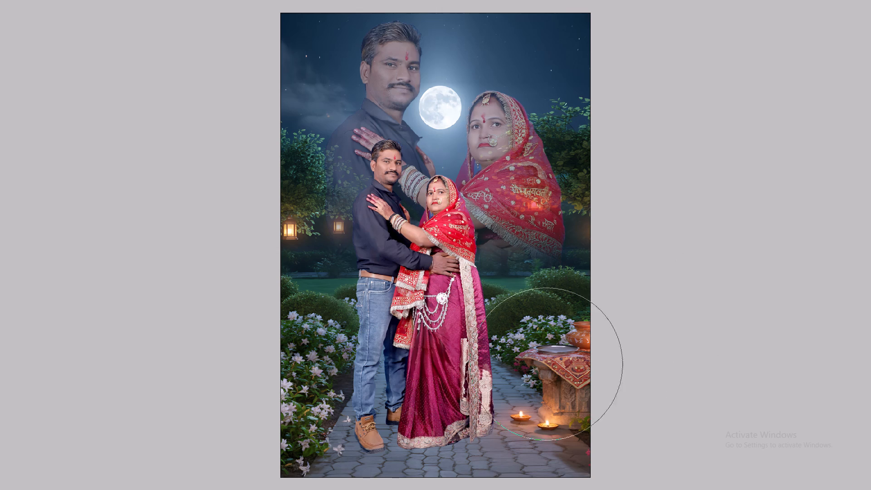
{"action": "left_click_drag", "start_coordinate": [538, 366], "coordinate": [381, 384]}
{"action": "key", "text": "ctrl+0"}
{"action": "key", "text": "ctrl+0"}
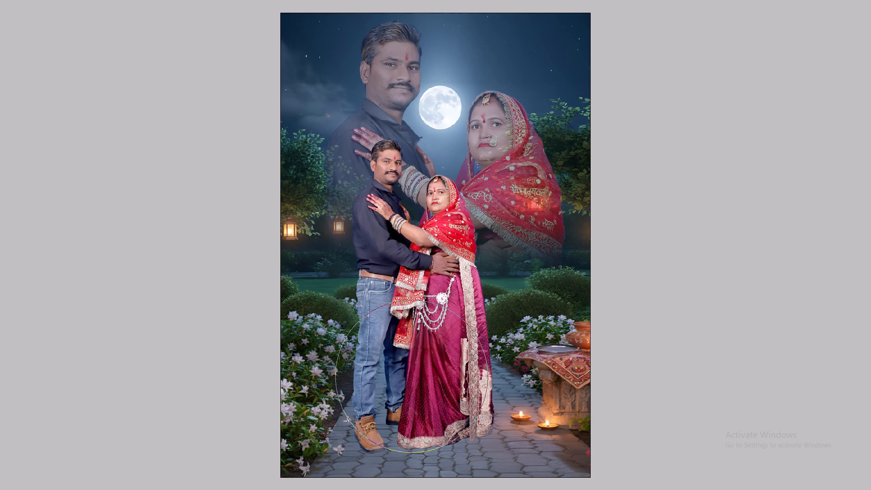
With a smaller eraser, fade the large man's back into the tree and lanterns, and the large woman's outer shawl edge into the garden.
{"action": "key", "text": "ctrl+0"}
{"action": "key", "text": "bracketleft"}
{"action": "key", "text": "bracketleft"}
{"action": "key", "text": "bracketleft"}
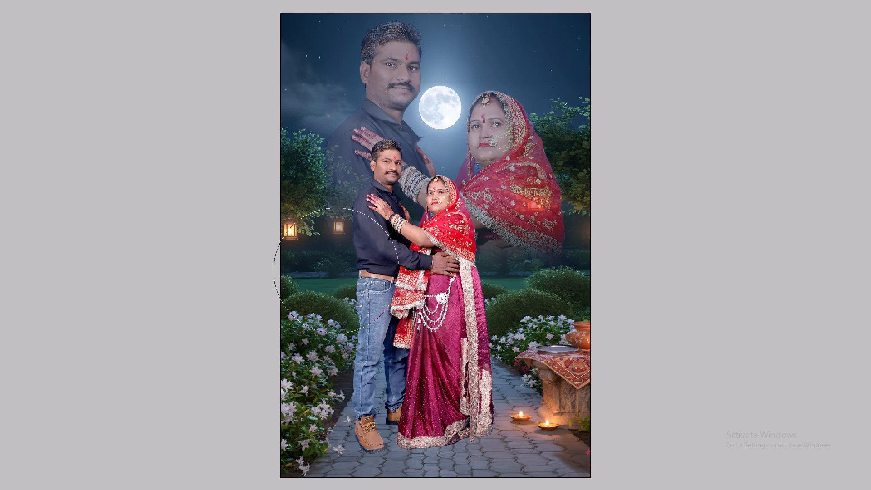
{"action": "key", "text": "bracketleft"}
{"action": "left_click_drag", "start_coordinate": [299, 182], "coordinate": [459, 327]}
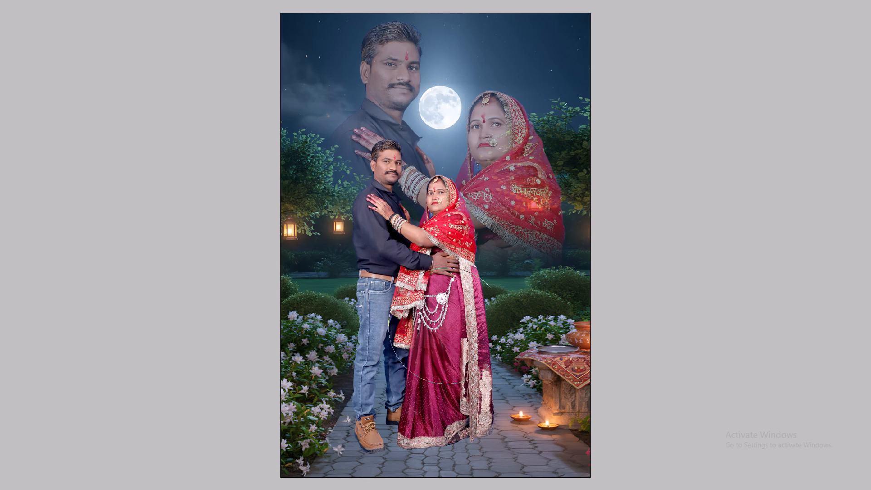
{"action": "left_click_drag", "start_coordinate": [459, 327], "coordinate": [621, 244]}
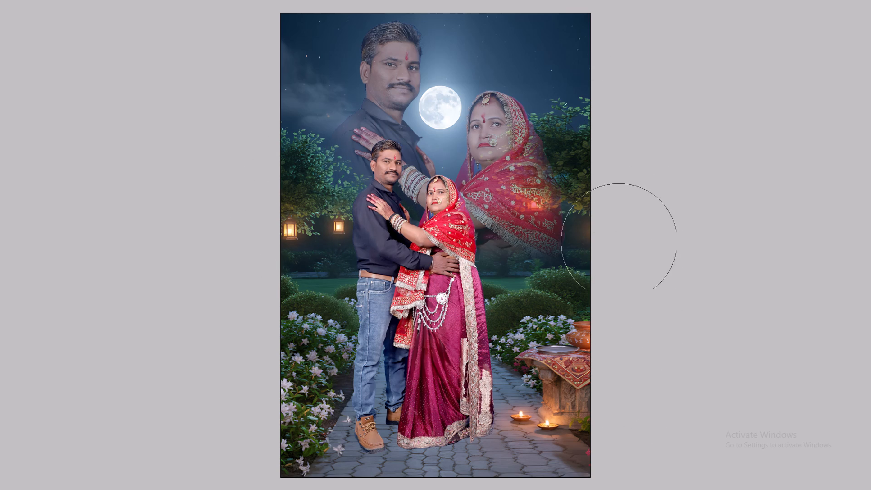
{"action": "left_click_drag", "start_coordinate": [621, 244], "coordinate": [621, 307]}
{"action": "key", "text": "ctrl+plus"}
{"action": "left_click_drag", "start_coordinate": [651, 299], "coordinate": [595, 306]}
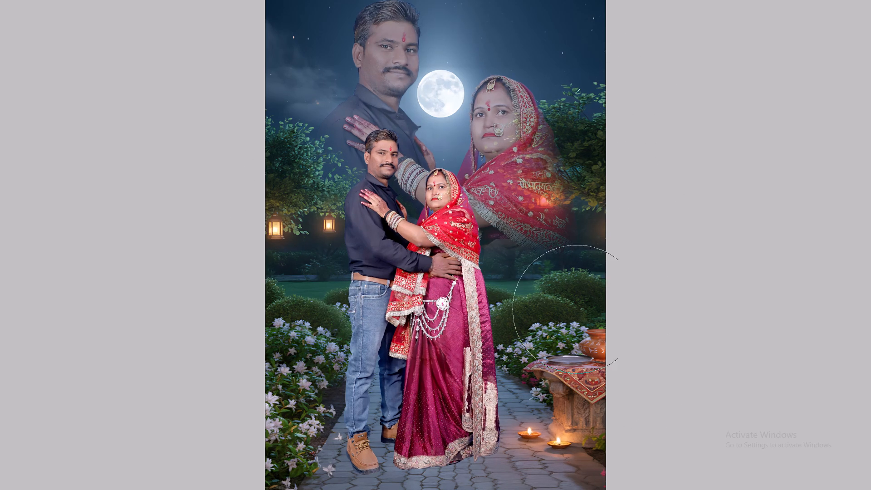
{"action": "left_click_drag", "start_coordinate": [595, 306], "coordinate": [421, 341]}
Free-transform the large couple copy and scale it down slightly.
{"action": "key", "text": "v"}
{"action": "key", "text": "space"}
{"action": "left_click_drag", "start_coordinate": [551, 280], "coordinate": [483, 329]}
{"action": "key", "text": "ctrl+t"}
{"action": "key", "text": "space"}
{"action": "key", "text": "space"}
{"action": "key", "text": "space"}
{"action": "key", "text": "space"}
{"action": "left_click_drag", "start_coordinate": [527, 329], "coordinate": [572, 186]}
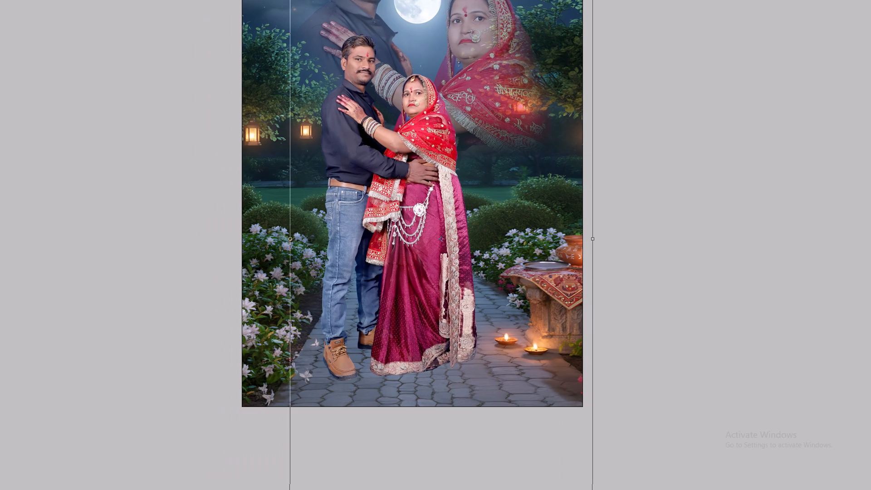
{"action": "key", "text": "space"}
{"action": "key", "text": "ctrl+0"}
{"action": "key", "text": "space"}
{"action": "left_click_drag", "start_coordinate": [549, 436], "coordinate": [548, 383]}
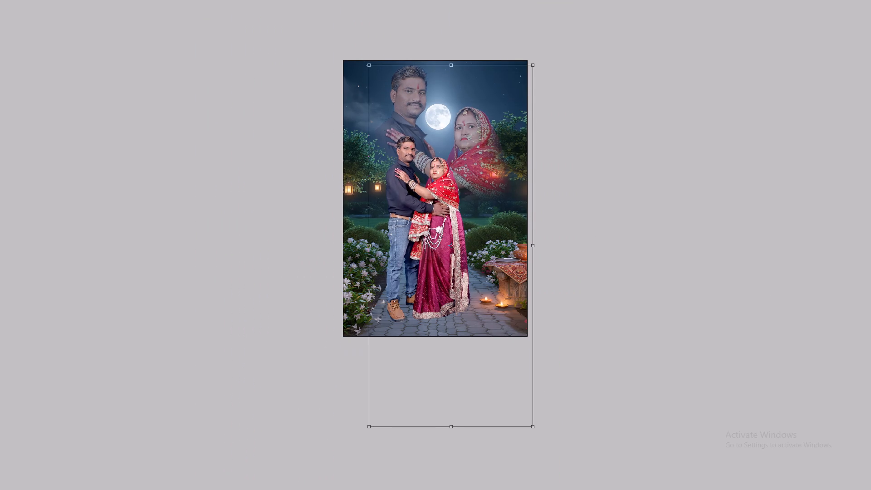
{"action": "left_click_drag", "start_coordinate": [529, 422], "coordinate": [531, 407], "text": "shift"}
{"action": "key", "text": "Return"}
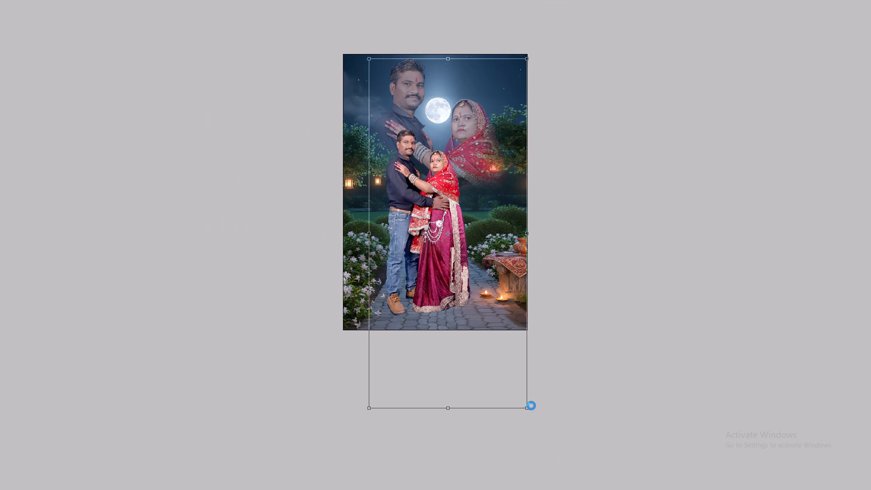
Erase the large woman's outer and lower shawl edges around the tree and lantern, and clean up the faded edges beside the small couple.
{"action": "key", "text": "e"}
{"action": "left_click_drag", "start_coordinate": [537, 325], "coordinate": [514, 353]}
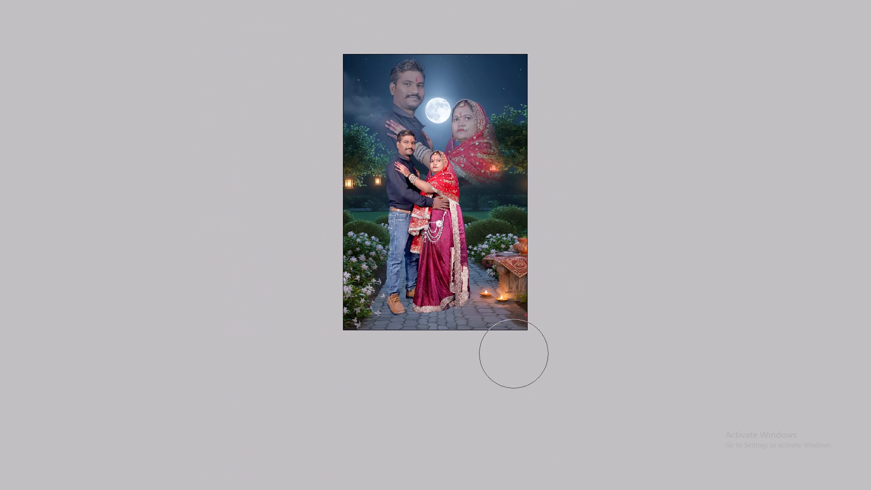
{"action": "key", "text": "ctrl+plus"}
{"action": "key", "text": "ctrl+plus"}
{"action": "key", "text": "space"}
{"action": "left_click_drag", "start_coordinate": [514, 206], "coordinate": [493, 294]}
{"action": "key", "text": "ctrl+plus"}
{"action": "key", "text": "space"}
{"action": "left_click_drag", "start_coordinate": [577, 269], "coordinate": [558, 311]}
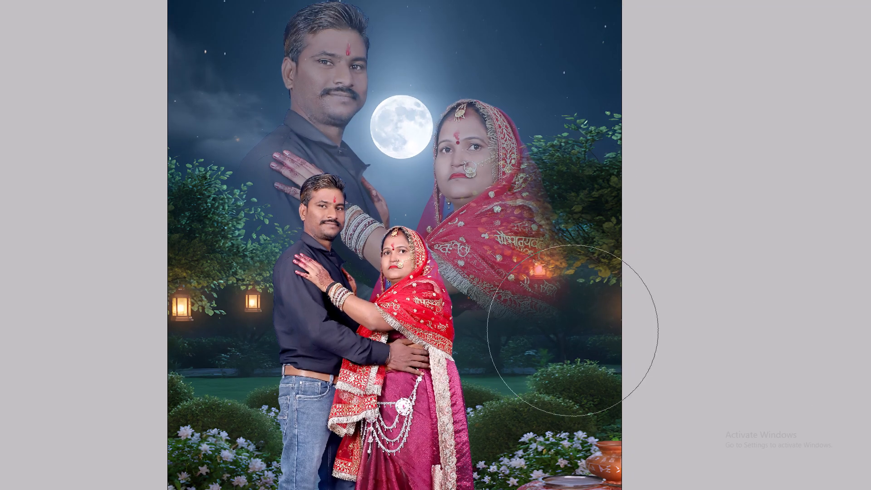
{"action": "left_click_drag", "start_coordinate": [583, 341], "coordinate": [647, 238]}
{"action": "key", "text": "bracketleft"}
{"action": "key", "text": "bracketleft"}
{"action": "key", "text": "bracketleft"}
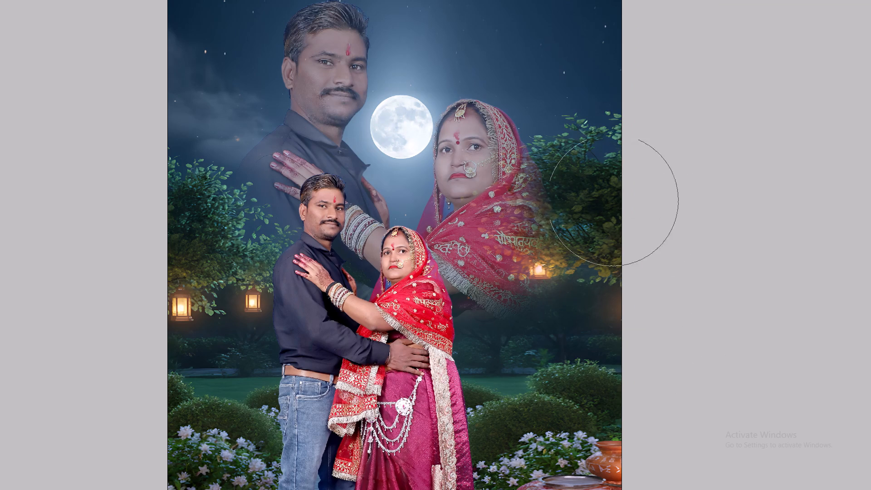
{"action": "left_click_drag", "start_coordinate": [599, 151], "coordinate": [655, 327]}
{"action": "left_click_drag", "start_coordinate": [650, 320], "coordinate": [453, 394]}
{"action": "left_click_drag", "start_coordinate": [453, 394], "coordinate": [167, 275]}
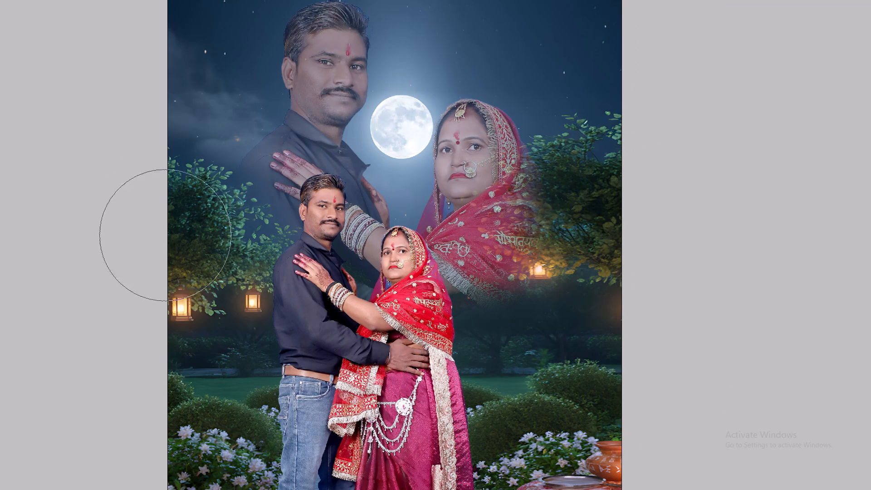
{"action": "left_click_drag", "start_coordinate": [167, 275], "coordinate": [169, 319]}
Select the small couple's layer, Layer 1, and move it slightly right and down on the paved path.
{"action": "key", "text": "v"}
{"action": "key", "text": "space"}
{"action": "left_click_drag", "start_coordinate": [430, 232], "coordinate": [431, 285]}
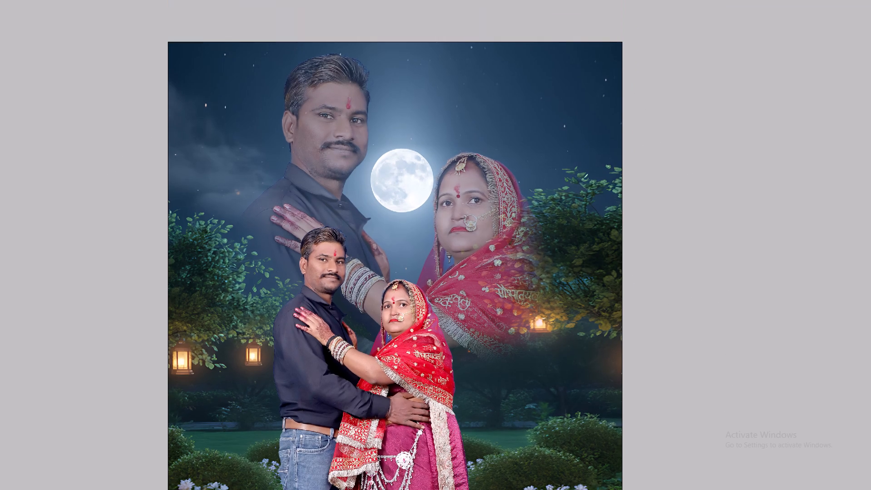
{"action": "right_click", "coordinate": [475, 85]}
{"action": "left_click", "coordinate": [497, 90]}
{"action": "key", "text": "ctrl+minus"}
{"action": "key", "text": "ctrl+minus"}
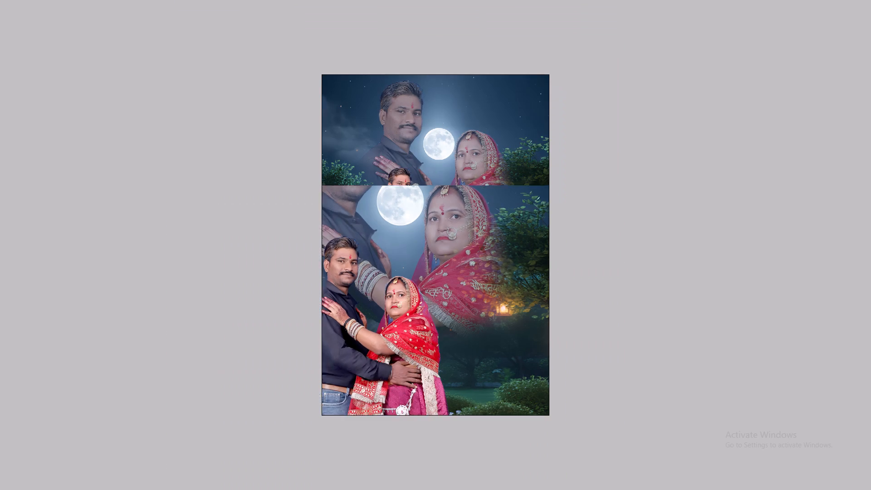
{"action": "key", "text": "ctrl+0"}
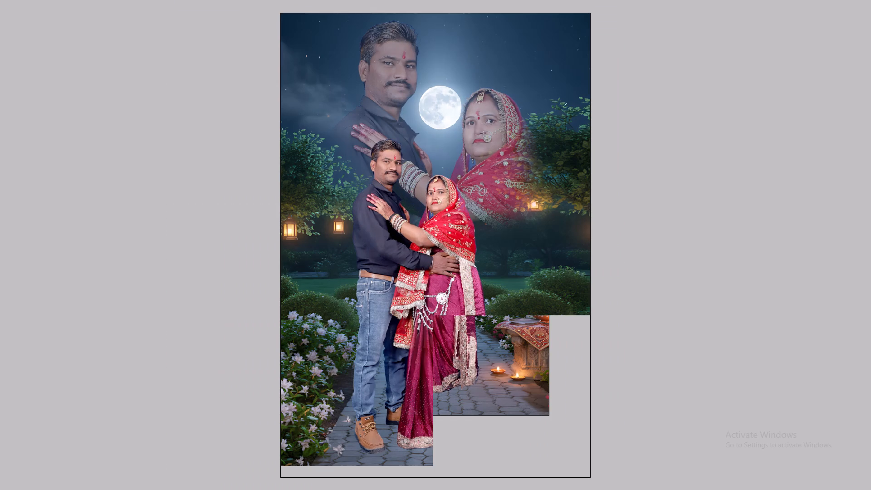
{"action": "right_click", "coordinate": [444, 247]}
{"action": "left_click", "coordinate": [449, 247]}
{"action": "right_click", "coordinate": [450, 247]}
{"action": "right_click", "coordinate": [450, 247]}
{"action": "left_click", "coordinate": [464, 250]}
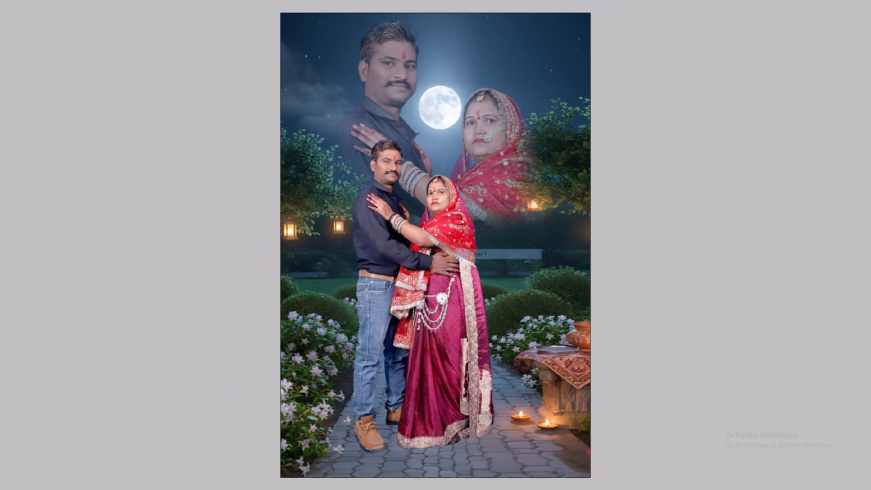
{"action": "left_click_drag", "start_coordinate": [464, 250], "coordinate": [480, 254]}
{"action": "key", "text": "shift+Down"}
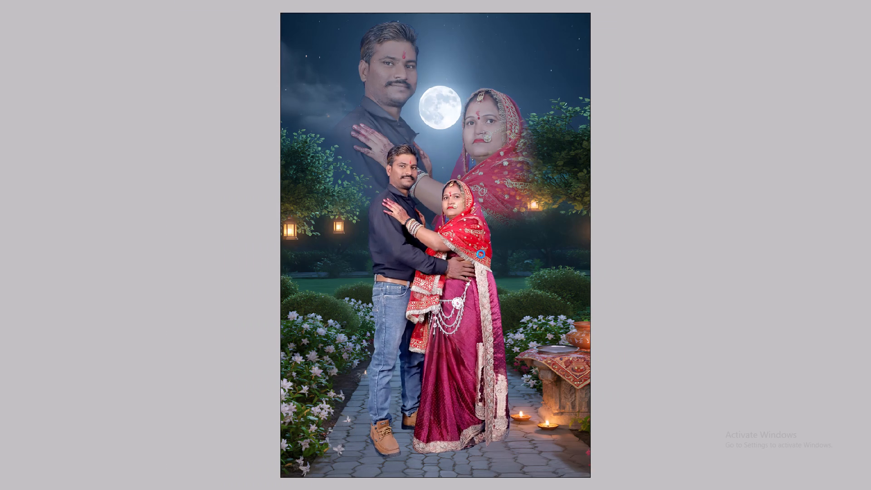
{"action": "key", "text": "shift+Down"}
{"action": "key", "text": "shift+Down"}
{"action": "key", "text": "shift+Down"}
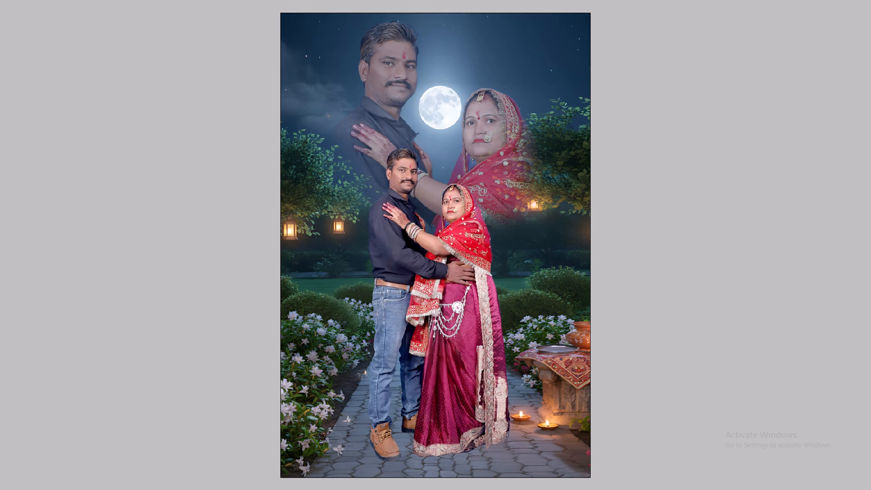
Duplicate the small couple's layer and select the original Layer 1 beneath the copy.
{"action": "key", "text": "ctrl+j"}
{"action": "right_click", "coordinate": [461, 302]}
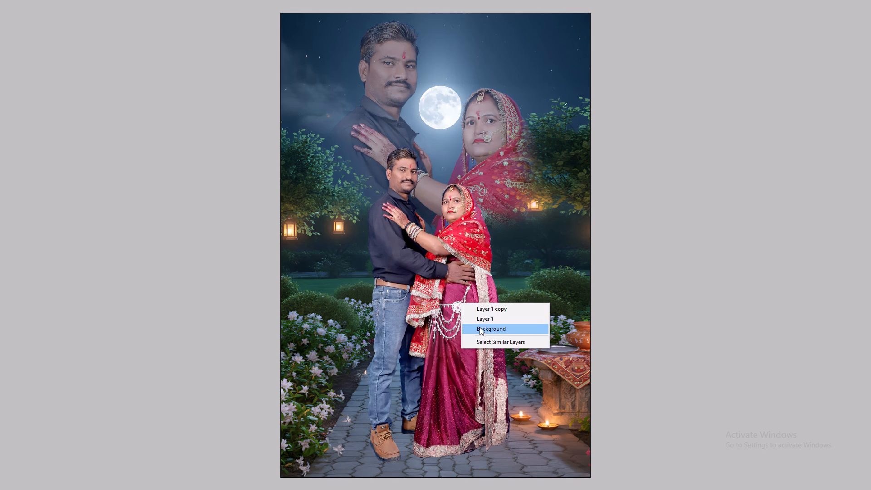
{"action": "left_click", "coordinate": [481, 321]}
{"action": "key", "text": "ctrl+plus"}
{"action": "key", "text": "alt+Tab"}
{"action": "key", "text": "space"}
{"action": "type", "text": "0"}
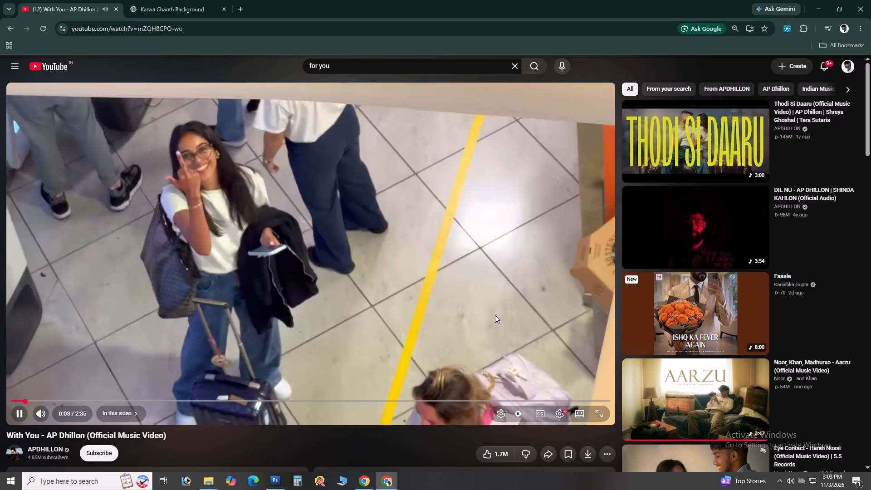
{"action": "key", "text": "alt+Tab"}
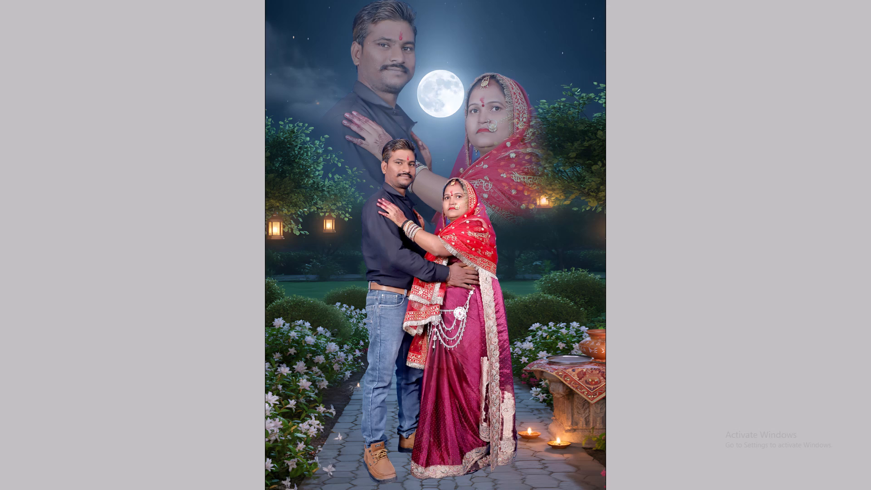
Pick the small couple's original layer beneath the copy and apply a lighter Gaussian Blur to it as a shadow base.
{"action": "key", "text": "space"}
{"action": "left_click_drag", "start_coordinate": [462, 265], "coordinate": [460, 185]}
{"action": "key", "text": "space"}
{"action": "key", "text": "ctrl+alt+z"}
{"action": "key", "text": "space"}
{"action": "left_click_drag", "start_coordinate": [449, 268], "coordinate": [445, 237]}
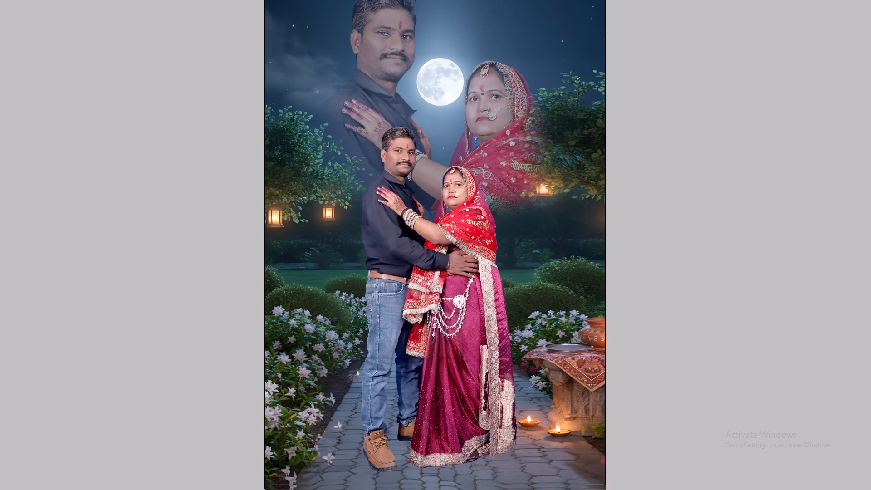
{"action": "left_click_drag", "start_coordinate": [445, 237], "coordinate": [440, 202]}
{"action": "right_click", "coordinate": [444, 238]}
{"action": "left_click", "coordinate": [465, 255]}
{"action": "key", "text": "ctrl+plus"}
{"action": "key", "text": "alt+t"}
{"action": "key", "text": "b"}
{"action": "key", "text": "Right"}
{"action": "key", "text": "Down"}
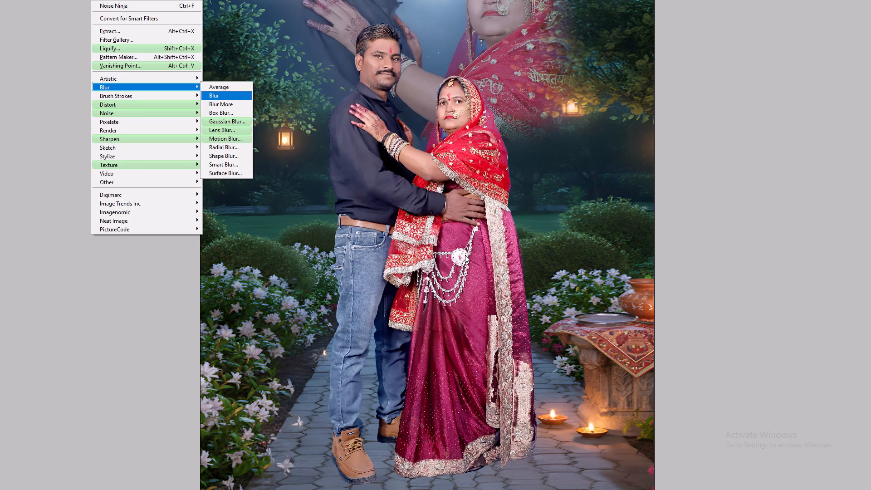
{"action": "key", "text": "Down"}
{"action": "key", "text": "Down"}
{"action": "key", "text": "Down"}
{"action": "key", "text": "Return"}
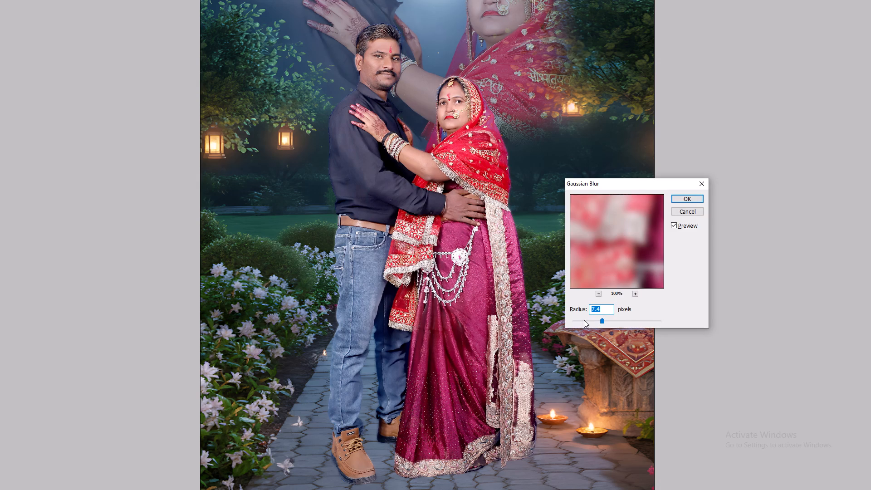
{"action": "left_click", "coordinate": [592, 323]}
{"action": "key", "text": "Return"}
Apply a Hue/Saturation adjustment to the blurred couple layer and invert its colours to make a dark shadow.
{"action": "key", "text": "alt+i"}
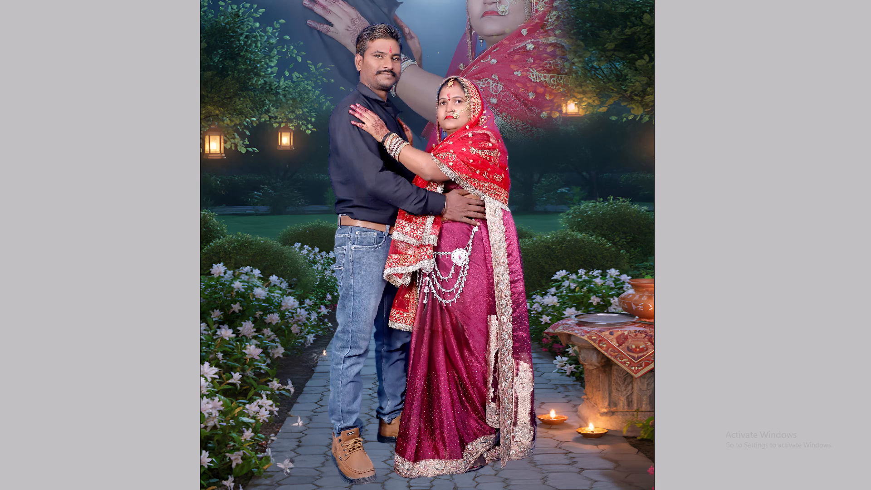
{"action": "key", "text": "alt+a"}
{"action": "key", "text": "alt+h"}
{"action": "key", "text": "Return"}
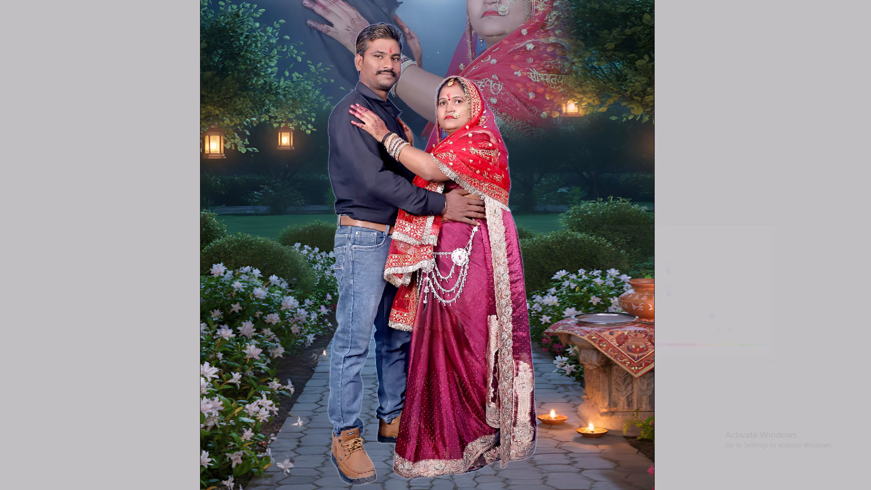
{"action": "key", "text": "ctrl+i"}
Erase the shadow around the small couple's heads, upper bodies and legs with a soft 1100 px eraser, leaving it near the feet.
{"action": "key", "text": "space"}
{"action": "left_click_drag", "start_coordinate": [507, 324], "coordinate": [513, 302]}
{"action": "key", "text": "e"}
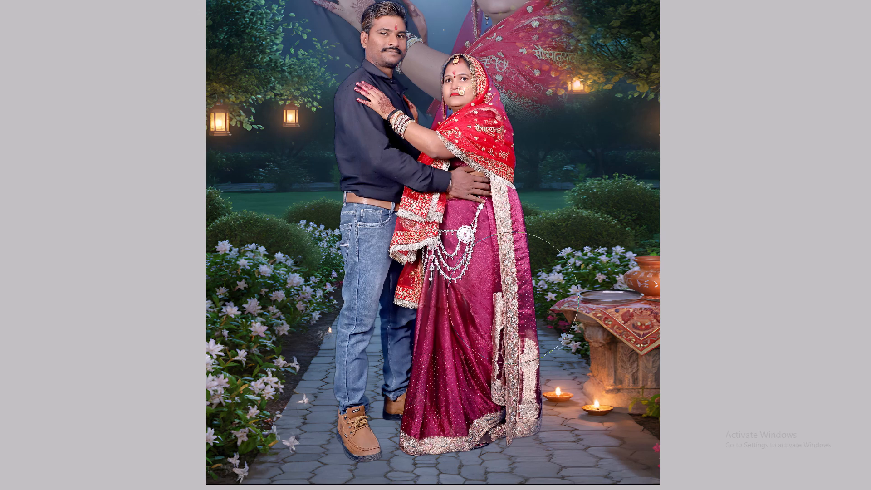
{"action": "key", "text": "bracketright"}
{"action": "left_click_drag", "start_coordinate": [479, 153], "coordinate": [371, 72]}
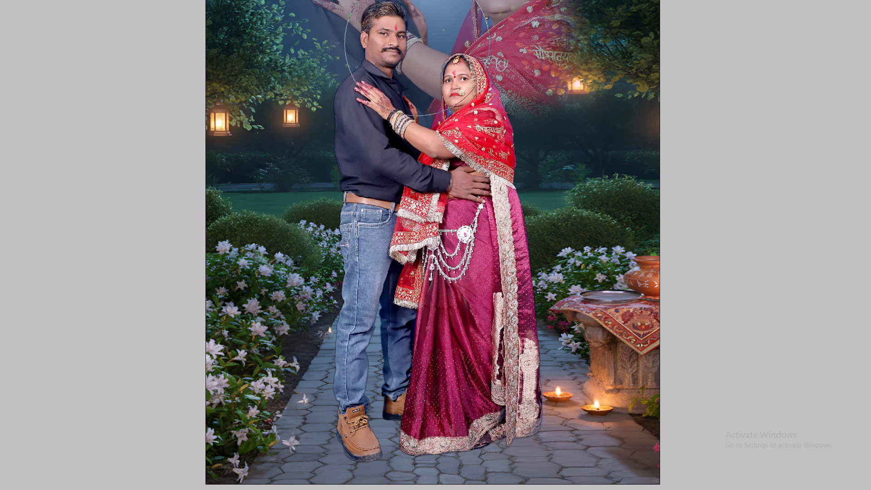
{"action": "left_click_drag", "start_coordinate": [371, 72], "coordinate": [386, 113]}
{"action": "key", "text": "Return"}
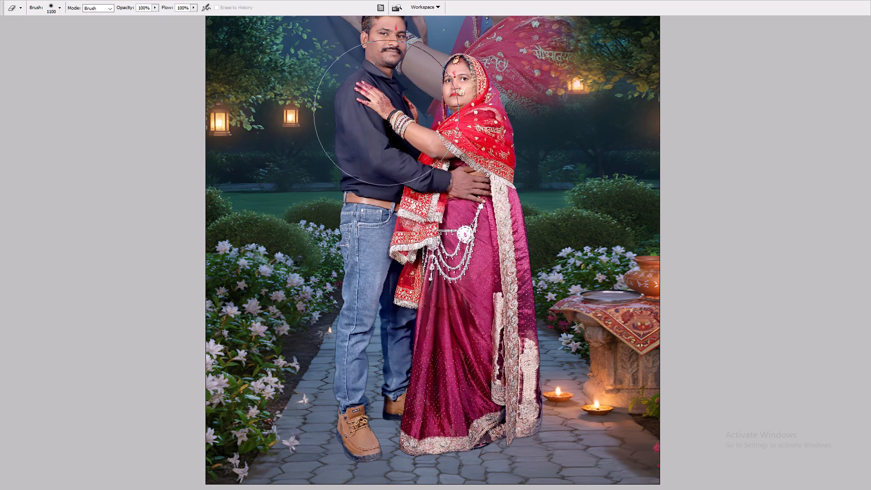
{"action": "key", "text": "Tab"}
{"action": "key", "text": "Tab"}
{"action": "left_click_drag", "start_coordinate": [306, 167], "coordinate": [466, 258]}
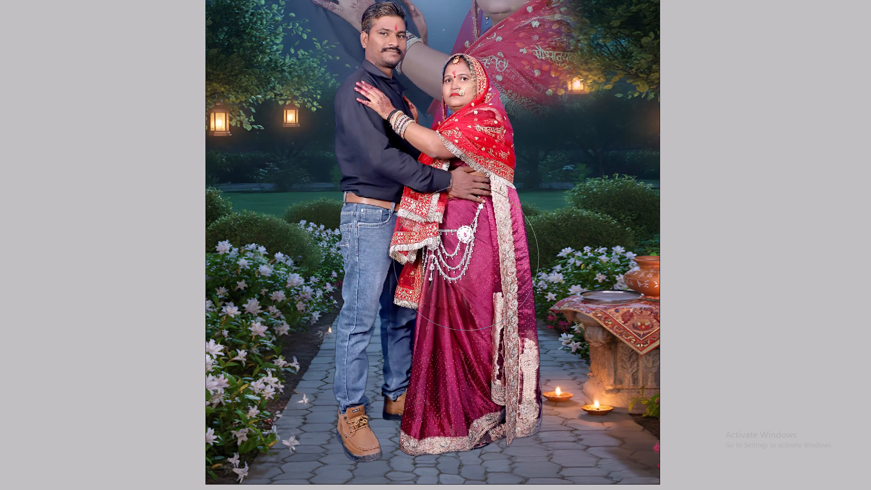
{"action": "left_click_drag", "start_coordinate": [466, 258], "coordinate": [317, 342]}
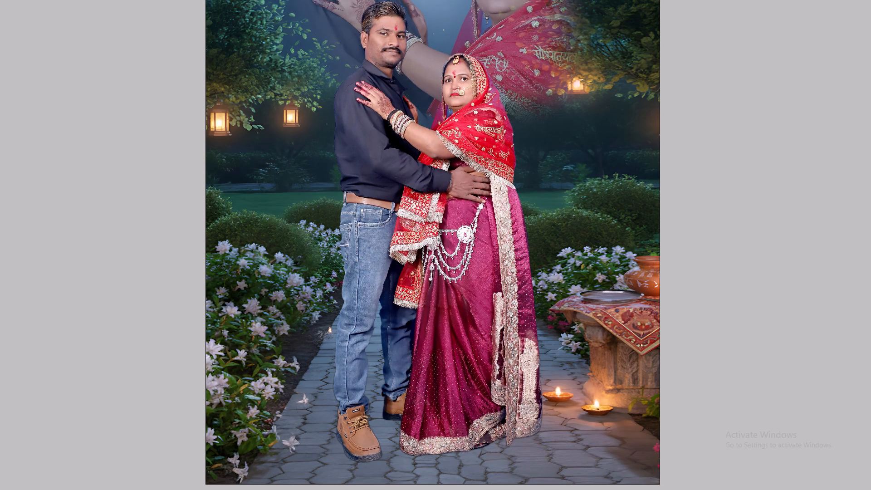
{"action": "left_click_drag", "start_coordinate": [317, 342], "coordinate": [400, 331]}
{"action": "left_click_drag", "start_coordinate": [400, 331], "coordinate": [474, 265]}
Nudge the shadow layer down slightly beneath the small couple's feet and hem.
{"action": "key", "text": "v"}
{"action": "key", "text": "Down"}
{"action": "key", "text": "ctrl+0"}
{"action": "key", "text": "v"}
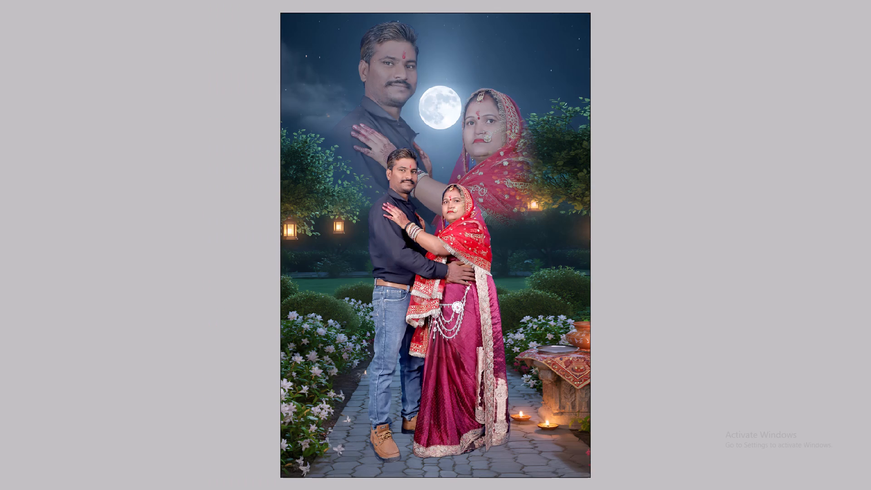
{"action": "key", "text": "ctrl+plus"}
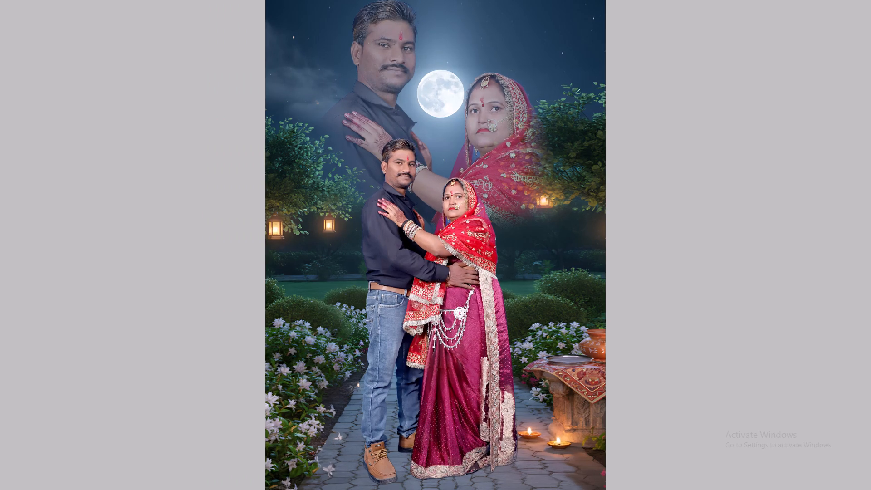
{"action": "key", "text": "ctrl+0"}
{"action": "key", "text": "ctrl+minus"}
{"action": "key", "text": "v"}
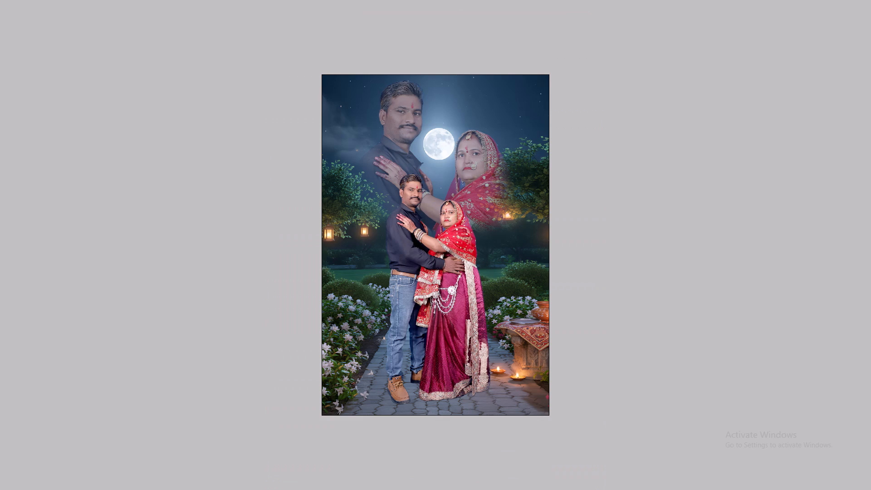
{"action": "key", "text": "ctrl+0"}
{"action": "key", "text": "v"}
{"action": "key", "text": "ctrl+plus"}
{"action": "key", "text": "space"}
{"action": "left_click_drag", "start_coordinate": [468, 328], "coordinate": [434, 138]}
{"action": "key", "text": "ctrl+plus"}
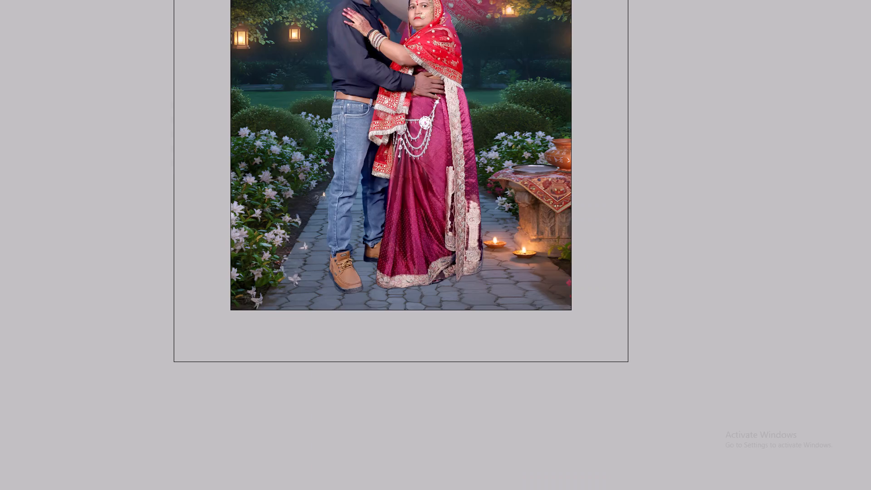
{"action": "key", "text": "space"}
{"action": "left_click_drag", "start_coordinate": [432, 291], "coordinate": [432, 188]}
{"action": "key", "text": "ctrl+plus"}
{"action": "key", "text": "ctrl+plus"}
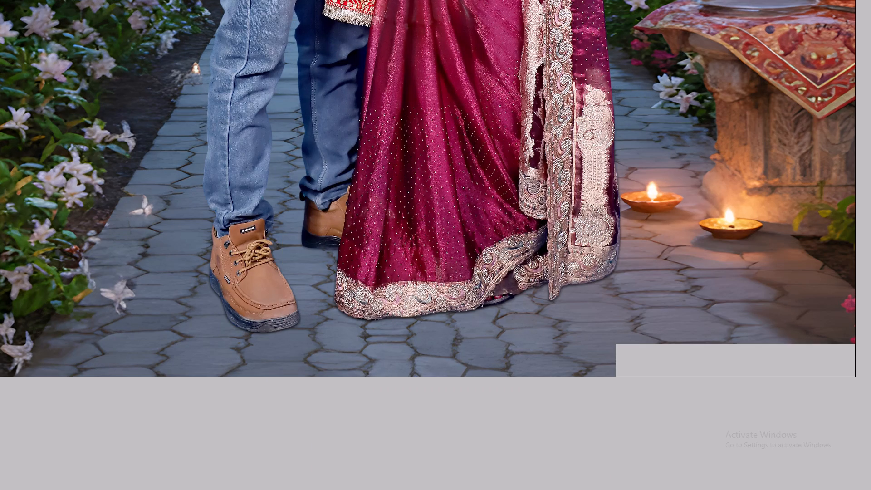
{"action": "key", "text": "Down"}
{"action": "key", "text": "ctrl+0"}
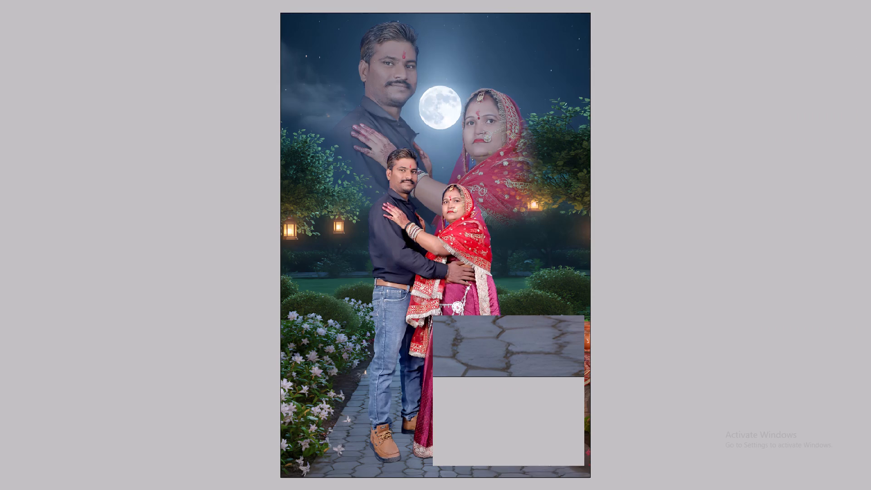
{"action": "key", "text": "ctrl+0"}
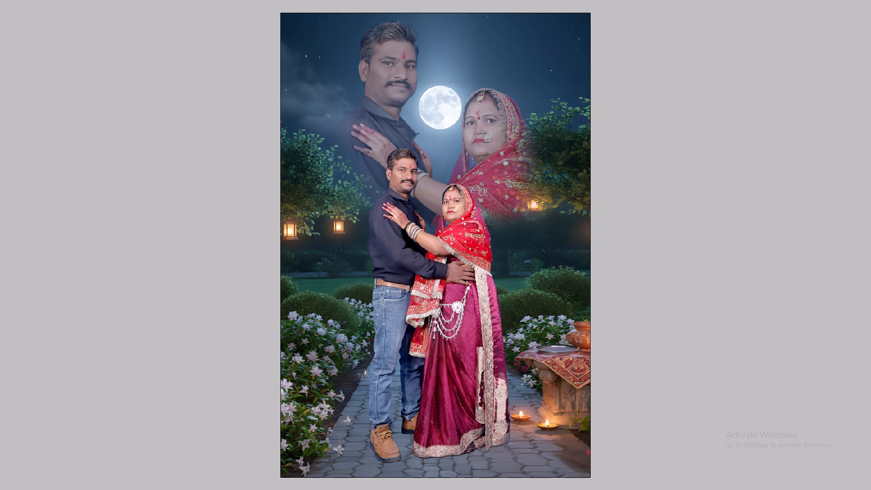
Select the large couple's layer and softly erase its lower arm and body where they overlap the small couple.
{"action": "key", "text": "ctrl+space"}
{"action": "left_click_drag", "start_coordinate": [233, 71], "coordinate": [575, 247], "text": "ctrl"}
{"action": "right_click", "coordinate": [470, 211]}
{"action": "left_click", "coordinate": [499, 218]}
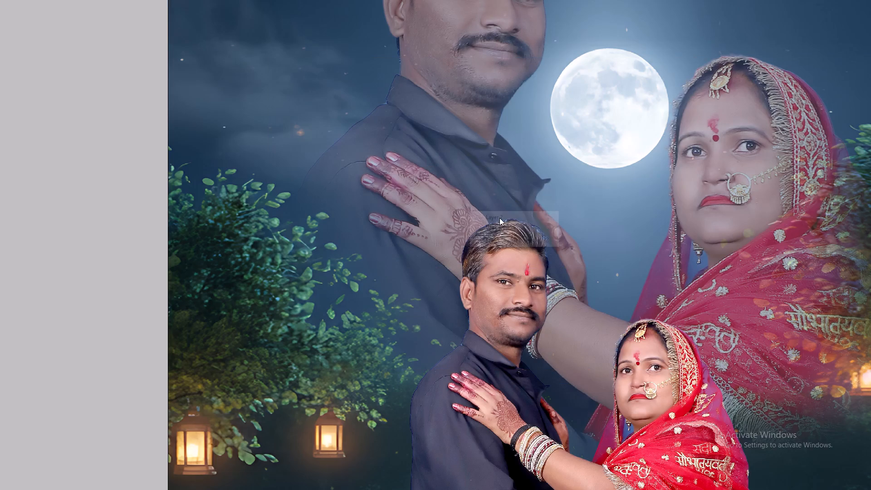
{"action": "key", "text": "e"}
{"action": "key", "text": "ctrl+0"}
{"action": "key", "text": "bracketleft"}
{"action": "key", "text": "bracketleft"}
{"action": "key", "text": "bracketleft"}
{"action": "key", "text": "bracketleft"}
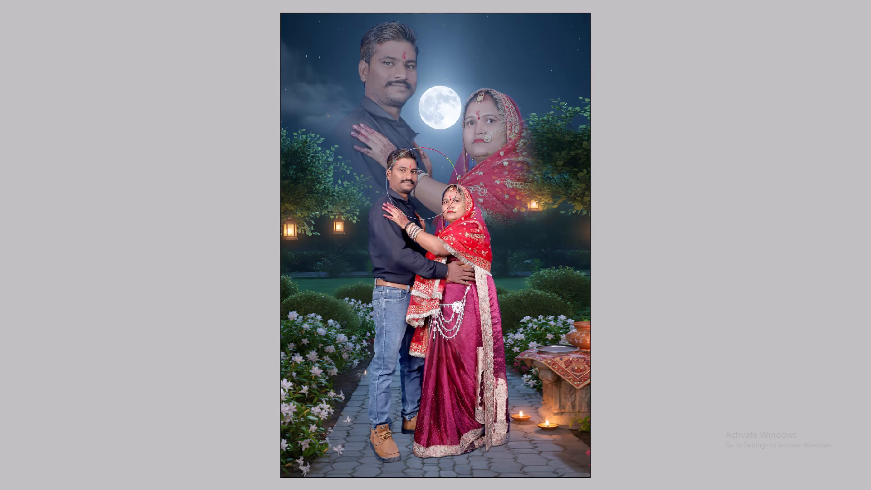
{"action": "key", "text": "bracketleft"}
{"action": "left_click_drag", "start_coordinate": [401, 173], "coordinate": [400, 267]}
{"action": "key", "text": "bracketright"}
{"action": "key", "text": "bracketright"}
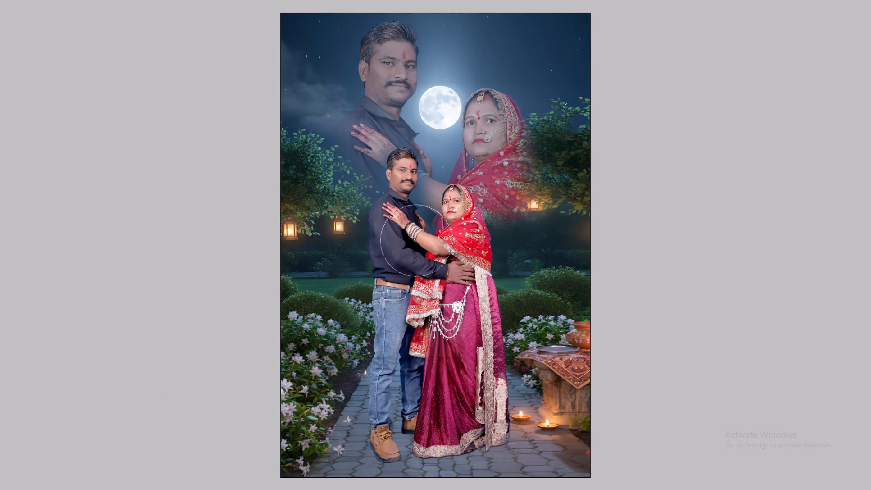
{"action": "key", "text": "bracketright"}
{"action": "left_click_drag", "start_coordinate": [456, 224], "coordinate": [458, 295]}
{"action": "key", "text": "ctrl+plus"}
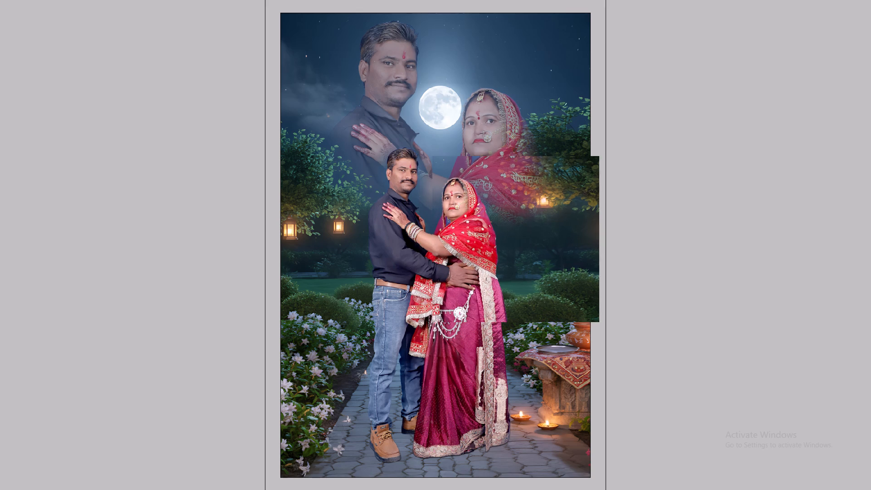
{"action": "key", "text": "ctrl+plus"}
{"action": "key", "text": "space"}
{"action": "left_click_drag", "start_coordinate": [461, 219], "coordinate": [463, 296]}
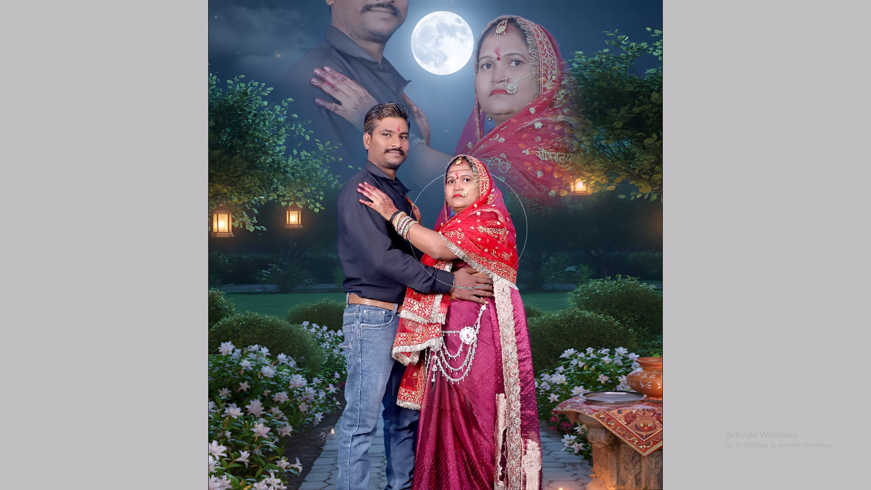
{"action": "key", "text": "ctrl+alt+z"}
{"action": "left_click_drag", "start_coordinate": [468, 205], "coordinate": [464, 297]}
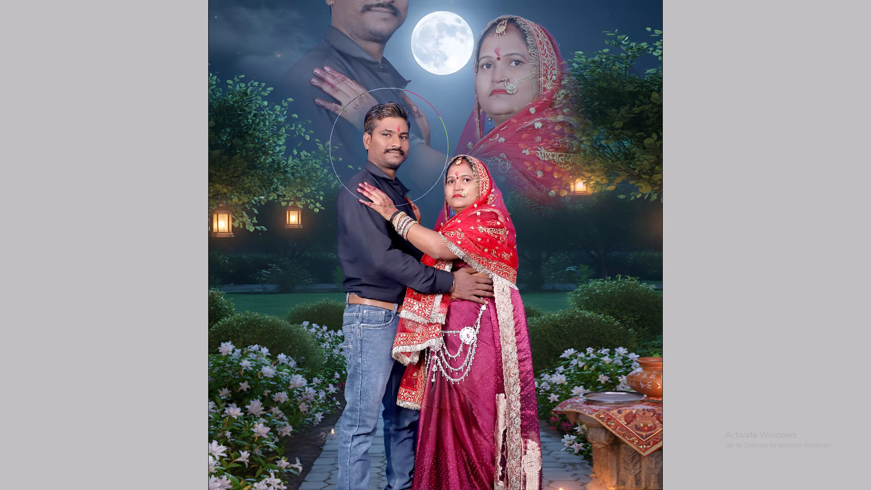
{"action": "left_click_drag", "start_coordinate": [386, 151], "coordinate": [377, 305]}
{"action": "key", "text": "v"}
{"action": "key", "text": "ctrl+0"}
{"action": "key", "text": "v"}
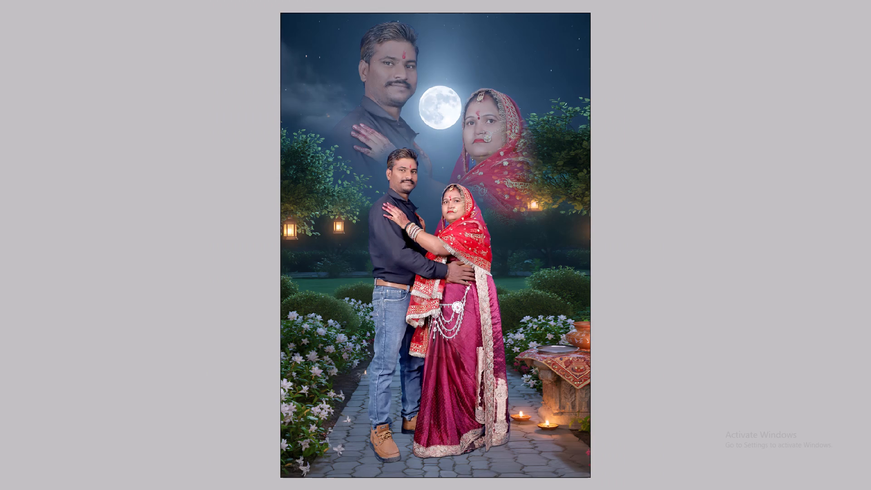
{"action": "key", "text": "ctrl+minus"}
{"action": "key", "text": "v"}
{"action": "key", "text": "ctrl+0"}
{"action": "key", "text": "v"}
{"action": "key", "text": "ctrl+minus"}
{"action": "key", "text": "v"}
Switch to Chrome and run an image search for "happy karwa chauth text style" in a new tab.
{"action": "key", "text": "alt+Tab"}
{"action": "left_click", "coordinate": [339, 212], "text": "alt"}
{"action": "key", "text": "ctrl+t"}
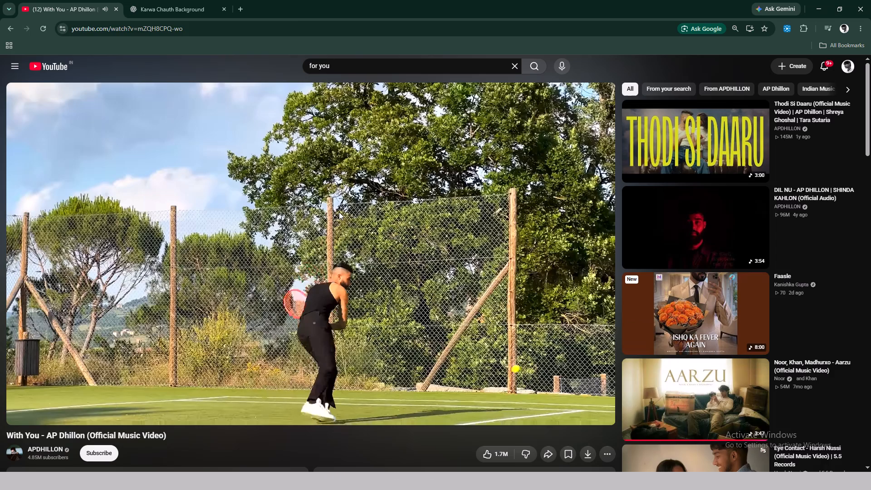
{"action": "type", "text": "ha"}
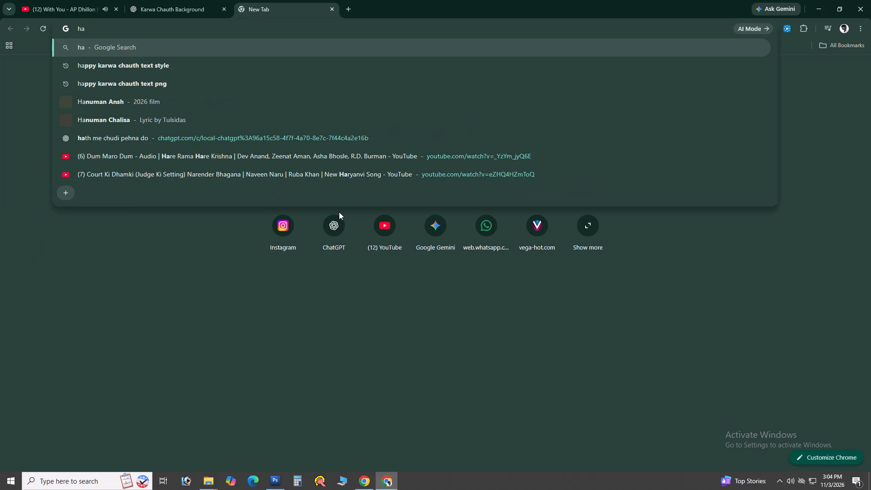
{"action": "key", "text": "Down"}
{"action": "key", "text": "Return"}
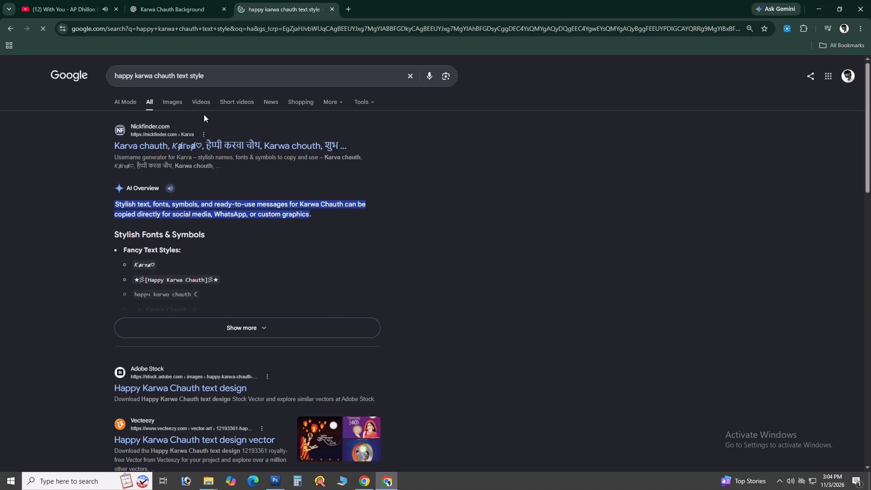
{"action": "left_click", "coordinate": [180, 94]}
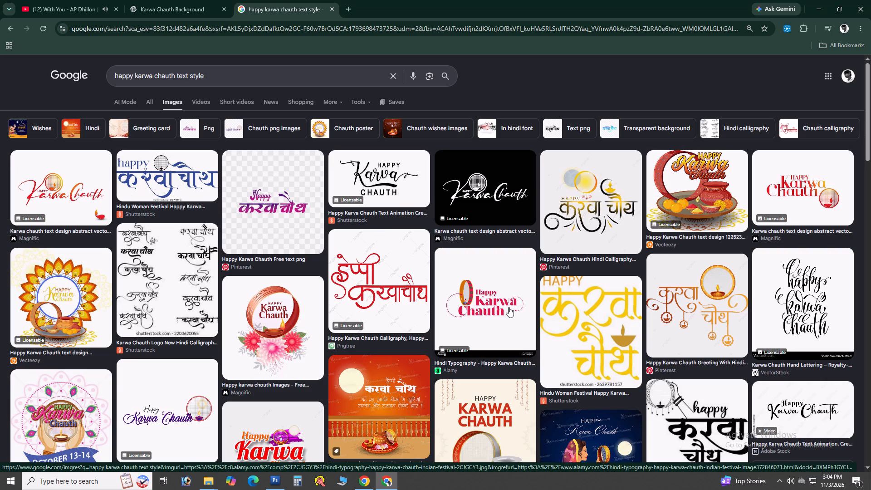
Browse the image results for a Happy Karwa Chauth lettering design that suits the moonlit composite.
{"action": "scroll", "coordinate": [509, 307], "scroll_direction": "down", "scroll_amount": 4}
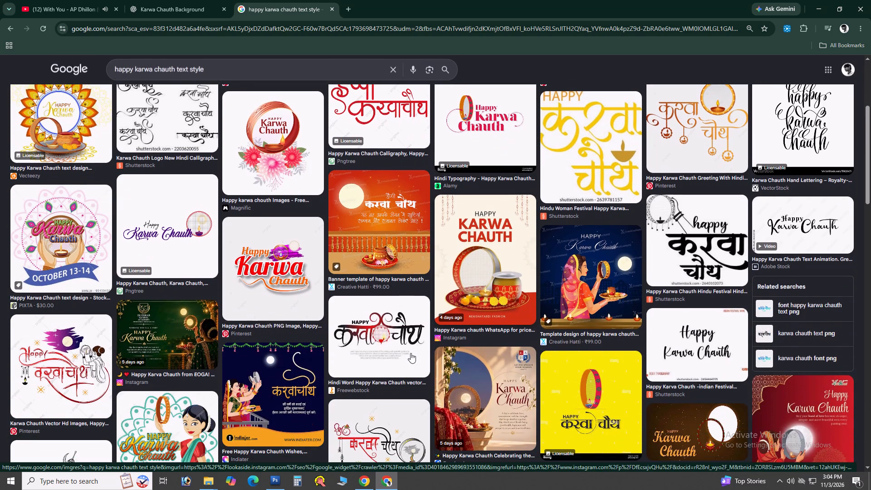
{"action": "scroll", "coordinate": [393, 350], "scroll_direction": "down", "scroll_amount": 2}
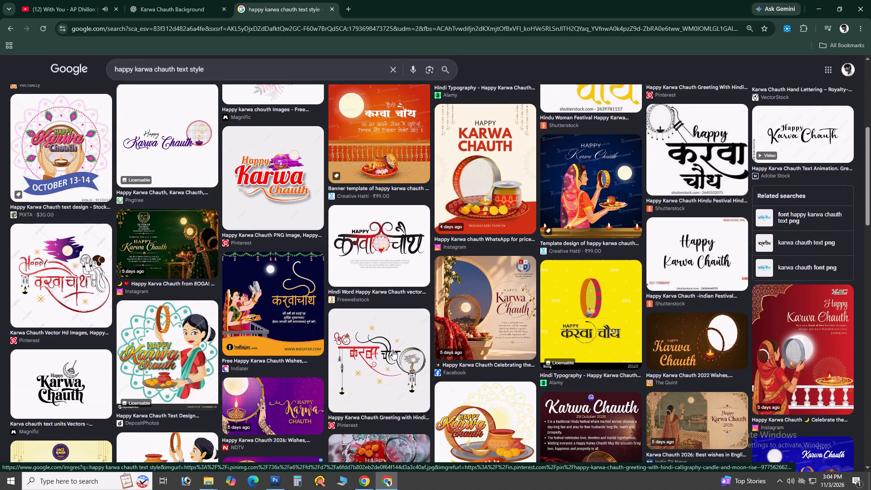
{"action": "scroll", "coordinate": [392, 350], "scroll_direction": "down", "scroll_amount": 4}
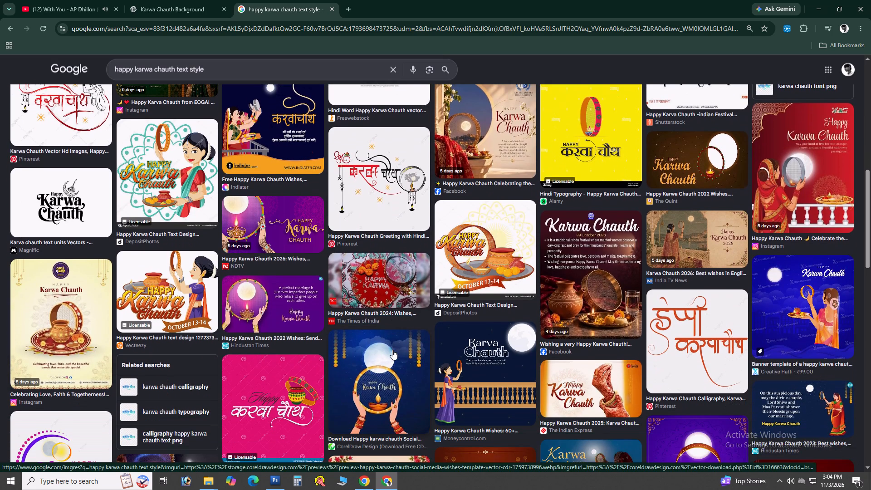
{"action": "scroll", "coordinate": [392, 350], "scroll_direction": "down", "scroll_amount": 4}
{"action": "scroll", "coordinate": [392, 350], "scroll_direction": "up", "scroll_amount": 1}
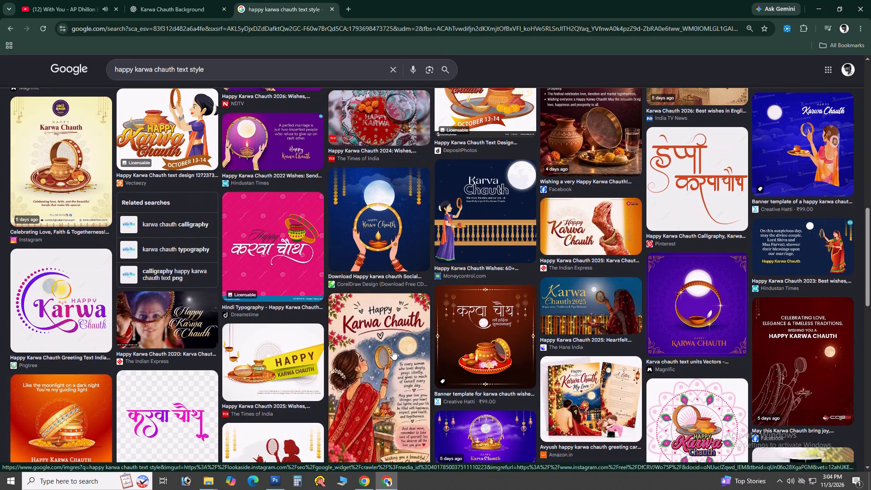
{"action": "scroll", "coordinate": [392, 350], "scroll_direction": "down", "scroll_amount": 4}
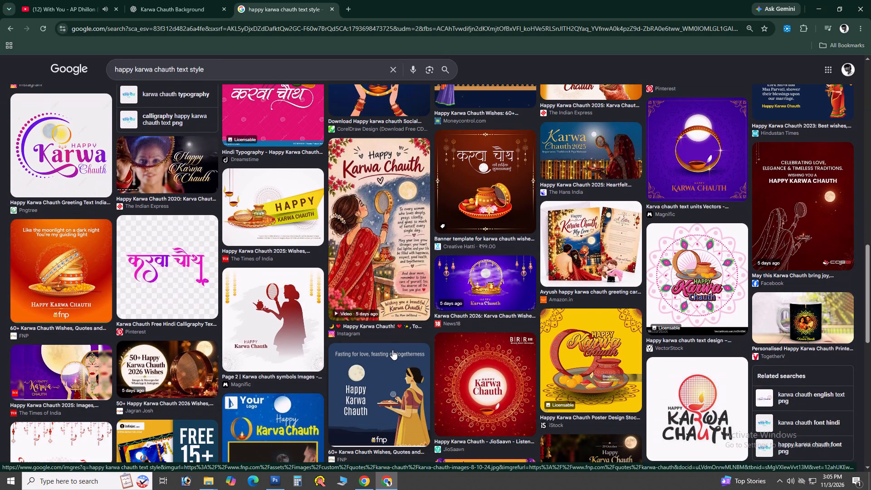
{"action": "scroll", "coordinate": [392, 350], "scroll_direction": "down", "scroll_amount": 3}
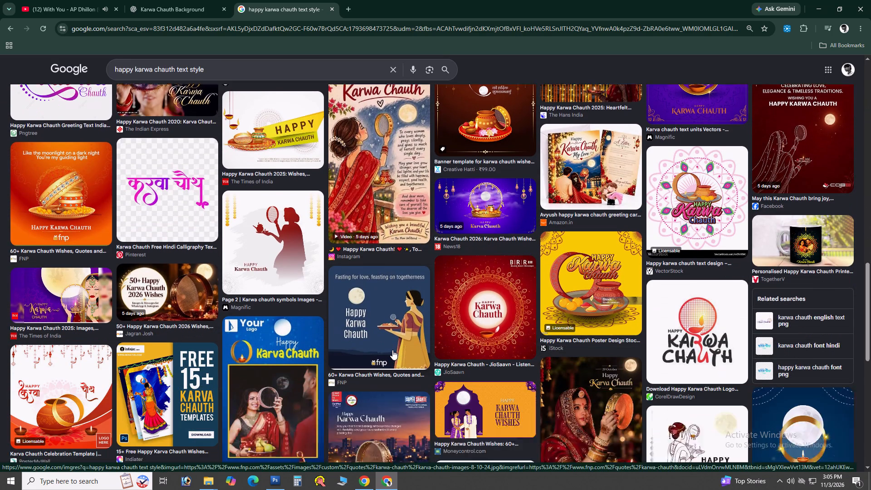
{"action": "scroll", "coordinate": [396, 349], "scroll_direction": "down", "scroll_amount": 1}
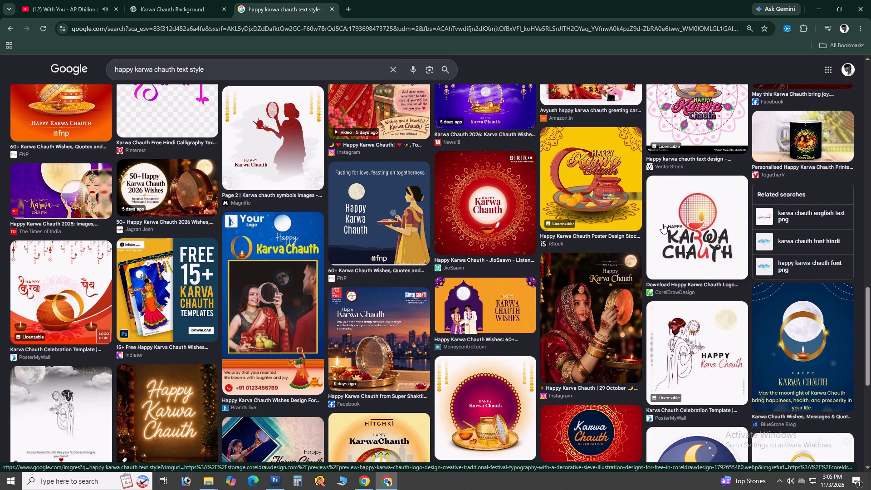
{"action": "scroll", "coordinate": [662, 224], "scroll_direction": "down", "scroll_amount": 1}
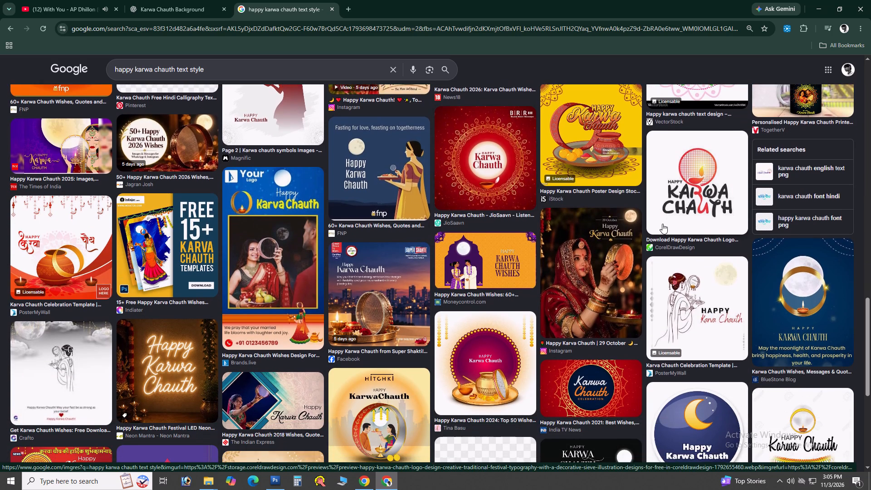
{"action": "scroll", "coordinate": [662, 224], "scroll_direction": "down", "scroll_amount": 1}
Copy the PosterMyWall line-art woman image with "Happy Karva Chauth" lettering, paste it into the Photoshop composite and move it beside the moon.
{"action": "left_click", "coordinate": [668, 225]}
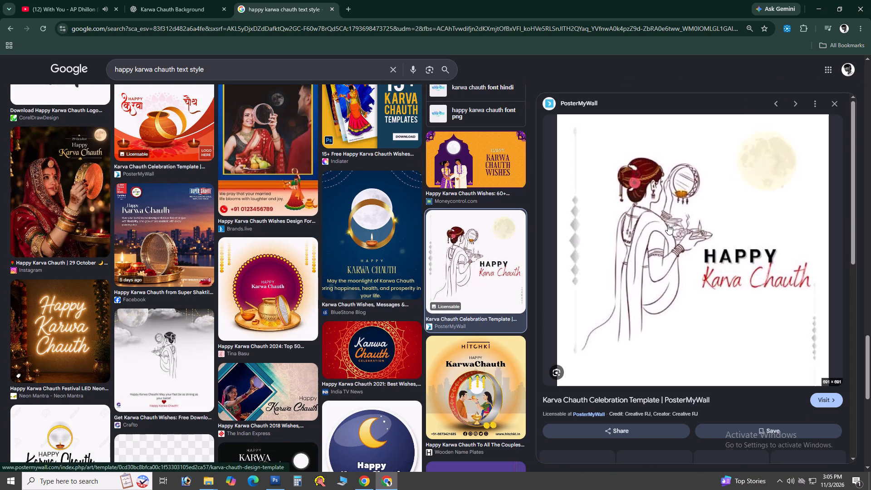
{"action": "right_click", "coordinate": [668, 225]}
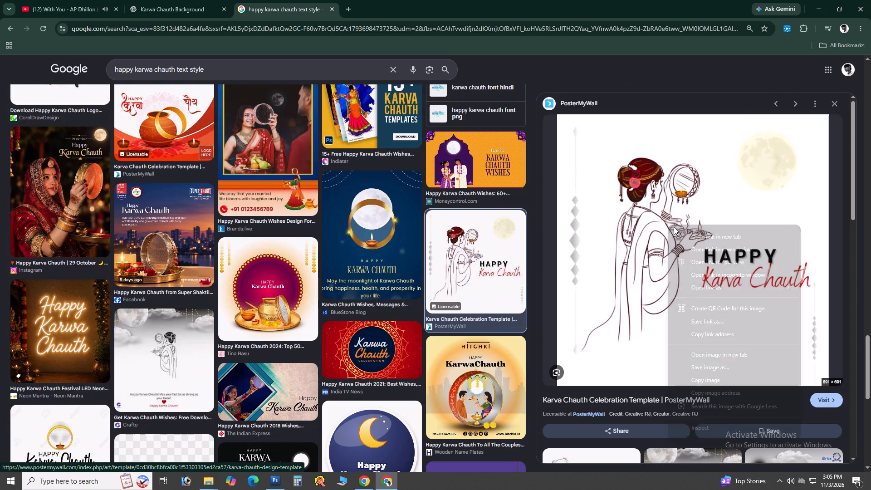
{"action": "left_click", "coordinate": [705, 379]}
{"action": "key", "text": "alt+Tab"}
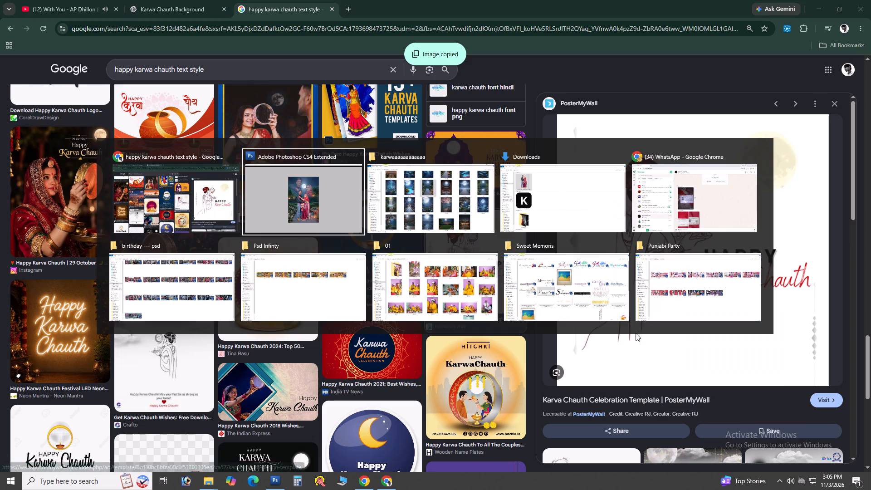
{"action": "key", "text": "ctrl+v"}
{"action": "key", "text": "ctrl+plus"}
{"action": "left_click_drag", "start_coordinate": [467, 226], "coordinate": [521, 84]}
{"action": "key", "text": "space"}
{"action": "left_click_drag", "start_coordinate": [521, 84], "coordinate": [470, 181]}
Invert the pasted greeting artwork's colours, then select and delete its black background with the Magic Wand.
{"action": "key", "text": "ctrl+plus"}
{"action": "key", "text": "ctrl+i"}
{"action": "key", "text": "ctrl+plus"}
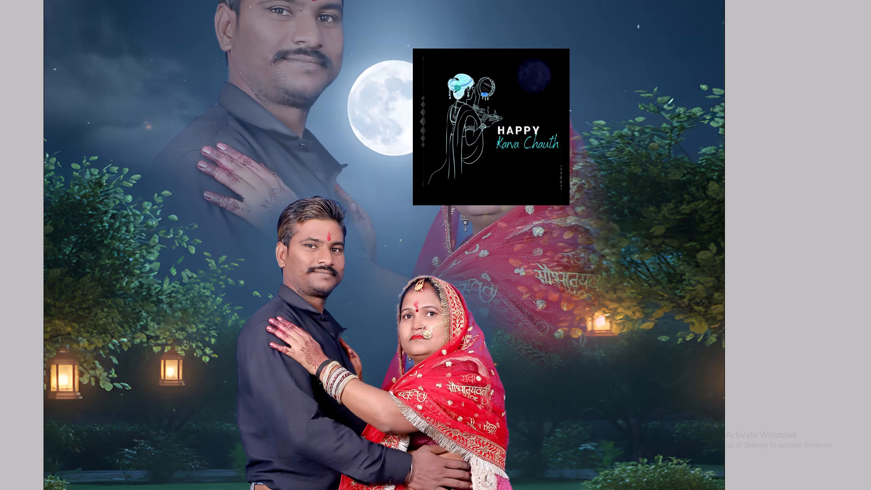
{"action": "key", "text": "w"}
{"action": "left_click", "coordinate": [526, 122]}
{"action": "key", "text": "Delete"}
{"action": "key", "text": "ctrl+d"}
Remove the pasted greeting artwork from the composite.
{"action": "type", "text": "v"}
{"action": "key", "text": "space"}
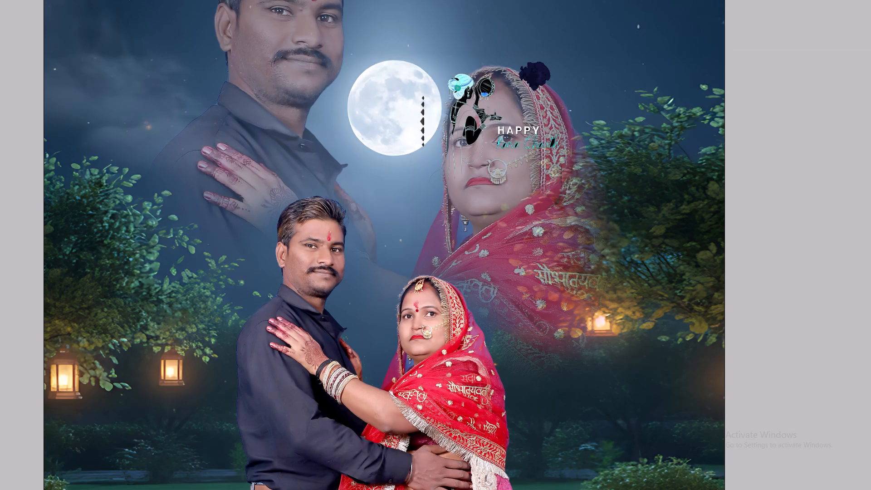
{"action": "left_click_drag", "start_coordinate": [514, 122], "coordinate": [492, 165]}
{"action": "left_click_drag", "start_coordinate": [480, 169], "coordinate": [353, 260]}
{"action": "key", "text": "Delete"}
Return to the Chrome image results and look further down for another Happy Karwa Chauth text design.
{"action": "key", "text": "alt+Tab"}
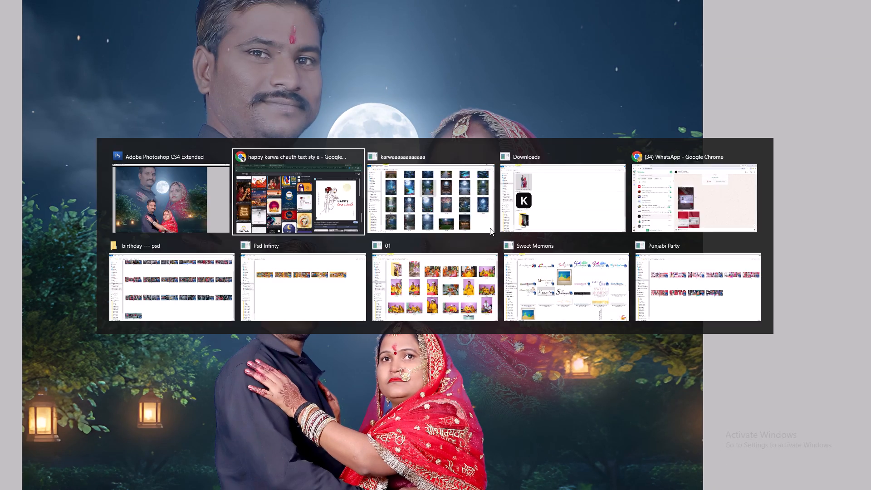
{"action": "scroll", "coordinate": [603, 302], "scroll_direction": "down", "scroll_amount": 5}
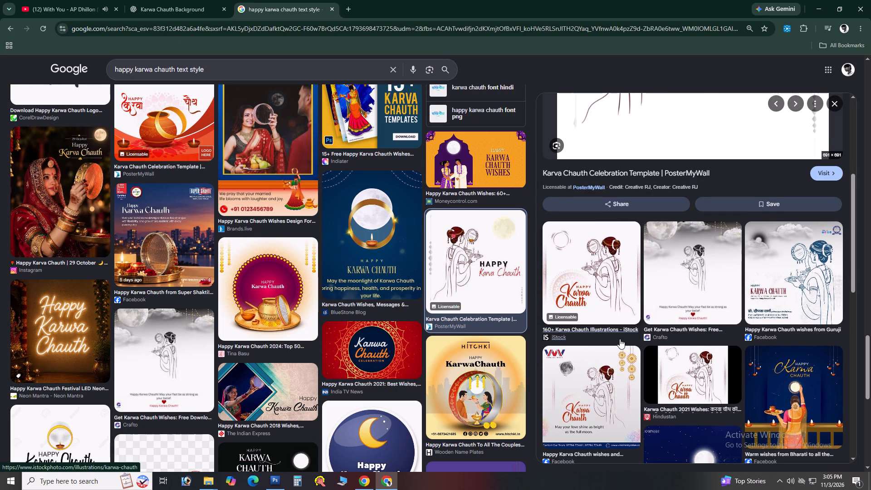
{"action": "scroll", "coordinate": [620, 339], "scroll_direction": "down", "scroll_amount": 6}
{"action": "scroll", "coordinate": [393, 279], "scroll_direction": "down", "scroll_amount": 6}
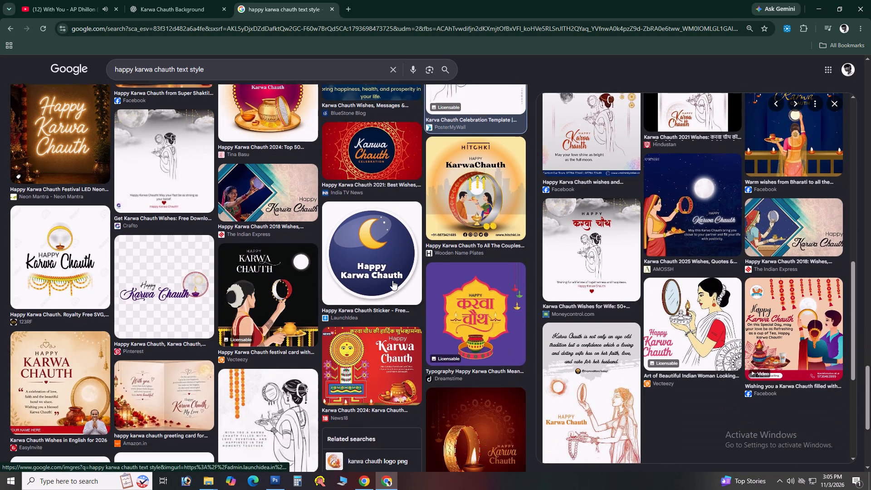
{"action": "scroll", "coordinate": [392, 280], "scroll_direction": "down", "scroll_amount": 4}
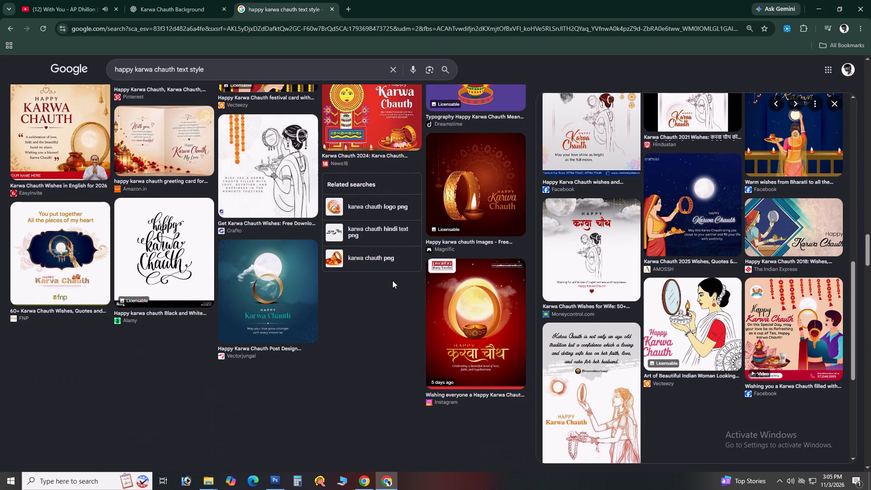
{"action": "scroll", "coordinate": [392, 280], "scroll_direction": "down", "scroll_amount": 12}
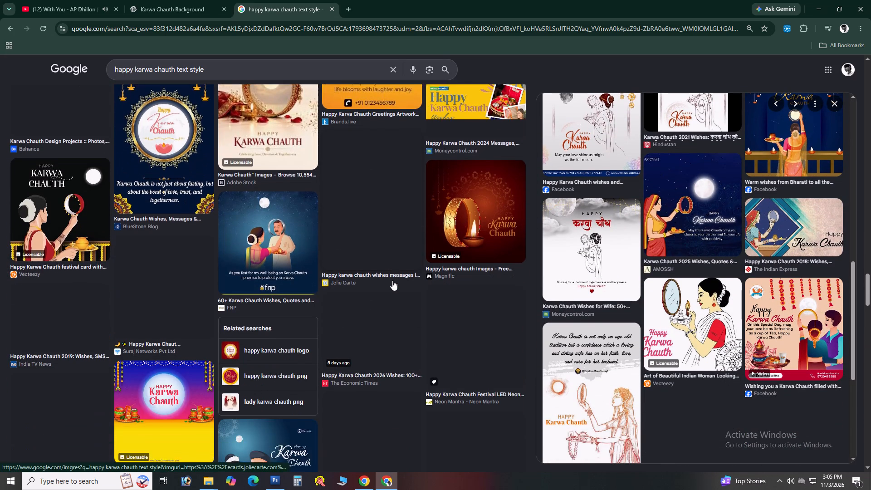
{"action": "scroll", "coordinate": [392, 280], "scroll_direction": "down", "scroll_amount": 8}
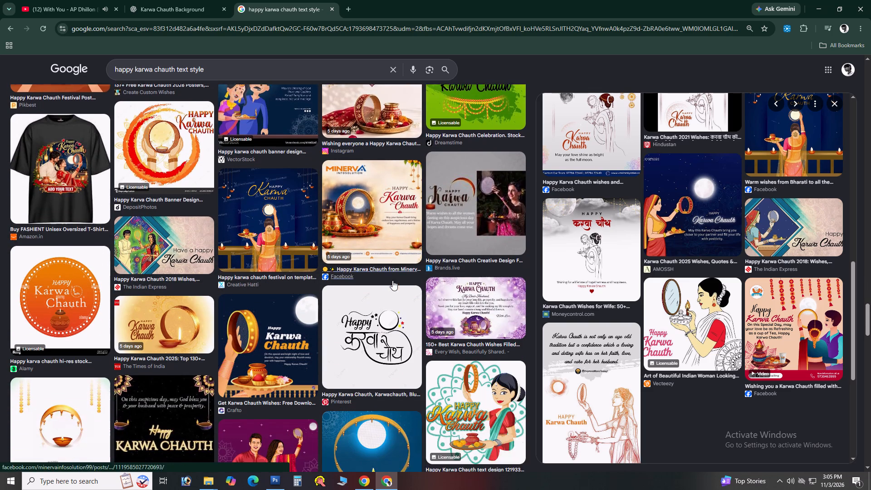
{"action": "scroll", "coordinate": [392, 280], "scroll_direction": "down", "scroll_amount": 2}
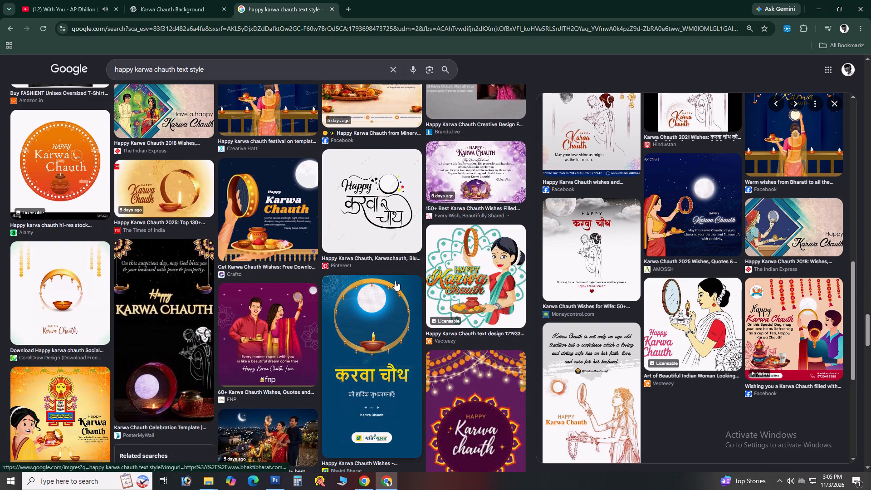
{"action": "scroll", "coordinate": [422, 284], "scroll_direction": "down", "scroll_amount": 11}
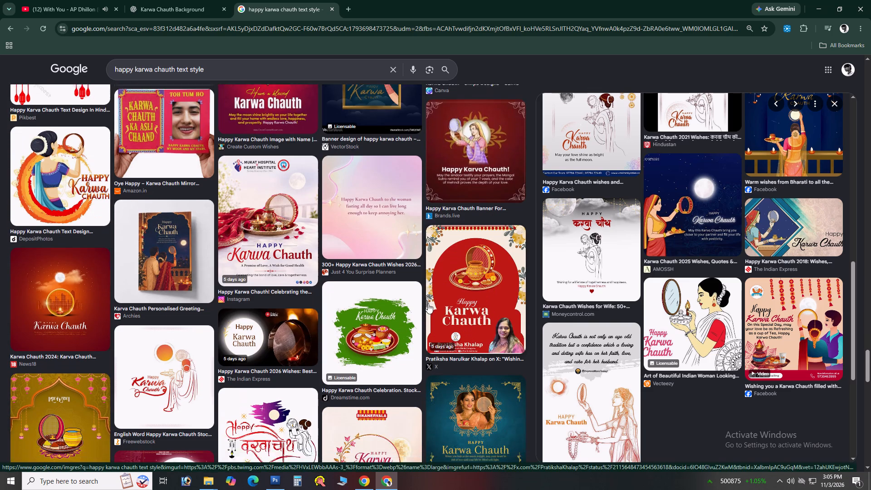
{"action": "scroll", "coordinate": [422, 305], "scroll_direction": "down", "scroll_amount": 4}
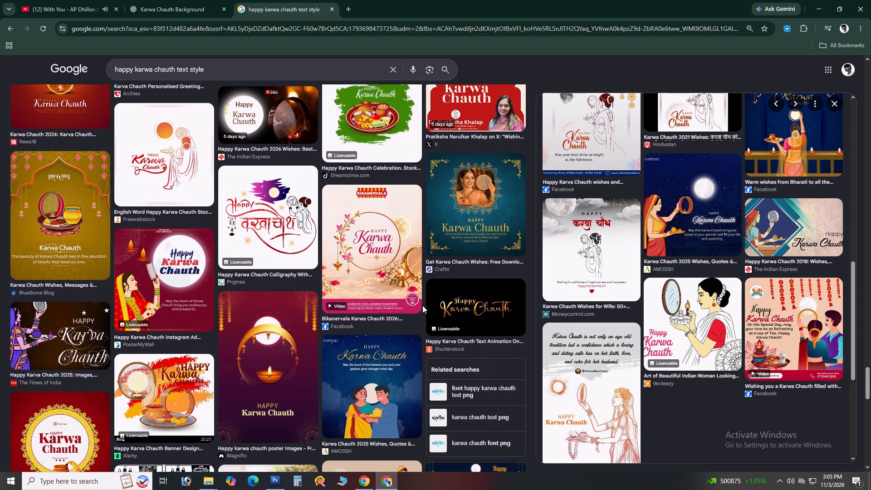
{"action": "scroll", "coordinate": [422, 305], "scroll_direction": "down", "scroll_amount": 5}
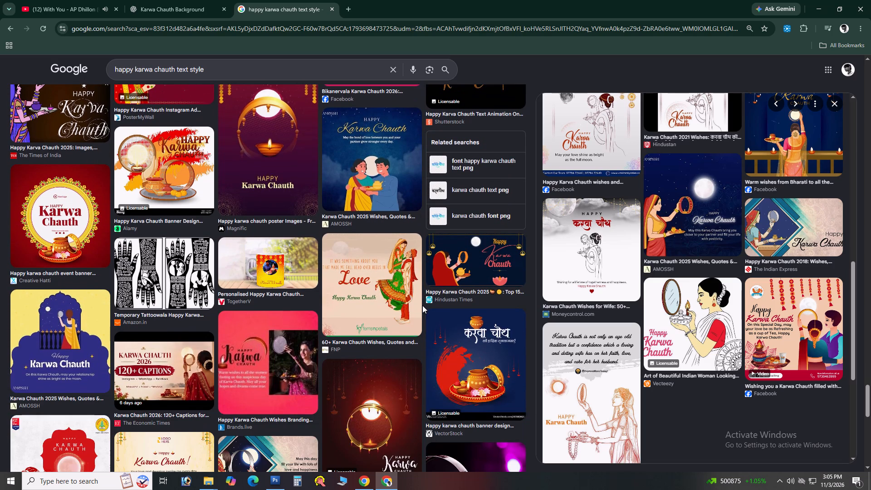
{"action": "scroll", "coordinate": [423, 306], "scroll_direction": "down", "scroll_amount": 3}
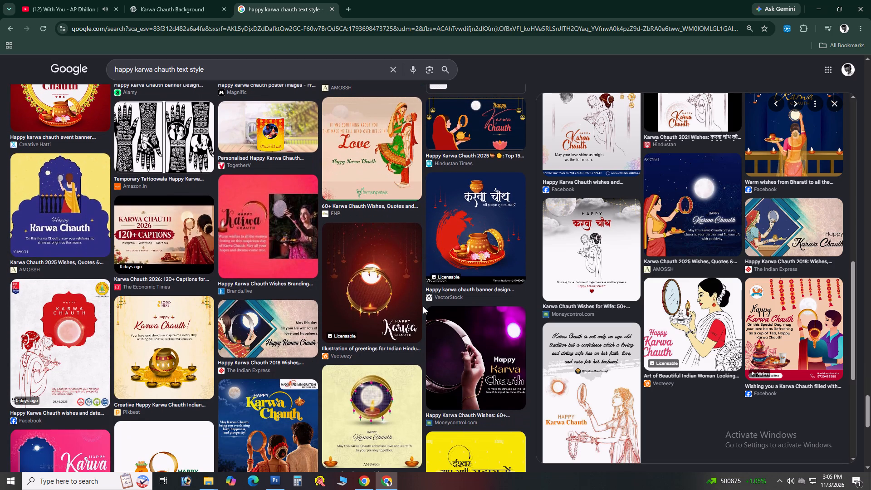
{"action": "scroll", "coordinate": [424, 309], "scroll_direction": "down", "scroll_amount": 5}
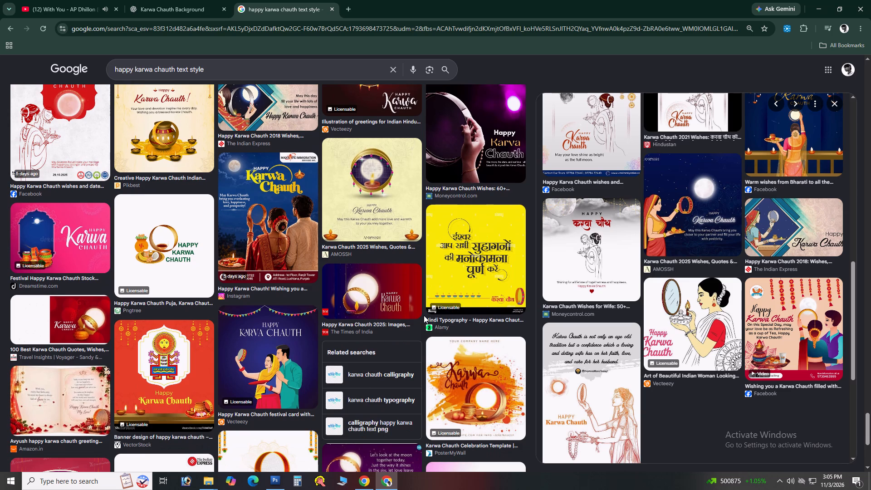
{"action": "scroll", "coordinate": [423, 316], "scroll_direction": "down", "scroll_amount": 6}
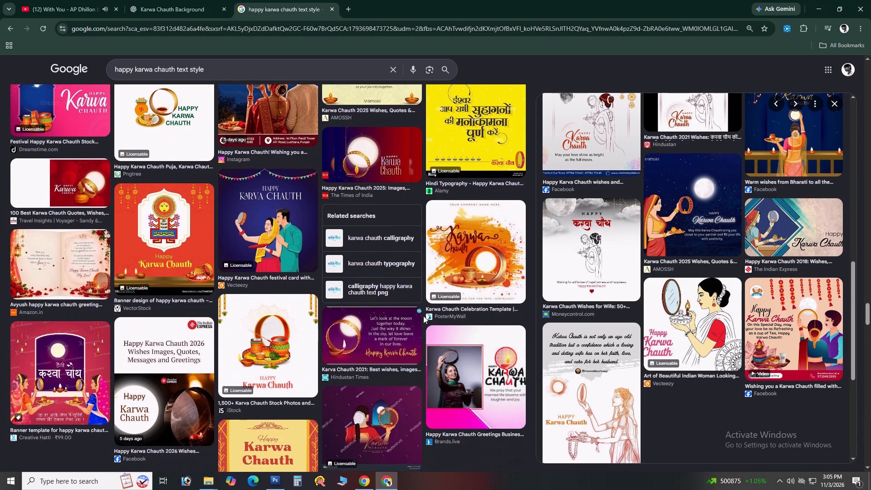
{"action": "scroll", "coordinate": [423, 316], "scroll_direction": "down", "scroll_amount": 6}
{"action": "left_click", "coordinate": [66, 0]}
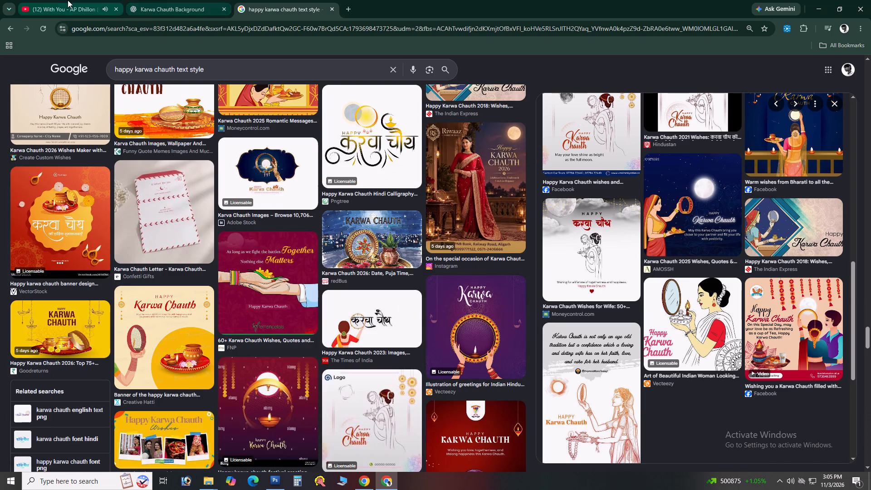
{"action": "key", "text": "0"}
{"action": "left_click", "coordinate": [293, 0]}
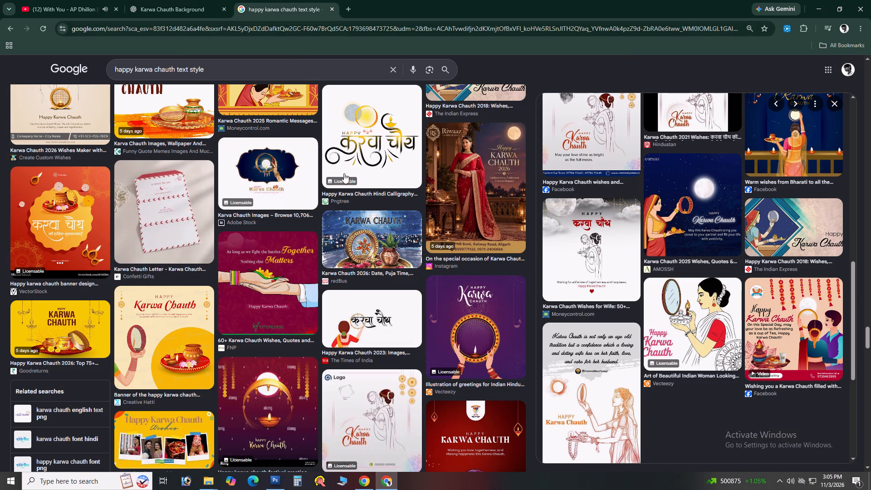
Copy the black "Happy Karva Chauth" Shutterstock lettering from the Chrome image results and paste it into the Photoshop composite.
{"action": "scroll", "coordinate": [366, 183], "scroll_direction": "up", "scroll_amount": 6}
{"action": "scroll", "coordinate": [366, 183], "scroll_direction": "up", "scroll_amount": 20}
{"action": "scroll", "coordinate": [366, 183], "scroll_direction": "up", "scroll_amount": 10}
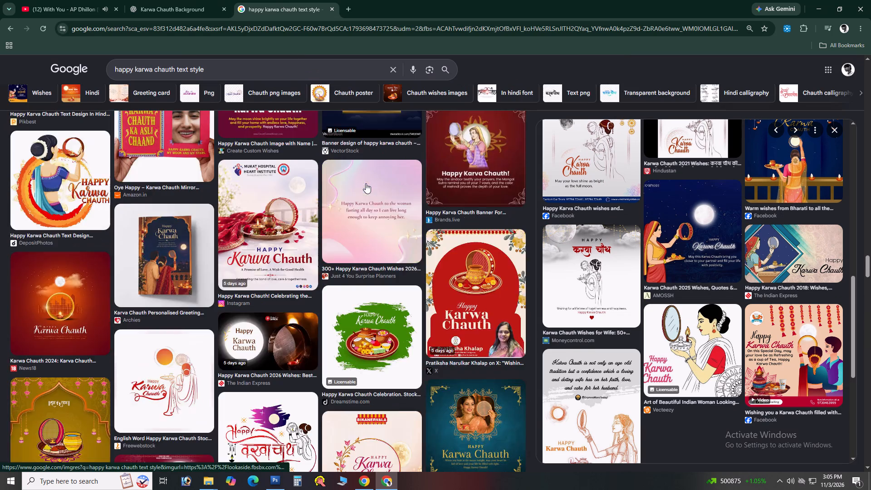
{"action": "scroll", "coordinate": [366, 183], "scroll_direction": "up", "scroll_amount": 17}
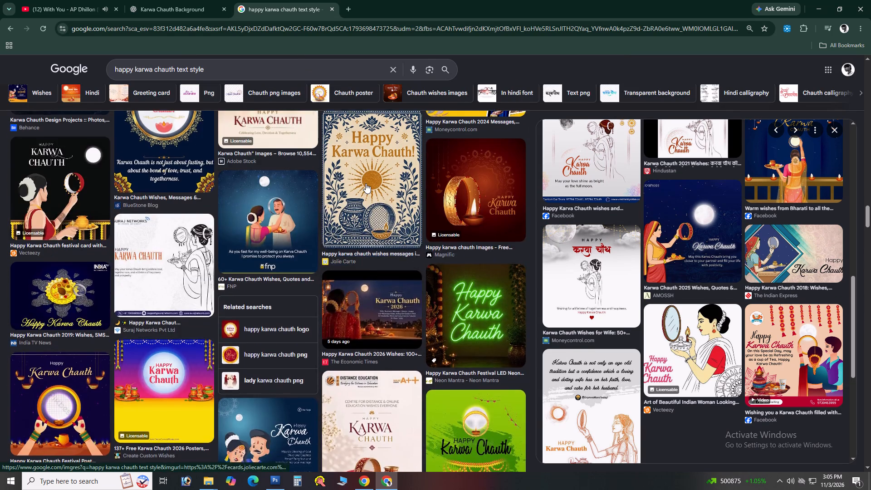
{"action": "scroll", "coordinate": [366, 183], "scroll_direction": "up", "scroll_amount": 20}
{"action": "scroll", "coordinate": [366, 183], "scroll_direction": "up", "scroll_amount": 14}
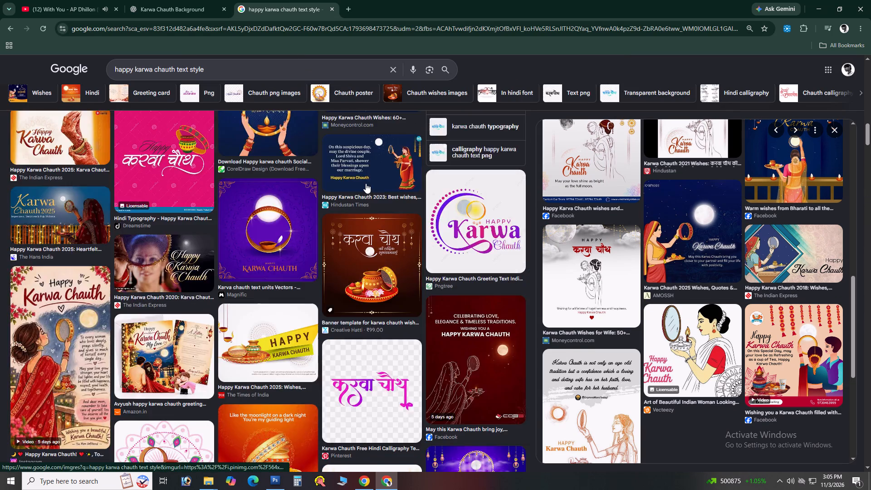
{"action": "scroll", "coordinate": [366, 183], "scroll_direction": "up", "scroll_amount": 20}
{"action": "scroll", "coordinate": [366, 183], "scroll_direction": "up", "scroll_amount": 14}
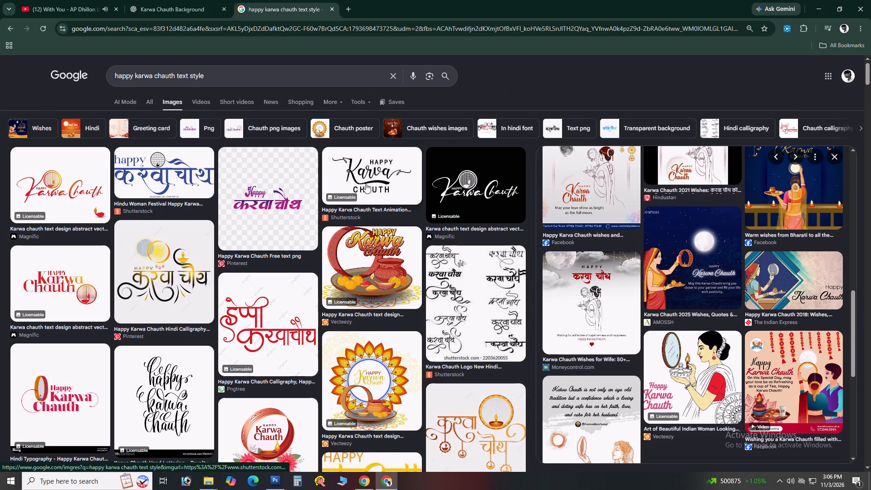
{"action": "left_click", "coordinate": [365, 183]}
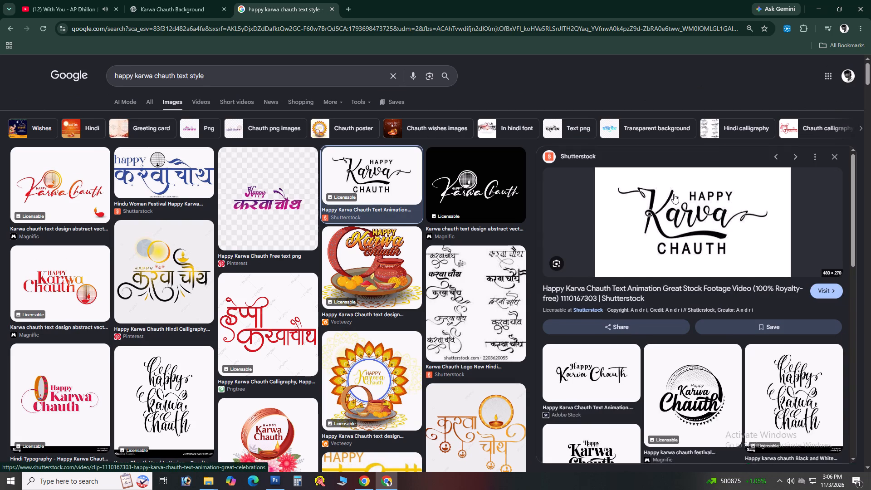
{"action": "right_click", "coordinate": [674, 194]}
{"action": "right_click", "coordinate": [674, 194]}
{"action": "left_click", "coordinate": [723, 344]}
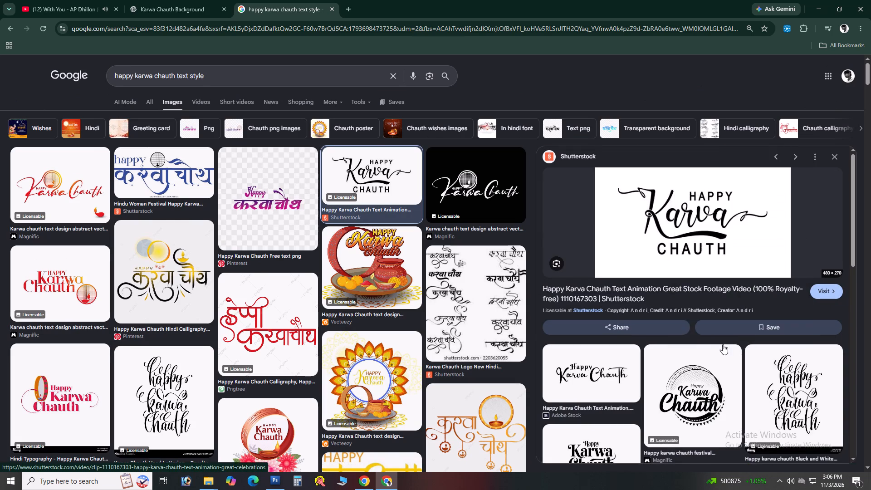
{"action": "key", "text": "alt+Tab"}
{"action": "key", "text": "ctrl+v"}
Select the pasted lettering's white background with the Magic Wand and delete it, leaving nothing selected.
{"action": "key", "text": "w"}
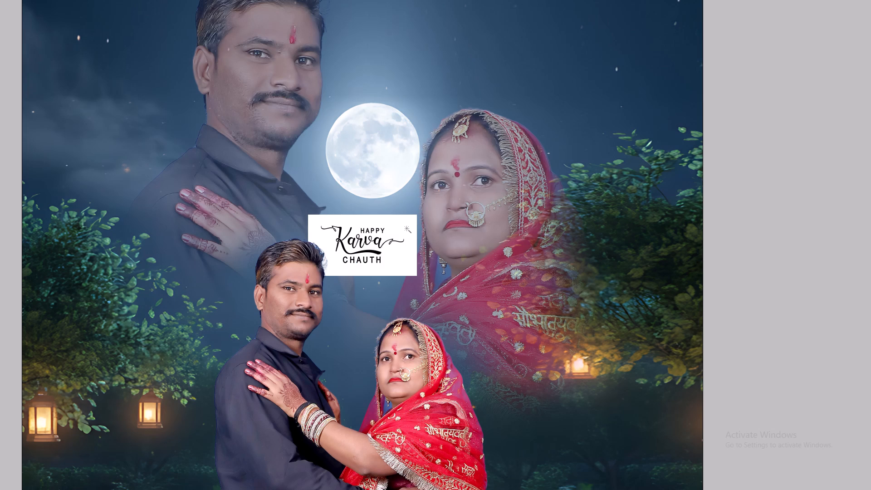
{"action": "left_click", "coordinate": [406, 228]}
{"action": "key", "text": "Delete"}
{"action": "key", "text": "ctrl+d"}
{"action": "key", "text": "ctrl+plus"}
{"action": "key", "text": "ctrl+plus"}
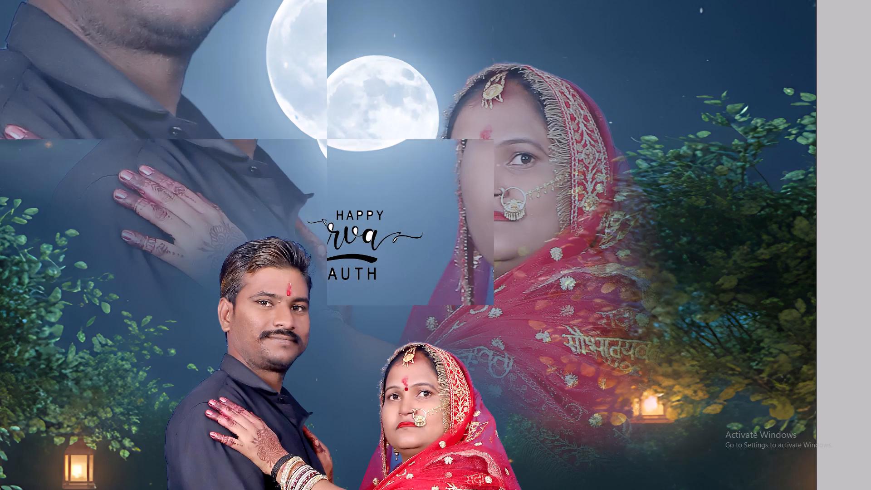
Invert the lettering to white and move it into the dark sky above the faded woman.
{"action": "key", "text": "v"}
{"action": "key", "text": "ctrl+minus"}
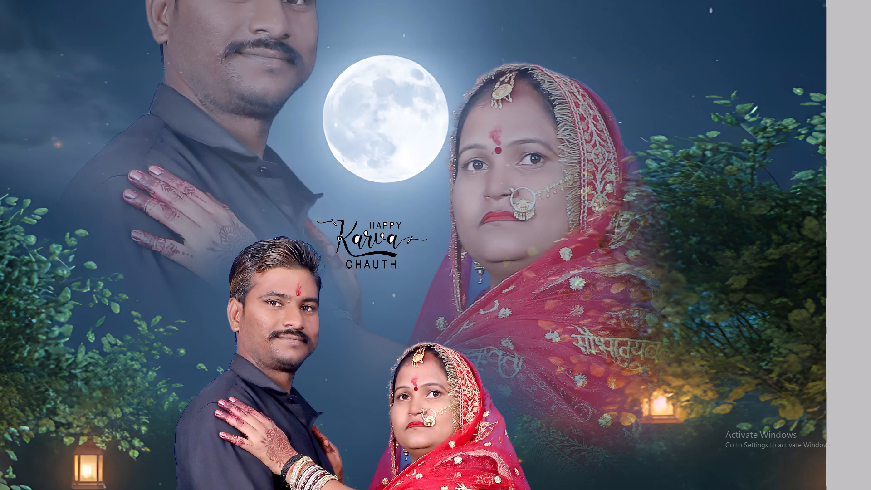
{"action": "key", "text": "ctrl+i"}
{"action": "key", "text": "space"}
{"action": "left_click_drag", "start_coordinate": [409, 235], "coordinate": [366, 367]}
{"action": "left_click_drag", "start_coordinate": [366, 373], "coordinate": [554, 89]}
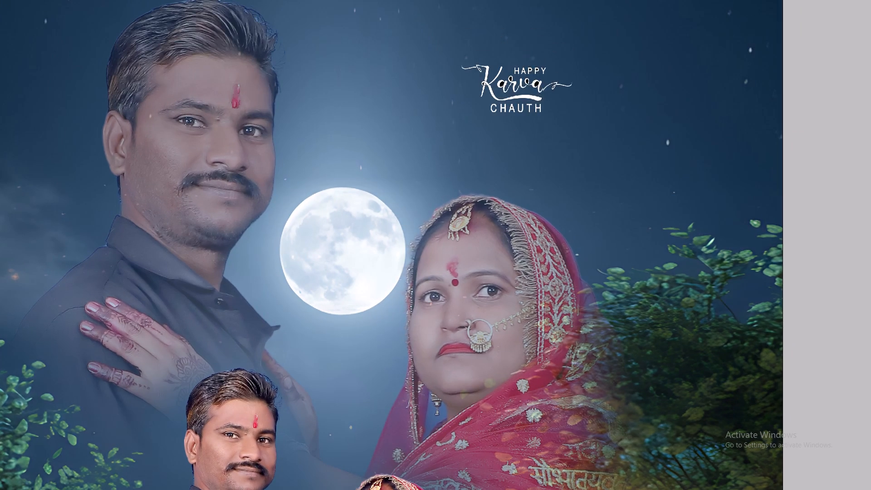
{"action": "left_click_drag", "start_coordinate": [554, 89], "coordinate": [554, 89]}
Delete the black fills inside the first "a", the "r" loop and the K's loops of "Karva" with the Magic Wand.
{"action": "key", "text": "space"}
{"action": "left_click_drag", "start_coordinate": [554, 89], "coordinate": [504, 210]}
{"action": "key", "text": "ctrl+plus"}
{"action": "key", "text": "ctrl+plus"}
{"action": "key", "text": "space"}
{"action": "left_click_drag", "start_coordinate": [366, 61], "coordinate": [612, 158], "text": "ctrl"}
{"action": "left_click_drag", "start_coordinate": [583, 152], "coordinate": [578, 152]}
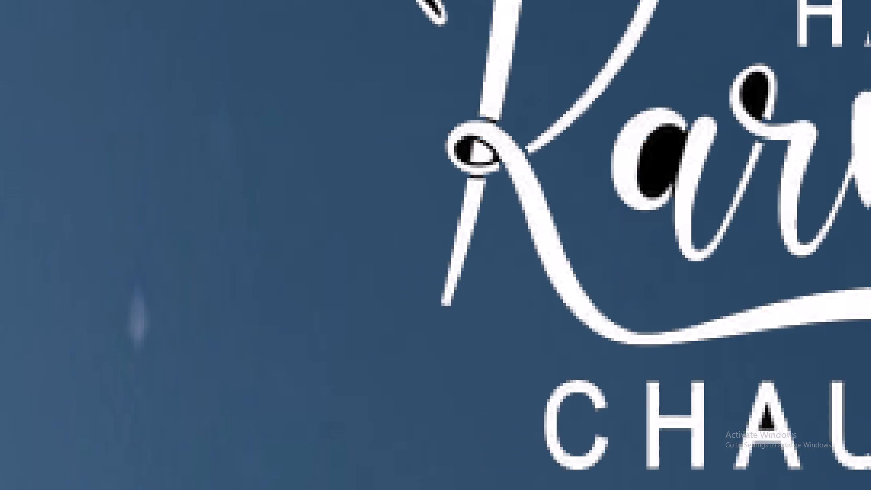
{"action": "left_click_drag", "start_coordinate": [578, 152], "coordinate": [415, 250]}
{"action": "key", "text": "w"}
{"action": "left_click", "coordinate": [497, 244]}
{"action": "key", "text": "Delete"}
{"action": "left_click", "coordinate": [602, 186]}
{"action": "key", "text": "Delete"}
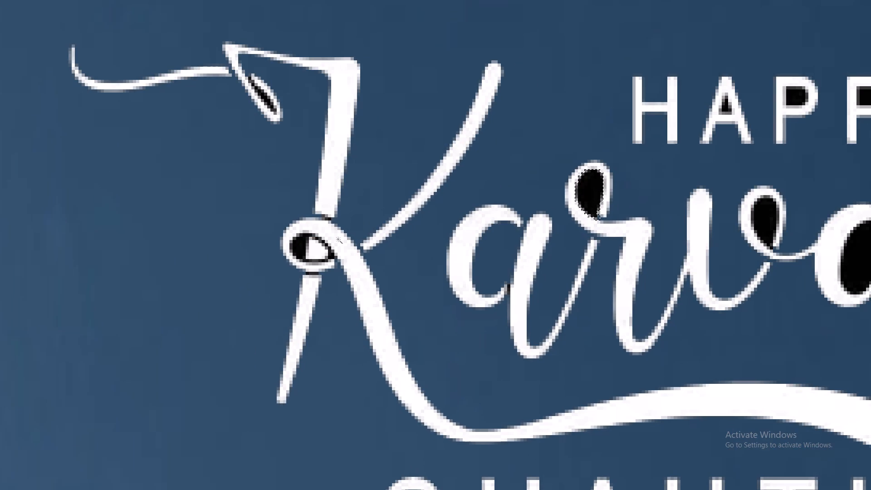
{"action": "left_click", "coordinate": [300, 242]}
{"action": "key", "text": "Delete"}
{"action": "left_click", "coordinate": [264, 95]}
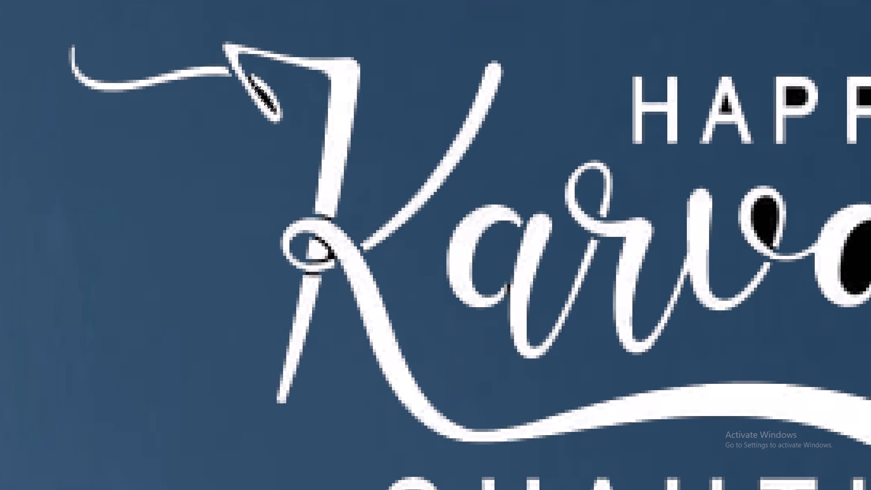
{"action": "key", "text": "Delete"}
{"action": "key", "text": "ctrl+d"}
Delete the black fills inside the A and both Ps of "HAPPY" with the Magic Wand.
{"action": "key", "text": "space"}
{"action": "key", "text": "space"}
{"action": "key", "text": "space"}
{"action": "key", "text": "space"}
{"action": "key", "text": "space"}
{"action": "key", "text": "space"}
{"action": "key", "text": "space"}
{"action": "key", "text": "space"}
{"action": "key", "text": "space"}
{"action": "left_click_drag", "start_coordinate": [575, 166], "coordinate": [235, 177]}
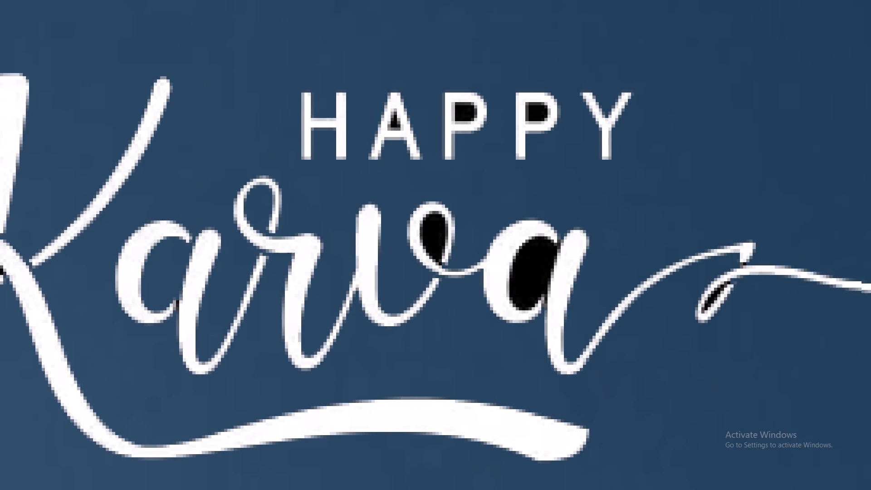
{"action": "left_click_drag", "start_coordinate": [235, 177], "coordinate": [186, 147]}
{"action": "left_click", "coordinate": [338, 90]}
{"action": "key", "text": "Delete"}
{"action": "left_click", "coordinate": [411, 82]}
{"action": "key", "text": "Delete"}
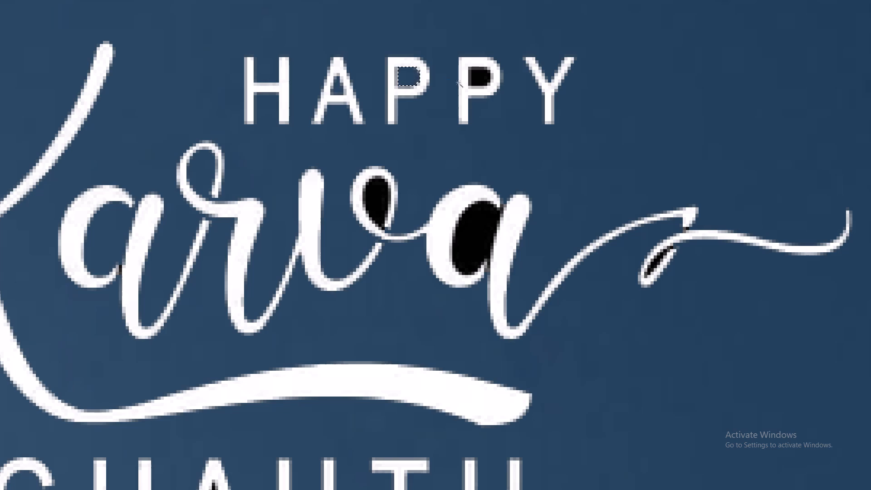
{"action": "left_click", "coordinate": [482, 78]}
{"action": "key", "text": "Delete"}
Delete the black fills inside the last "a", the "v" loop and the end flourish of "Karva", then deselect.
{"action": "left_click", "coordinate": [470, 242]}
{"action": "key", "text": "Delete"}
{"action": "left_click", "coordinate": [382, 200]}
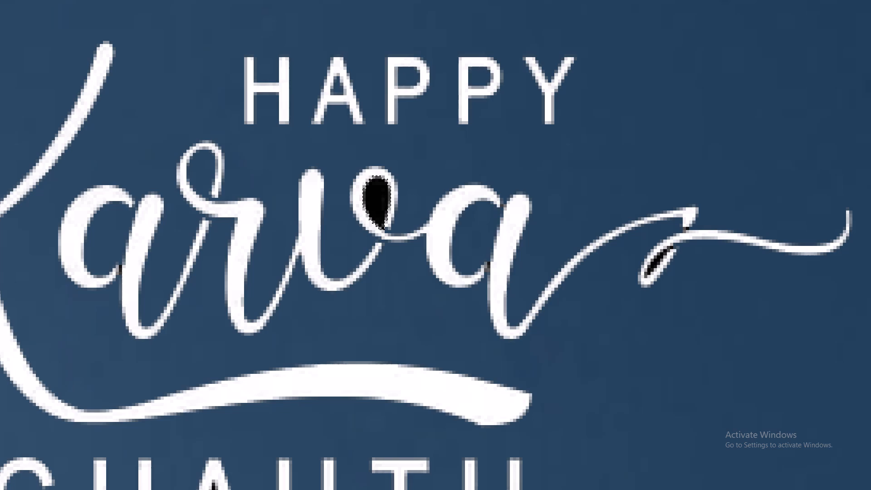
{"action": "key", "text": "Delete"}
{"action": "left_click", "coordinate": [660, 264]}
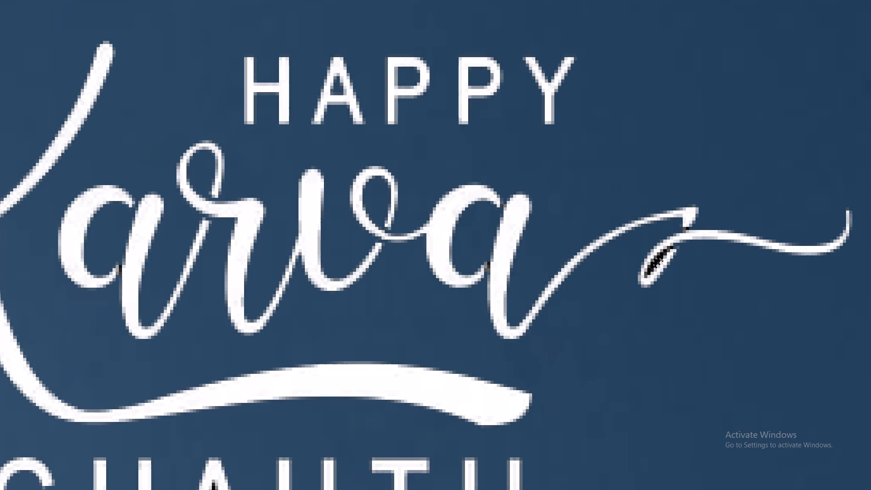
{"action": "left_click", "coordinate": [657, 263]}
{"action": "left_click", "coordinate": [657, 261]}
{"action": "key", "text": "Delete"}
{"action": "key", "text": "minus"}
{"action": "key", "text": "ctrl+minus"}
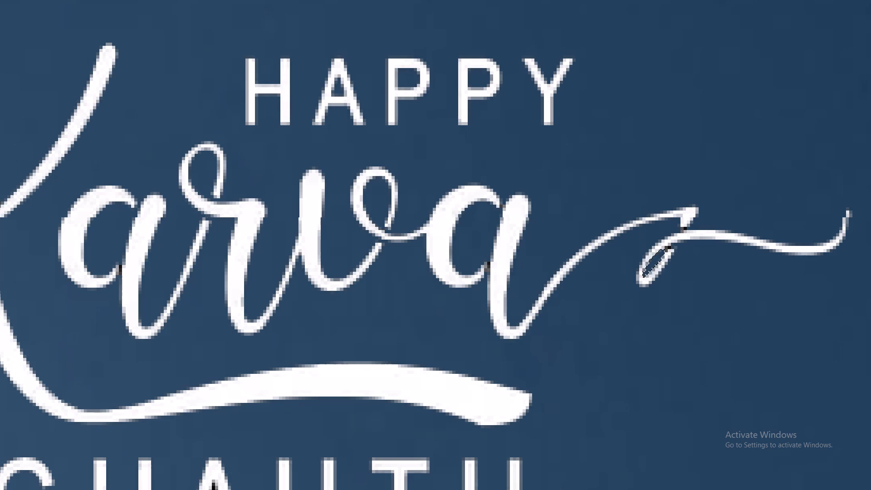
{"action": "key", "text": "ctrl+minus"}
{"action": "key", "text": "ctrl+minus"}
{"action": "key", "text": "ctrl+d"}
Delete the black fill inside the A of "CHAUTH" and clear the selection.
{"action": "key", "text": "space"}
{"action": "key", "text": "space"}
{"action": "key", "text": "space"}
{"action": "left_click_drag", "start_coordinate": [469, 313], "coordinate": [576, 196]}
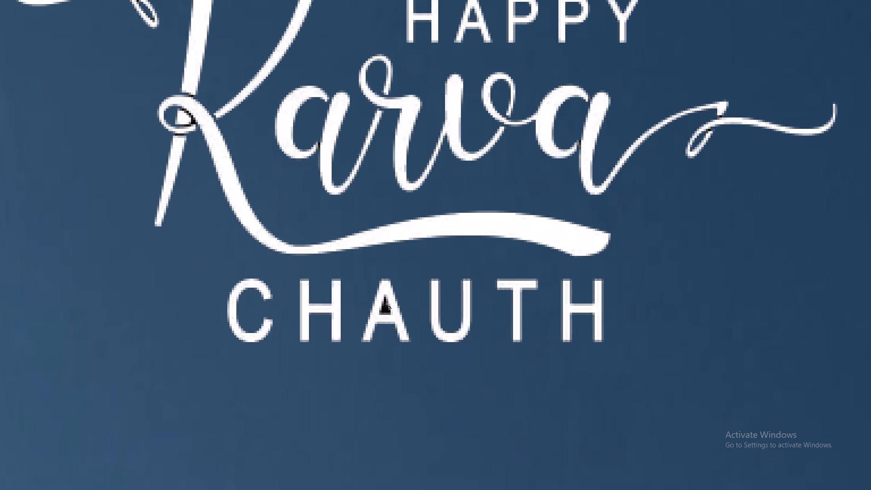
{"action": "left_click", "coordinate": [387, 309]}
{"action": "key", "text": "Delete"}
{"action": "key", "text": "ctrl+minus"}
{"action": "key", "text": "ctrl+minus"}
{"action": "key", "text": "ctrl+minus"}
{"action": "key", "text": "ctrl+minus"}
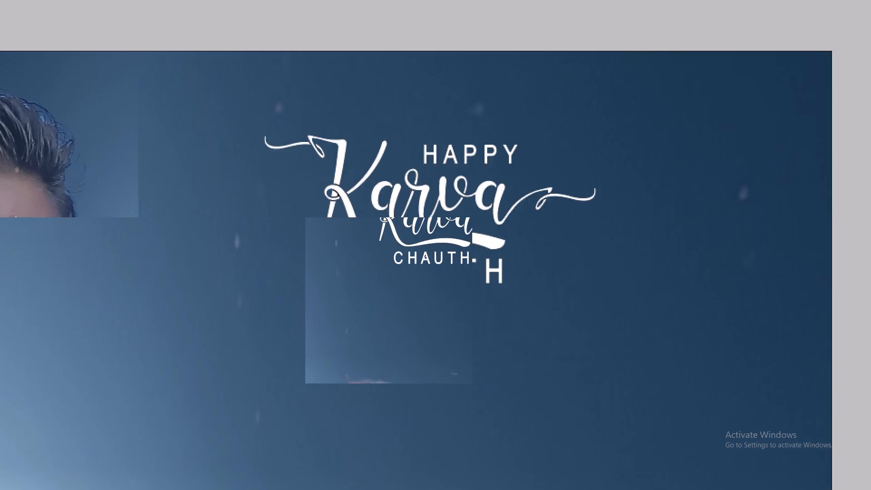
{"action": "key", "text": "ctrl+d"}
Enlarge the greeting lettering with Free Transform in the sky above the faded woman.
{"action": "key", "text": "ctrl+minus"}
{"action": "key", "text": "v"}
{"action": "key", "text": "ctrl+t"}
{"action": "left_click_drag", "start_coordinate": [481, 267], "coordinate": [537, 295], "text": "alt+shift"}
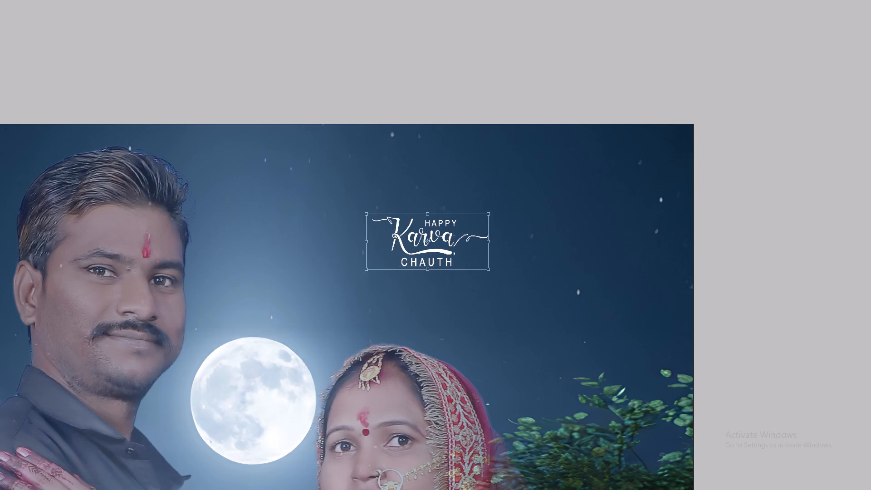
{"action": "left_click_drag", "start_coordinate": [537, 295], "coordinate": [550, 301], "text": "alt+shift"}
{"action": "key", "text": "Return"}
{"action": "key", "text": "ctrl+0"}
{"action": "key", "text": "v"}
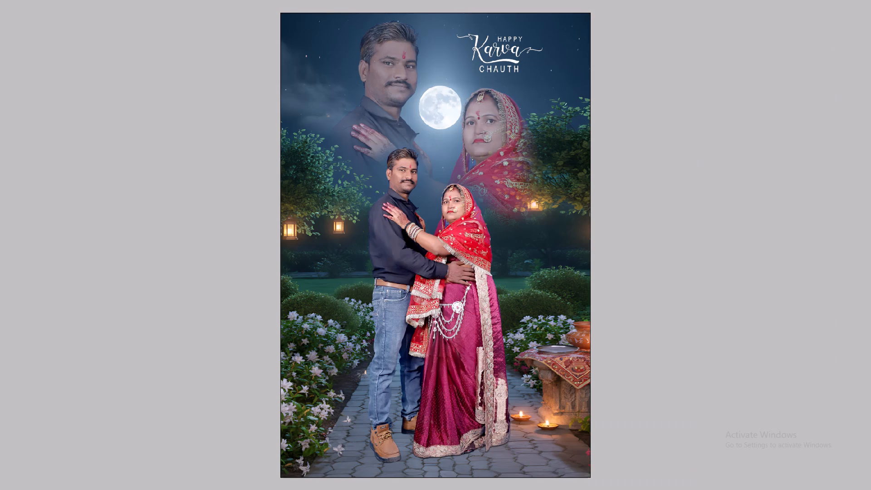
Nudge the greeting lettering horizontally toward the canvas's right edge.
{"action": "key", "text": "shift+Right"}
{"action": "key", "text": "shift+Right"}
{"action": "key", "text": "shift+Right"}
{"action": "key", "text": "shift+Right"}
{"action": "key", "text": "shift+Right"}
{"action": "key", "text": "shift+Right"}
{"action": "key", "text": "shift+Right"}
{"action": "key", "text": "shift+Right"}
{"action": "key", "text": "shift+Right"}
{"action": "key", "text": "shift+Right"}
{"action": "key", "text": "shift+Right"}
{"action": "key", "text": "shift+Right"}
{"action": "key", "text": "shift+Right"}
{"action": "key", "text": "shift+Right"}
Add a red Color Overlay at 100% opacity to the lettering layer, Layer 3, in its layer style.
{"action": "key", "text": "ctrl+0"}
{"action": "key", "text": "ctrl+minus"}
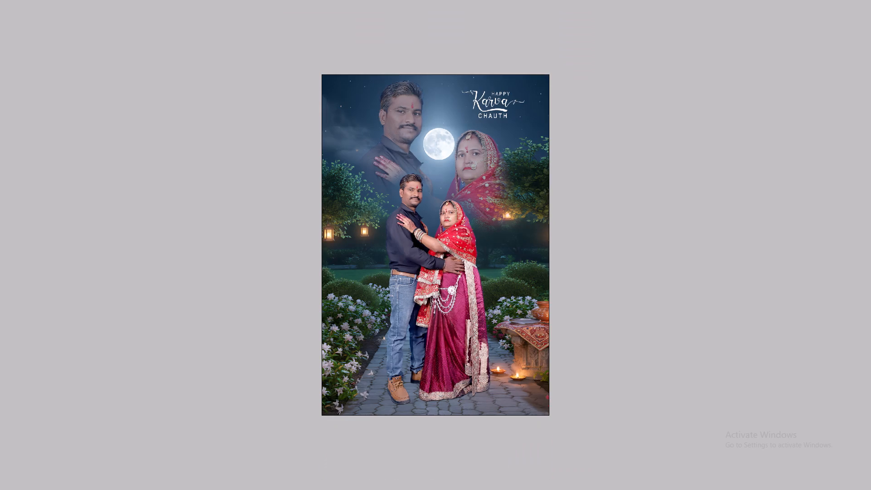
{"action": "key", "text": "v"}
{"action": "key", "text": "space"}
{"action": "left_click_drag", "start_coordinate": [516, 156], "coordinate": [495, 206]}
{"action": "key", "text": "ctrl+plus"}
{"action": "key", "text": "F7"}
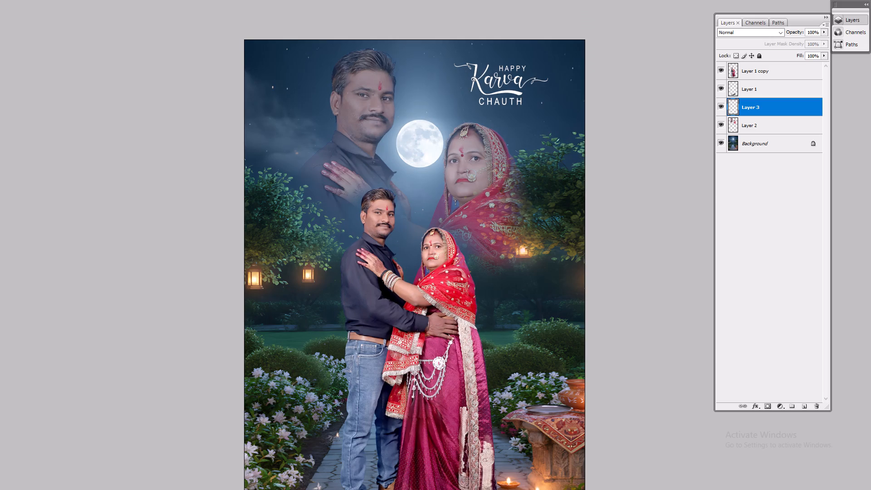
{"action": "key", "text": "space"}
{"action": "left_click_drag", "start_coordinate": [540, 171], "coordinate": [475, 200]}
{"action": "double_click", "coordinate": [809, 113]}
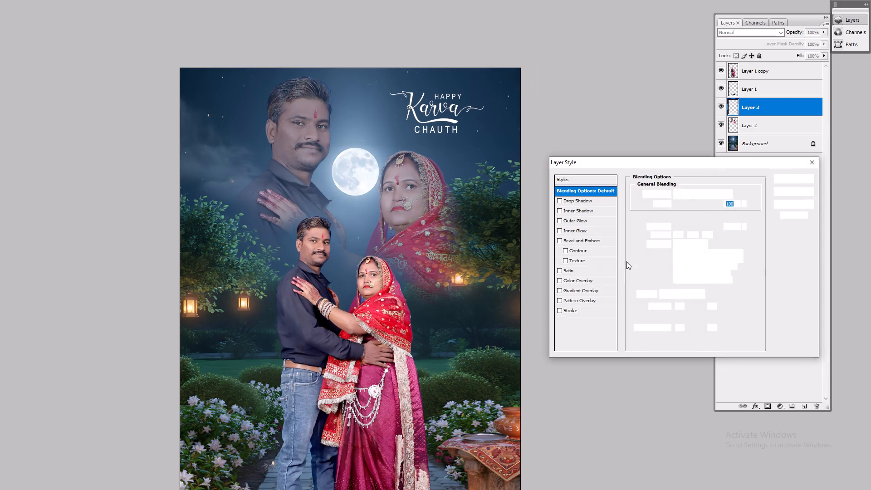
{"action": "left_click", "coordinate": [584, 283]}
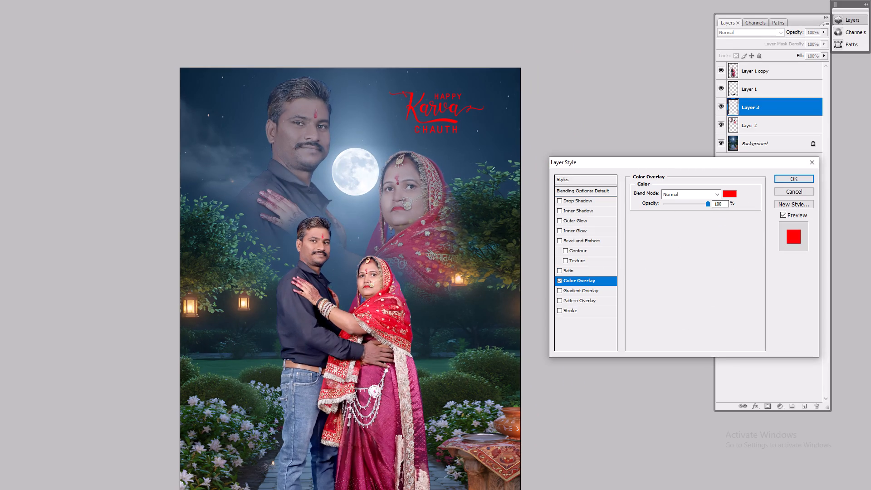
Add an outside stroke to the lettering and set the stroke colour to white.
{"action": "left_click", "coordinate": [581, 307]}
{"action": "left_click", "coordinate": [584, 311]}
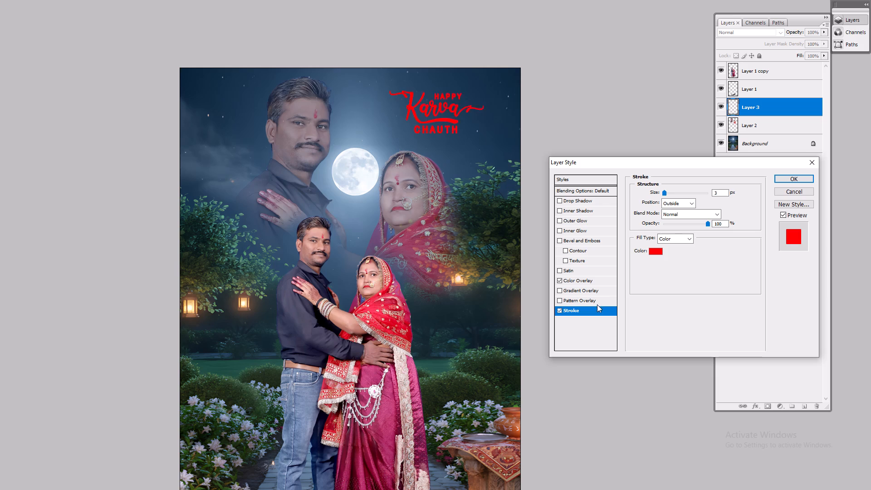
{"action": "left_click", "coordinate": [656, 248]}
{"action": "left_click_drag", "start_coordinate": [543, 306], "coordinate": [642, 394]}
{"action": "left_click_drag", "start_coordinate": [554, 293], "coordinate": [507, 266]}
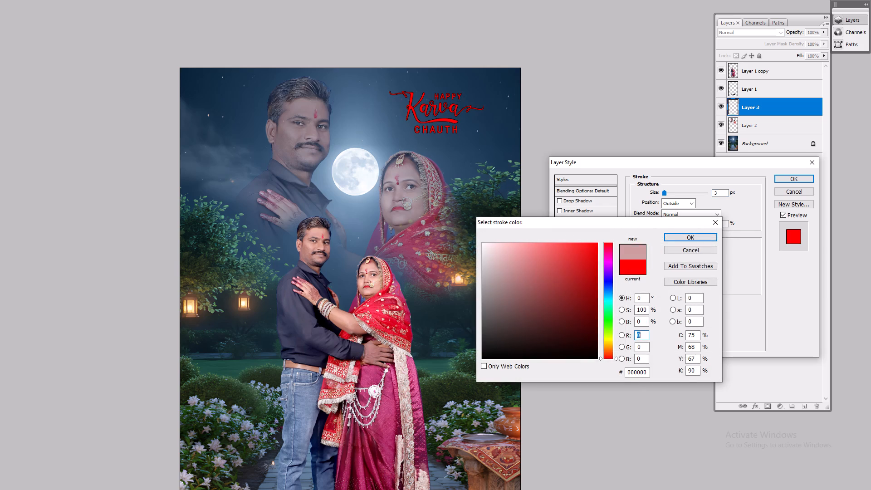
{"action": "left_click_drag", "start_coordinate": [507, 266], "coordinate": [458, 229]}
{"action": "key", "text": "Return"}
Reduce the white stroke's size around the lettering and apply the layer style.
{"action": "key", "text": "ctrl+plus"}
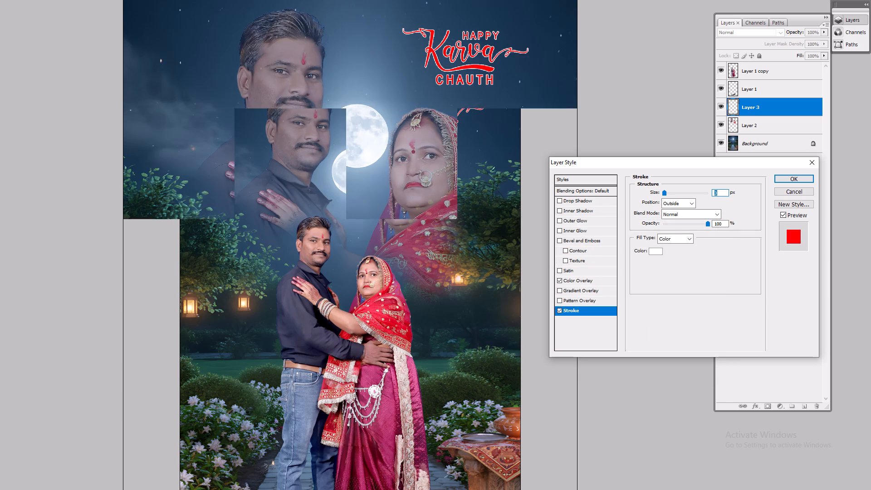
{"action": "key", "text": "space"}
{"action": "key", "text": "space"}
{"action": "key", "text": "space"}
{"action": "key", "text": "space"}
{"action": "key", "text": "space"}
{"action": "key", "text": "space"}
{"action": "key", "text": "space"}
{"action": "left_click_drag", "start_coordinate": [460, 98], "coordinate": [391, 208]}
{"action": "scroll", "coordinate": [732, 210], "scroll_direction": "down", "scroll_amount": 1}
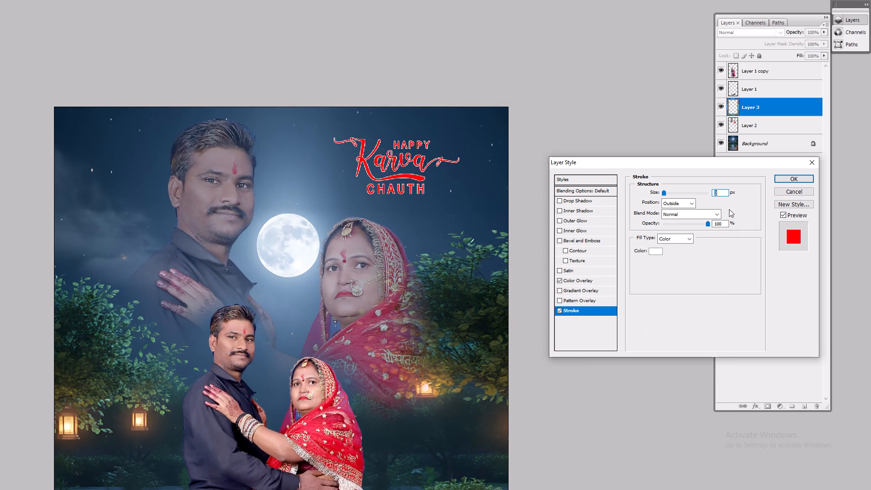
{"action": "scroll", "coordinate": [729, 209], "scroll_direction": "down", "scroll_amount": 2}
{"action": "scroll", "coordinate": [728, 209], "scroll_direction": "up", "scroll_amount": 1}
{"action": "key", "text": "Return"}
Examine the red lettering's white outline up close and its look within the whole composite.
{"action": "key", "text": "ctrl+plus"}
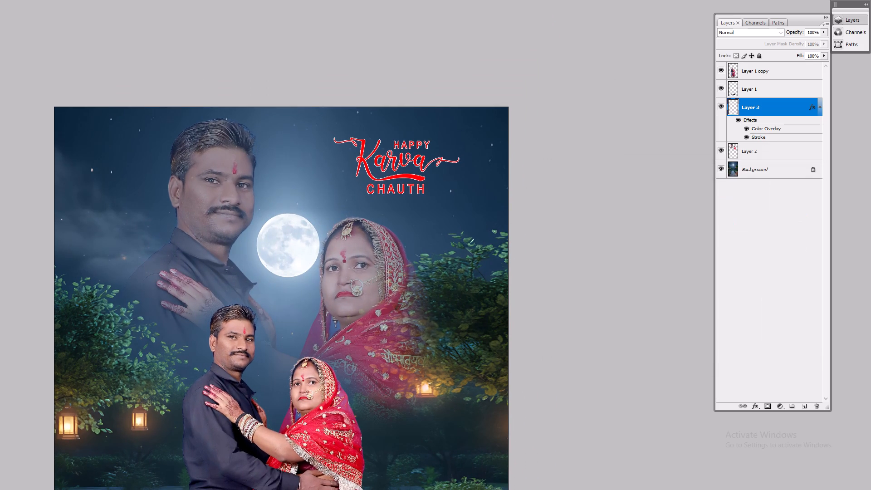
{"action": "key", "text": "space"}
{"action": "key", "text": "ctrl+plus"}
{"action": "key", "text": "space"}
{"action": "key", "text": "space"}
{"action": "key", "text": "space"}
{"action": "left_click_drag", "start_coordinate": [494, 84], "coordinate": [403, 235]}
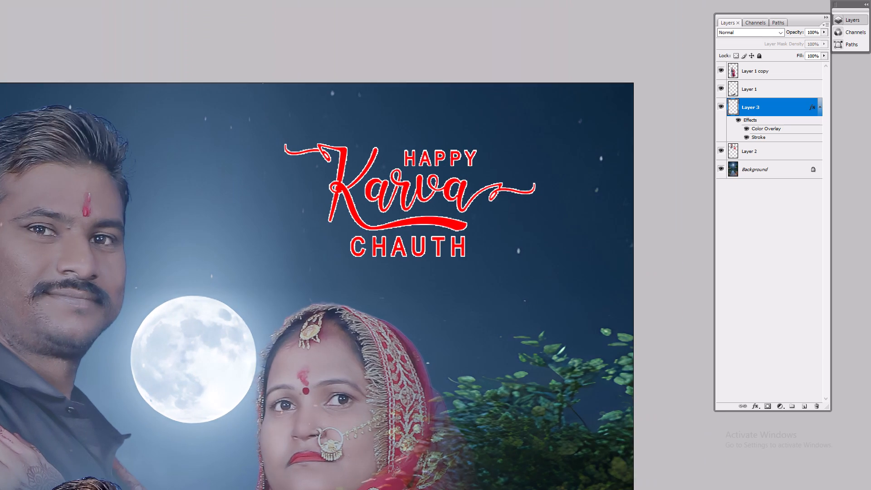
{"action": "key", "text": "ctrl+minus"}
{"action": "key", "text": "ctrl+plus"}
{"action": "key", "text": "ctrl+minus"}
{"action": "key", "text": "ctrl+minus"}
{"action": "key", "text": "ctrl+minus"}
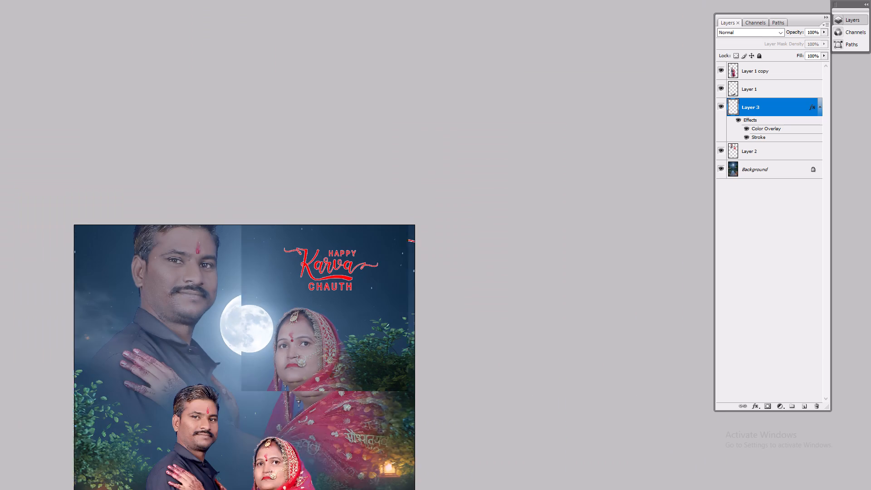
{"action": "key", "text": "ctrl+0"}
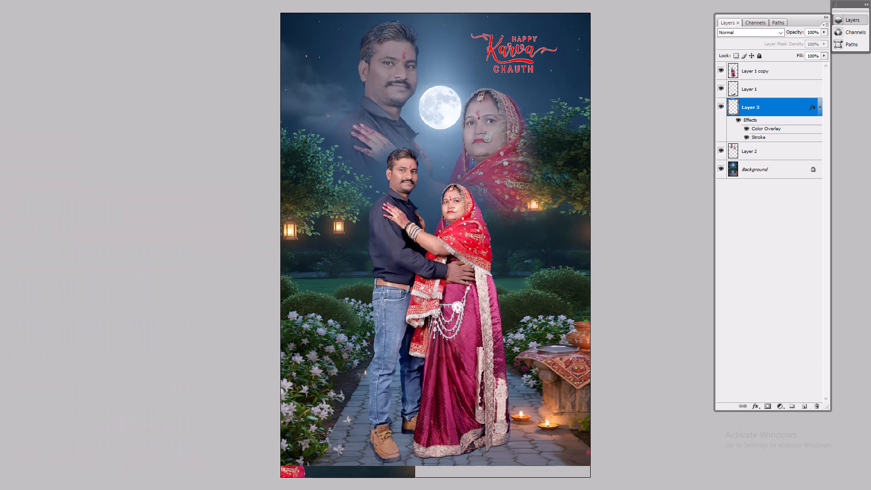
{"action": "key", "text": "ctrl+minus"}
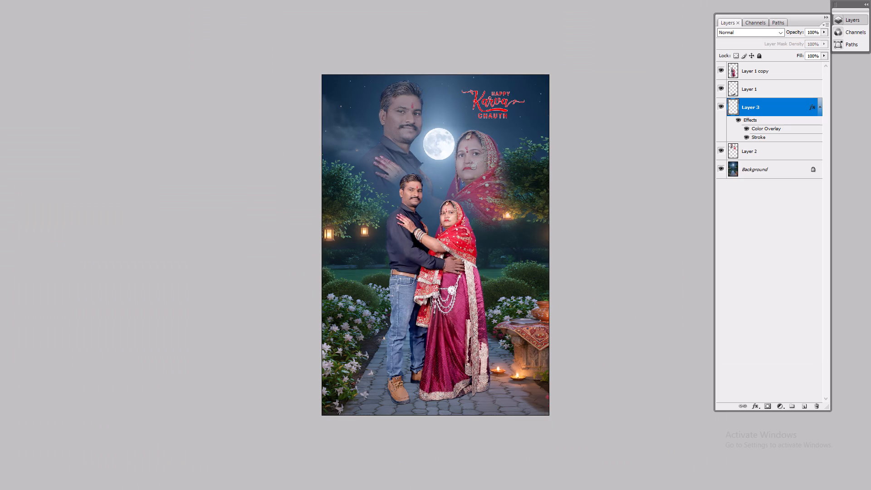
On the Background layer, select the full-height strip beside the wife and stretch it outward past the canvas's right edge.
{"action": "key", "text": "ctrl+plus"}
{"action": "key", "text": "space"}
{"action": "key", "text": "space"}
{"action": "key", "text": "space"}
{"action": "key", "text": "space"}
{"action": "left_click_drag", "start_coordinate": [539, 134], "coordinate": [504, 178]}
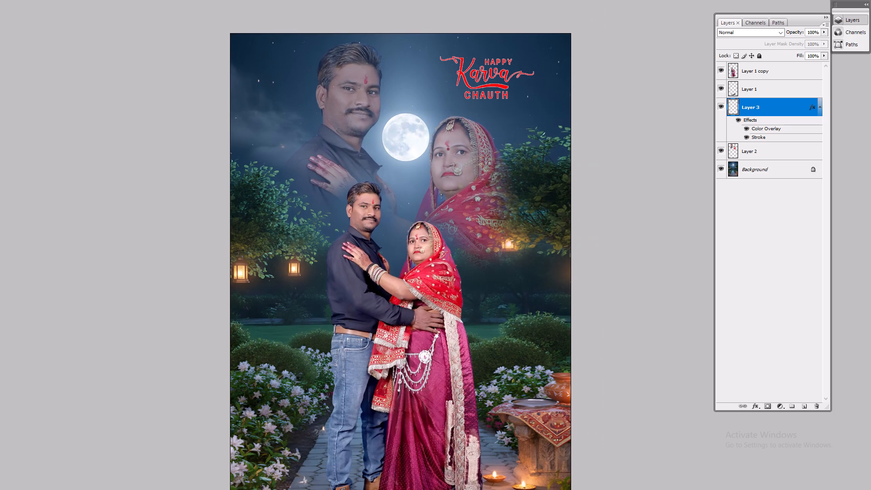
{"action": "right_click", "coordinate": [406, 131]}
{"action": "left_click", "coordinate": [437, 137]}
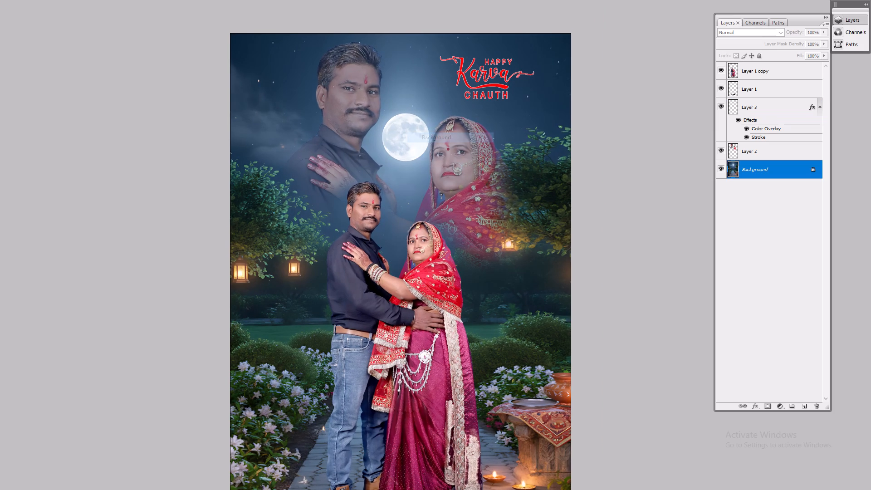
{"action": "key", "text": "ctrl+minus"}
{"action": "right_click", "coordinate": [453, 152]}
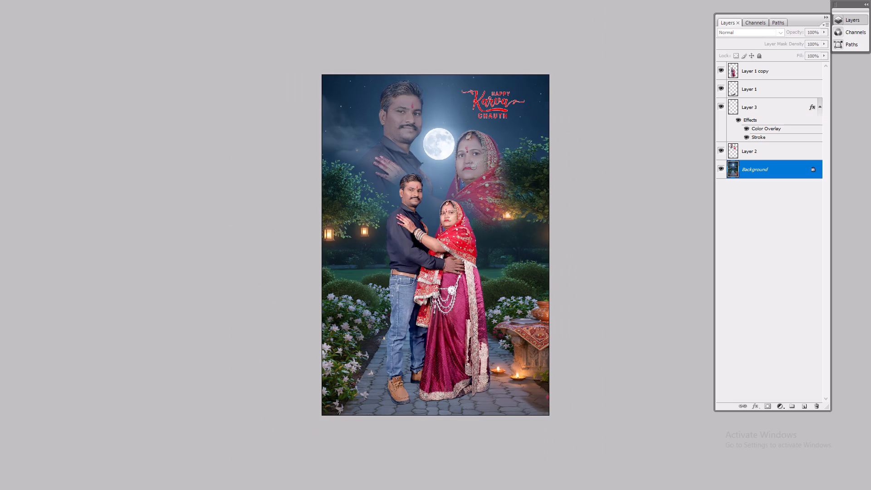
{"action": "left_click", "coordinate": [466, 158]}
{"action": "key", "text": "ctrl+a"}
{"action": "key", "text": "ctrl+t"}
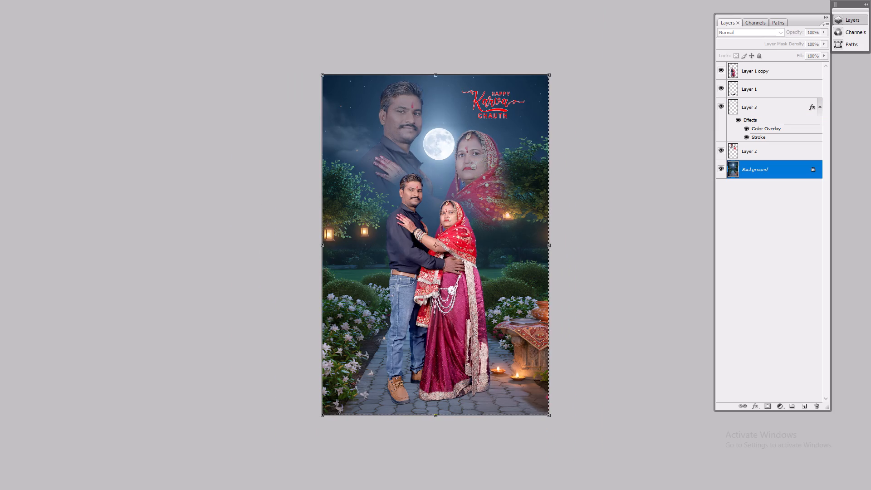
{"action": "key", "text": "Return"}
{"action": "key", "text": "m"}
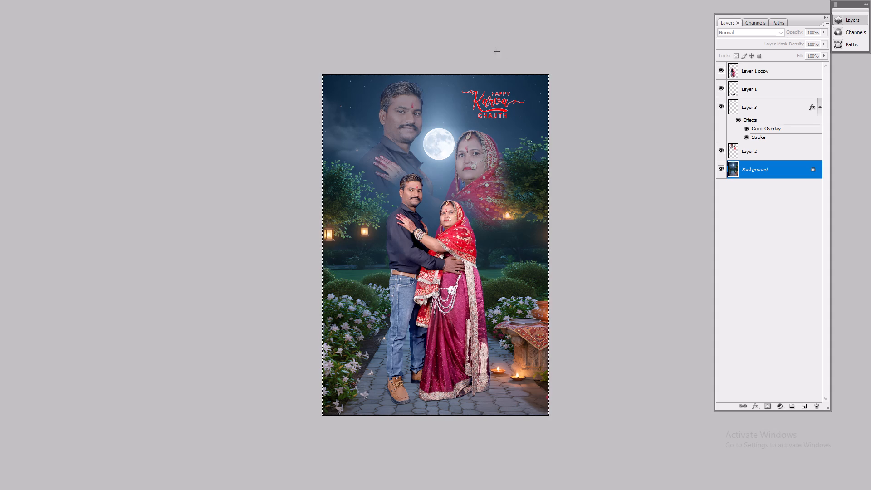
{"action": "left_click_drag", "start_coordinate": [480, 49], "coordinate": [602, 485]}
{"action": "key", "text": "space"}
{"action": "left_click_drag", "start_coordinate": [573, 352], "coordinate": [464, 352]}
{"action": "key", "text": "ctrl+t"}
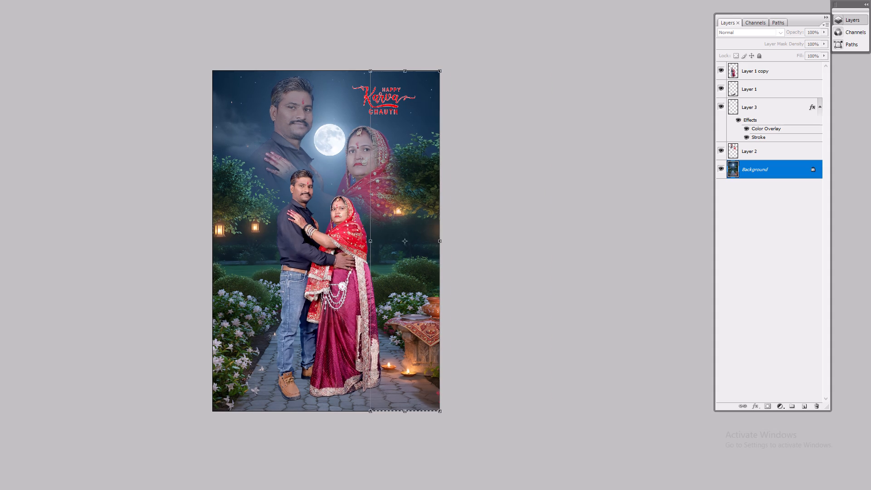
{"action": "left_click_drag", "start_coordinate": [440, 242], "coordinate": [465, 245]}
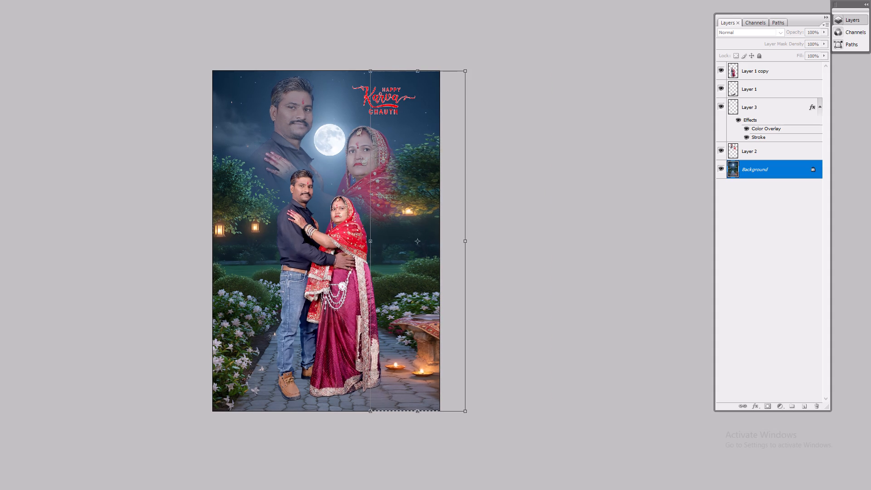
{"action": "key", "text": "Return"}
{"action": "key", "text": "ctrl+d"}
Select the Background's full-height strip beside the husband and stretch it outward past the canvas's left edge.
{"action": "key", "text": "space"}
{"action": "left_click_drag", "start_coordinate": [336, 211], "coordinate": [464, 209]}
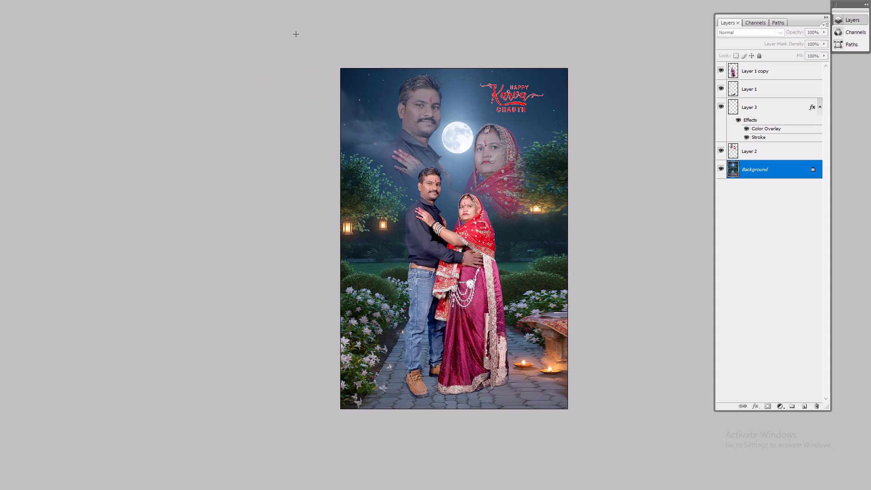
{"action": "left_click_drag", "start_coordinate": [296, 34], "coordinate": [401, 416]}
{"action": "key", "text": "ctrl+t"}
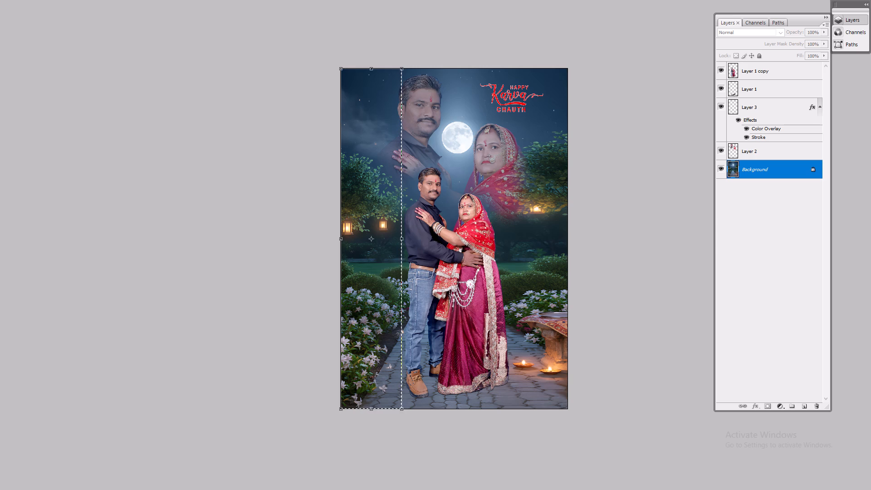
{"action": "left_click_drag", "start_coordinate": [336, 225], "coordinate": [313, 225]}
{"action": "key", "text": "Return"}
{"action": "key", "text": "ctrl+d"}
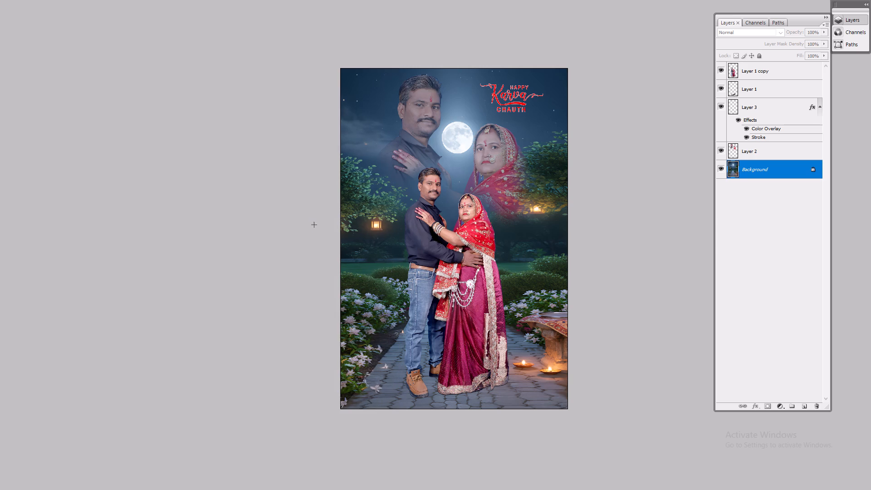
Select the entire Background layer and nudge it slightly left beneath the couple.
{"action": "key", "text": "v"}
{"action": "key", "text": "space"}
{"action": "left_click_drag", "start_coordinate": [517, 183], "coordinate": [497, 189]}
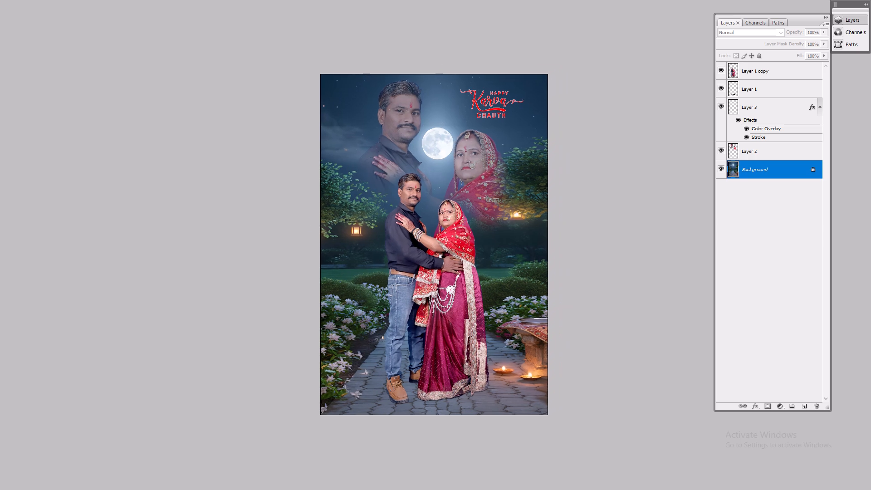
{"action": "right_click", "coordinate": [449, 152]}
{"action": "left_click", "coordinate": [462, 152]}
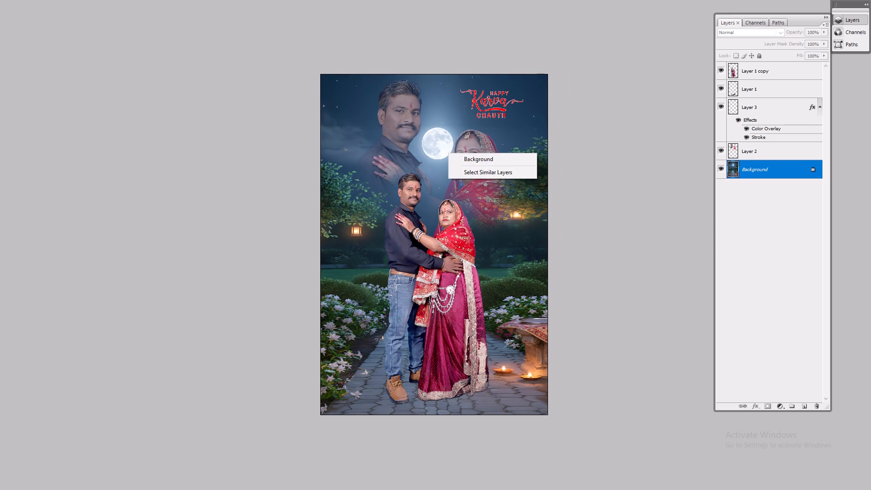
{"action": "right_click", "coordinate": [452, 155]}
{"action": "left_click", "coordinate": [459, 160]}
{"action": "key", "text": "ctrl+a"}
{"action": "key", "text": "ctrl+t"}
{"action": "key", "text": "Left"}
{"action": "key", "text": "Left"}
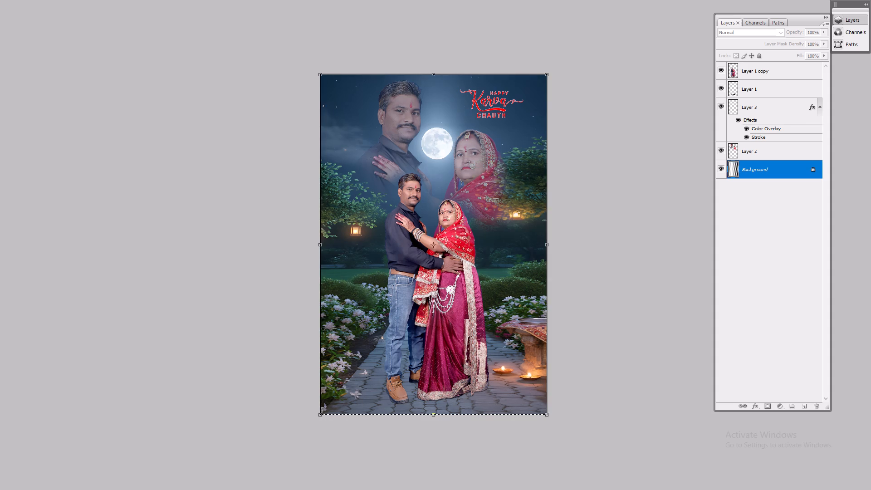
{"action": "key", "text": "Left"}
{"action": "key", "text": "Left"}
{"action": "key", "text": "Return"}
{"action": "key", "text": "ctrl+d"}
Stretch the Background's right-hand strip outward to cover the blank sliver along the canvas edge.
{"action": "key", "text": "m"}
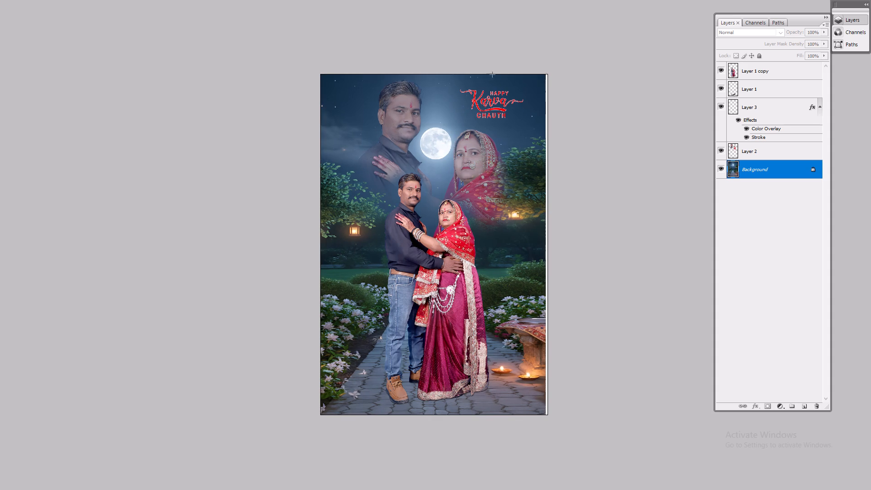
{"action": "left_click_drag", "start_coordinate": [468, 55], "coordinate": [562, 447]}
{"action": "key", "text": "ctrl+t"}
{"action": "left_click", "coordinate": [548, 258]}
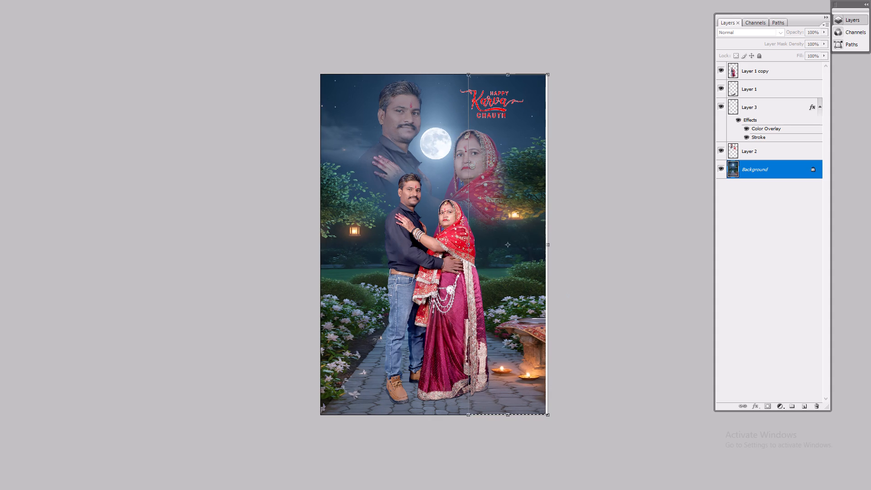
{"action": "left_click_drag", "start_coordinate": [552, 258], "coordinate": [557, 260]}
{"action": "key", "text": "Return"}
{"action": "key", "text": "ctrl+d"}
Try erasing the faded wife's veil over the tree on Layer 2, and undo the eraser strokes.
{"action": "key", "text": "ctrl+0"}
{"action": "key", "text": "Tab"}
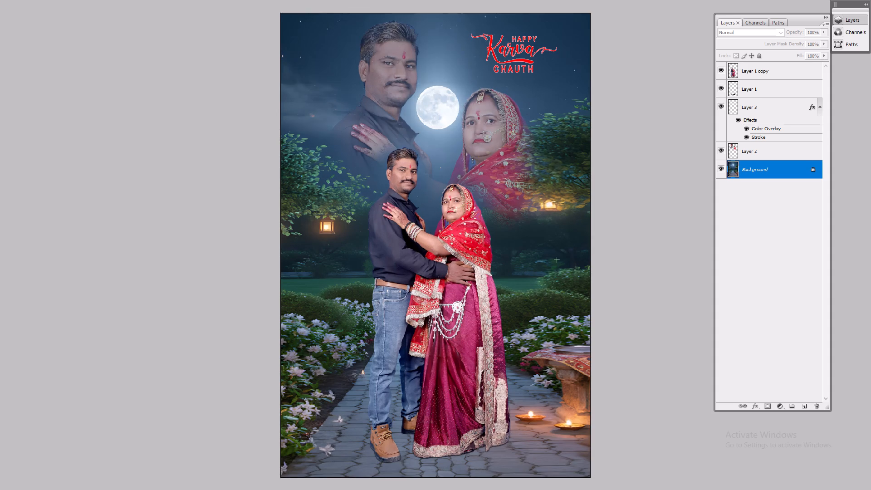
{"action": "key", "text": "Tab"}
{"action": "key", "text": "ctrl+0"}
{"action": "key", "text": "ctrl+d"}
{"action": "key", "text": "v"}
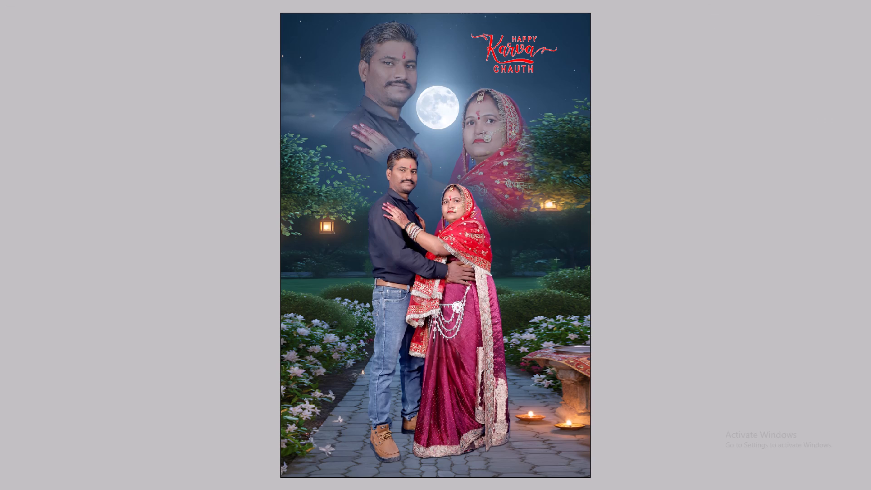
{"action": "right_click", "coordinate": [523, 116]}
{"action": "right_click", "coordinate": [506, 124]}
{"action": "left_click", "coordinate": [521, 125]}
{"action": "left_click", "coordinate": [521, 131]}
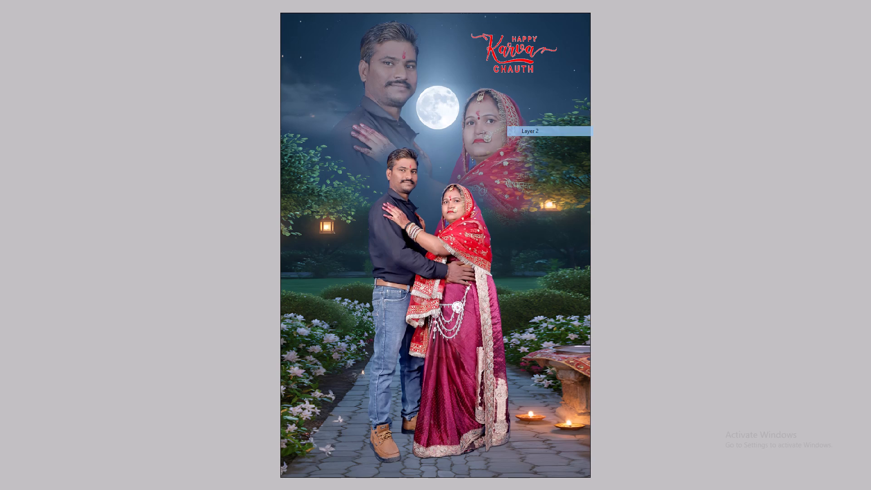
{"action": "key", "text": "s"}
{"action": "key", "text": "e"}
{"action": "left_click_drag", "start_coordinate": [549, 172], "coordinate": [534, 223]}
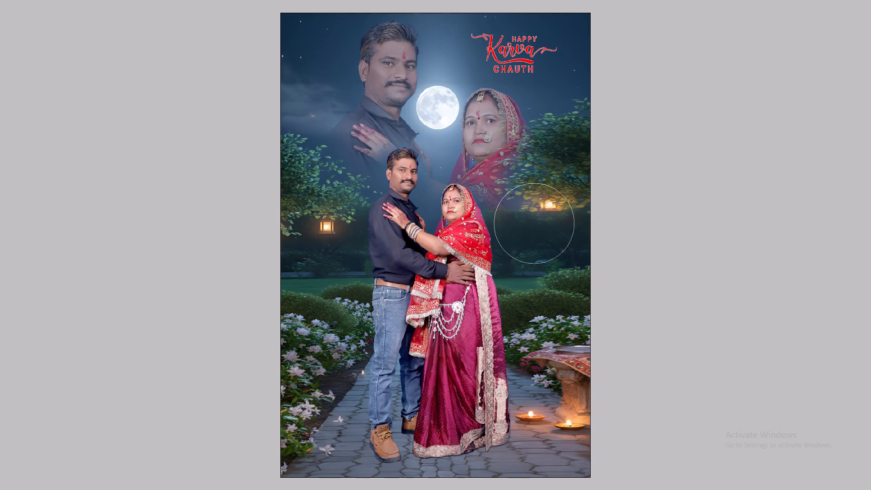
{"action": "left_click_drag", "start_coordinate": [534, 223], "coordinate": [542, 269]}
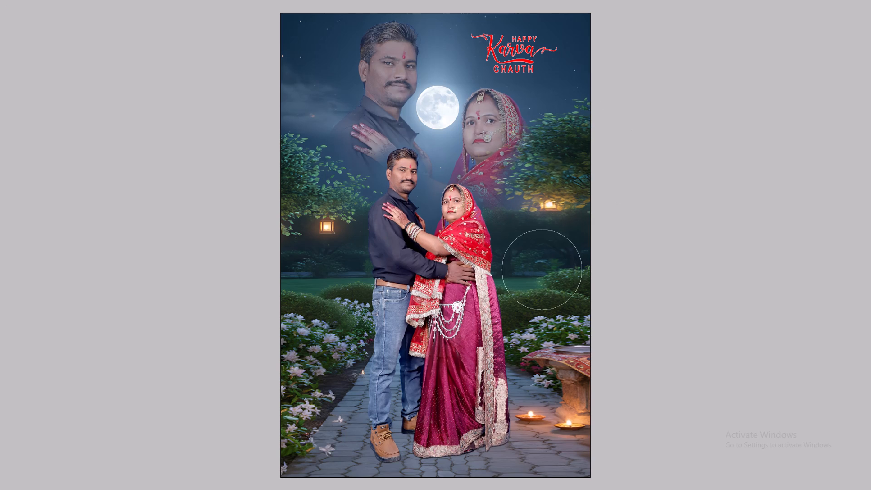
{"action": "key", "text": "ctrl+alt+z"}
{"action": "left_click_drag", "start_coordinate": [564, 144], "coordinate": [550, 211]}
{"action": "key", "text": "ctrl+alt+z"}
With the Eraser at 50% opacity and 50% flow, soften Layer 2's veil edge over the tree and the faded couple's lower area.
{"action": "key", "text": "v"}
{"action": "right_click", "coordinate": [501, 128]}
{"action": "left_click", "coordinate": [517, 132]}
{"action": "key", "text": "e"}
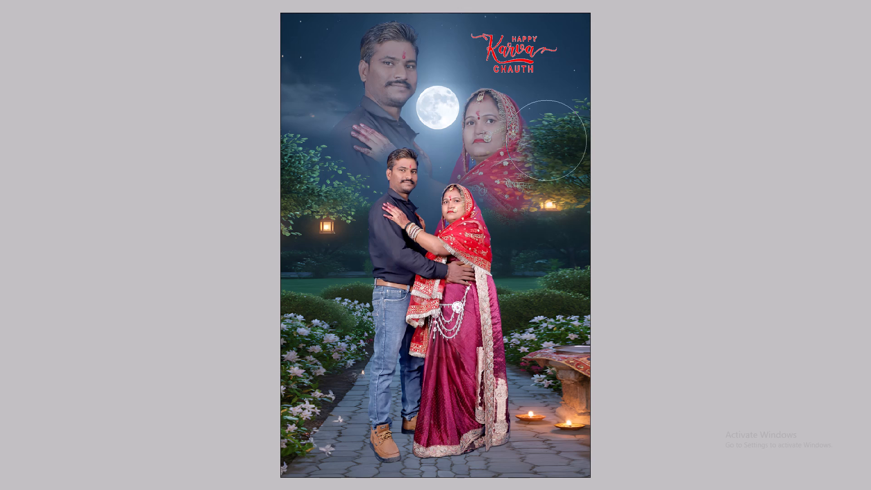
{"action": "left_click_drag", "start_coordinate": [568, 159], "coordinate": [581, 171]}
{"action": "key", "text": "Return"}
{"action": "key", "text": "Return"}
{"action": "type", "text": "50"}
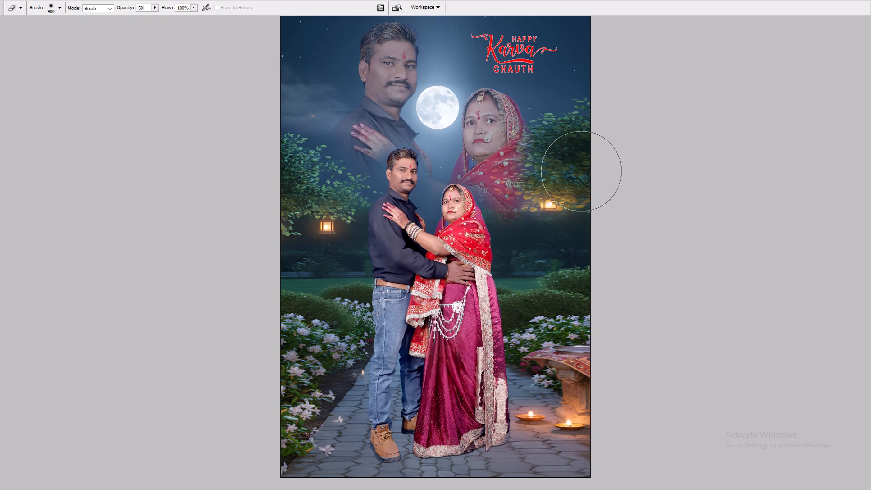
{"action": "key", "text": "Tab"}
{"action": "type", "text": "50"}
{"action": "key", "text": "Tab"}
{"action": "key", "text": "Return"}
{"action": "key", "text": "Tab"}
{"action": "key", "text": "Tab"}
{"action": "left_click_drag", "start_coordinate": [572, 146], "coordinate": [543, 170]}
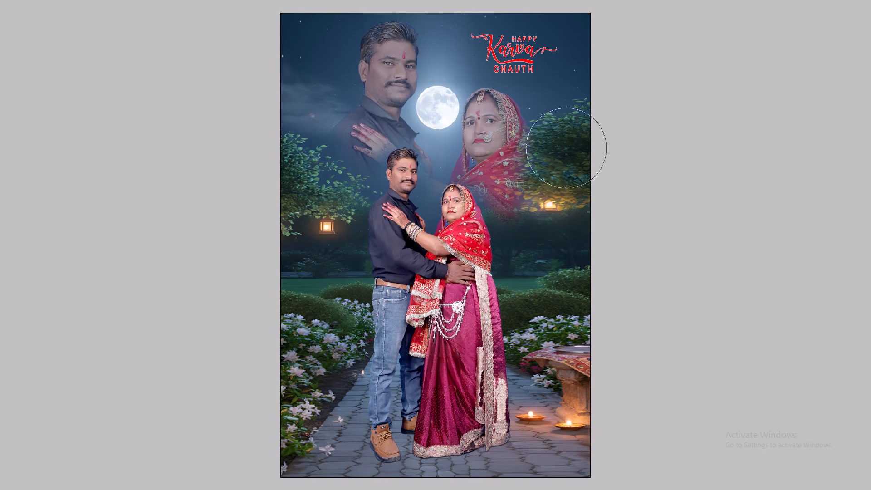
{"action": "left_click_drag", "start_coordinate": [543, 170], "coordinate": [308, 217]}
{"action": "left_click_drag", "start_coordinate": [302, 213], "coordinate": [426, 280]}
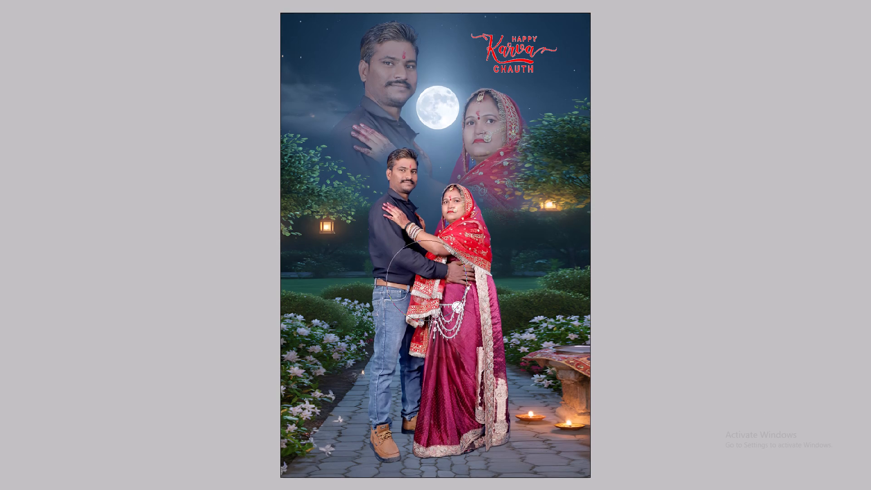
{"action": "left_click_drag", "start_coordinate": [426, 280], "coordinate": [499, 252]}
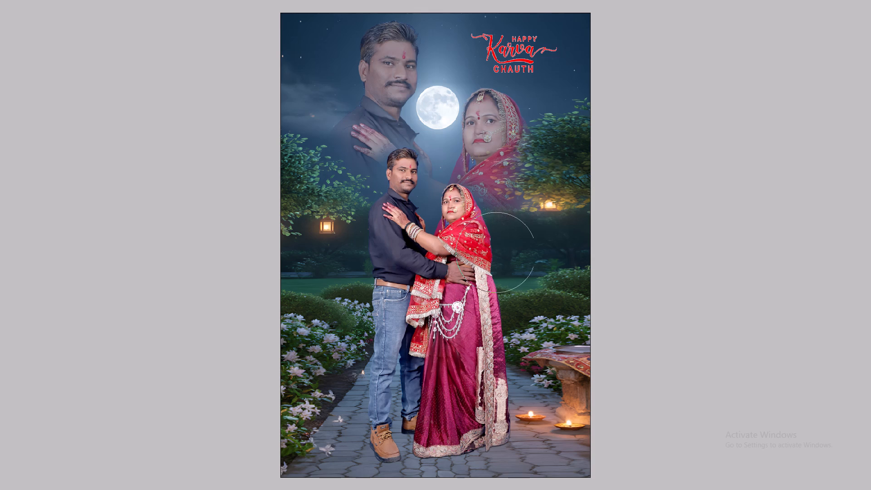
{"action": "left_click_drag", "start_coordinate": [499, 252], "coordinate": [329, 263]}
Examine the overall composite at reduced and full-screen size.
{"action": "key", "text": "v"}
{"action": "key", "text": "ctrl+minus"}
{"action": "key", "text": "v"}
{"action": "key", "text": "ctrl+minus"}
{"action": "key", "text": "v"}
{"action": "key", "text": "ctrl+plus"}
{"action": "key", "text": "v"}
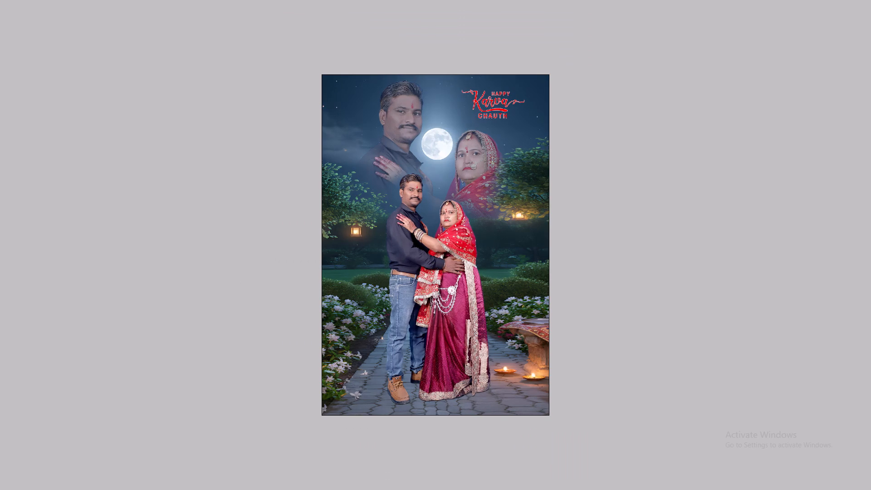
{"action": "key", "text": "ctrl+0"}
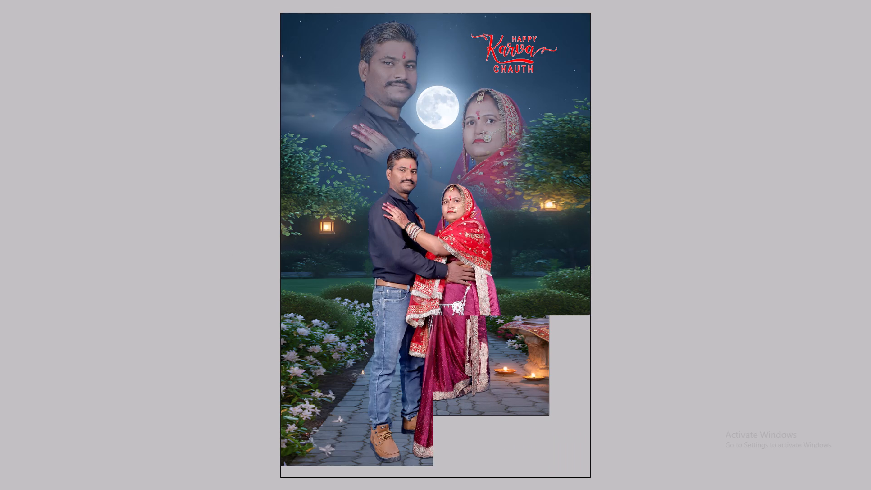
Add a Drop Shadow to the lettering on Layer 3 with distance 13 px and spread 8%, adjust its size, and apply the style.
{"action": "key", "text": "space"}
{"action": "left_click_drag", "start_coordinate": [537, 147], "coordinate": [508, 240]}
{"action": "left_click_drag", "start_coordinate": [409, 130], "coordinate": [636, 252], "text": "ctrl"}
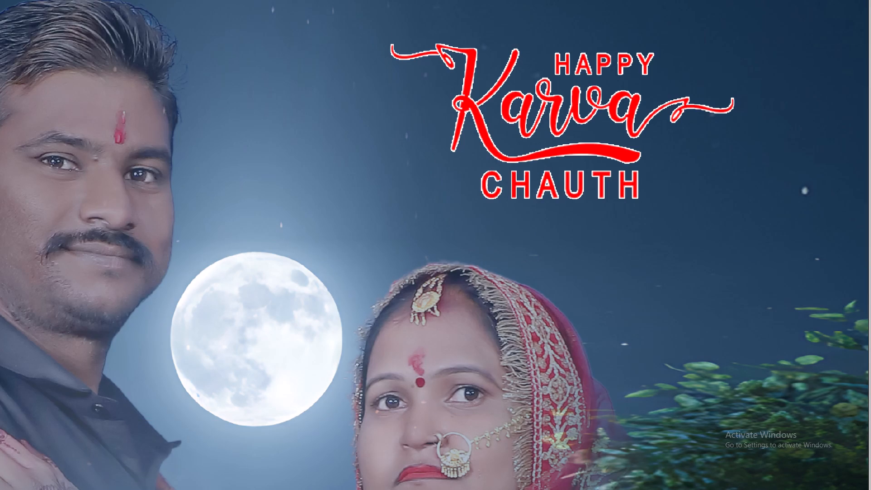
{"action": "key", "text": "F7"}
{"action": "right_click", "coordinate": [532, 157]}
{"action": "left_click", "coordinate": [552, 160]}
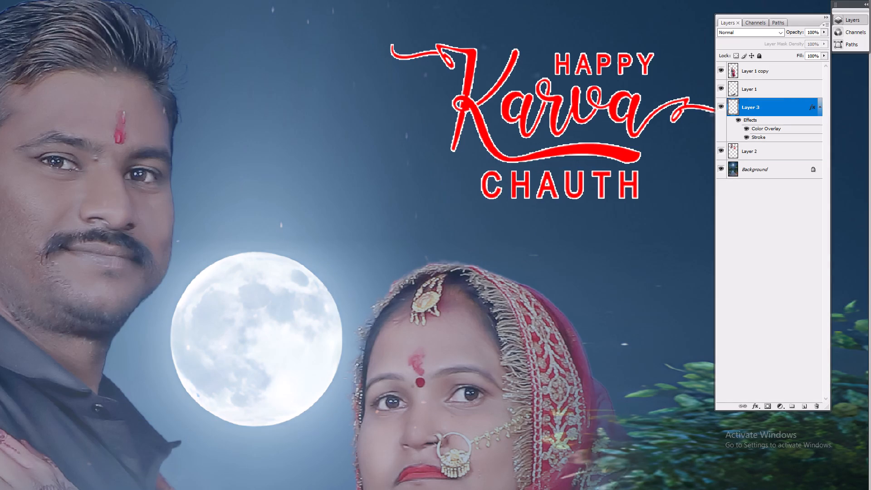
{"action": "double_click", "coordinate": [761, 106]}
{"action": "left_click", "coordinate": [582, 200]}
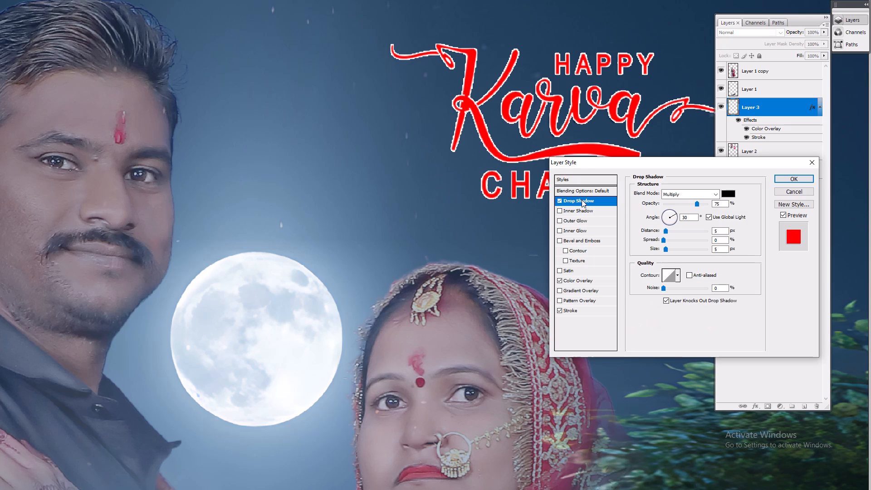
{"action": "left_click", "coordinate": [669, 231]}
{"action": "left_click", "coordinate": [671, 239]}
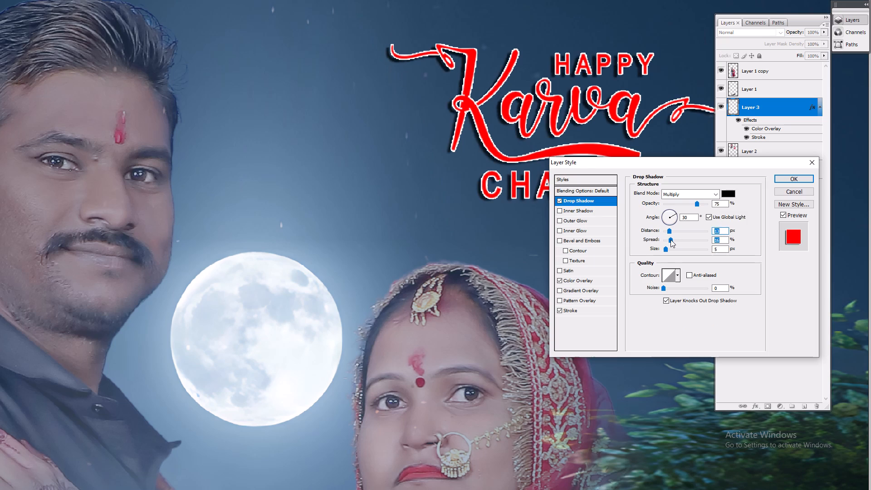
{"action": "scroll", "coordinate": [670, 240], "scroll_direction": "down", "scroll_amount": 8}
{"action": "left_click", "coordinate": [667, 249]}
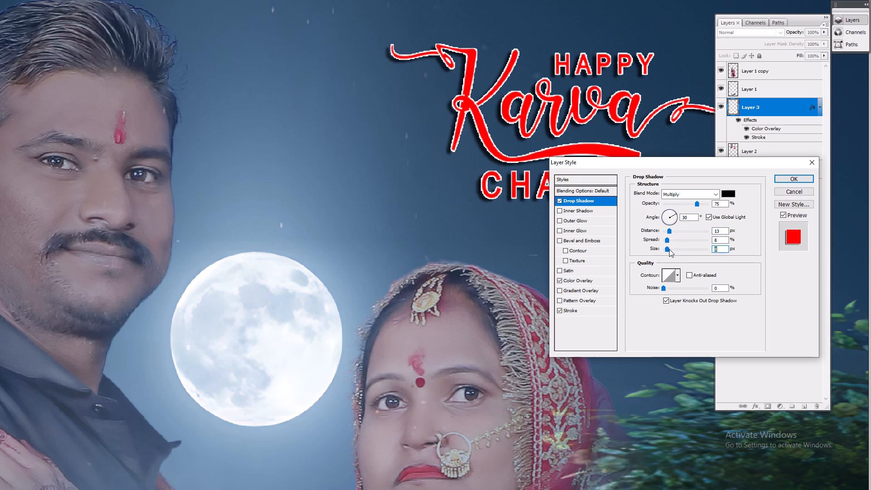
{"action": "scroll", "coordinate": [669, 249], "scroll_direction": "down", "scroll_amount": 4}
{"action": "key", "text": "ctrl+0"}
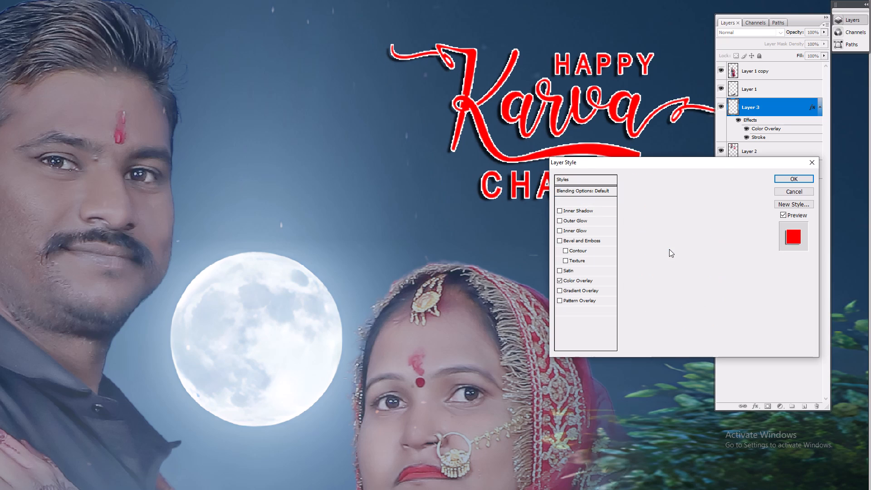
{"action": "key", "text": "Return"}
{"action": "key", "text": "ctrl+0"}
{"action": "key", "text": "Tab"}
{"action": "key", "text": "ctrl+minus"}
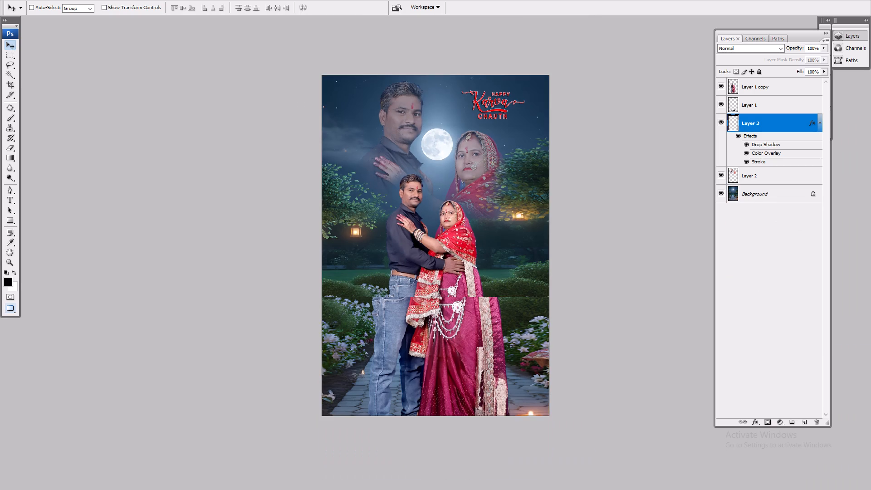
Compare the lettering with and without its latest style change in a closer full-screen view of the composite.
{"action": "key", "text": "Tab"}
{"action": "key", "text": "ctrl+plus"}
{"action": "key", "text": "space"}
{"action": "left_click_drag", "start_coordinate": [569, 110], "coordinate": [554, 202]}
{"action": "key", "text": "ctrl+alt+z"}
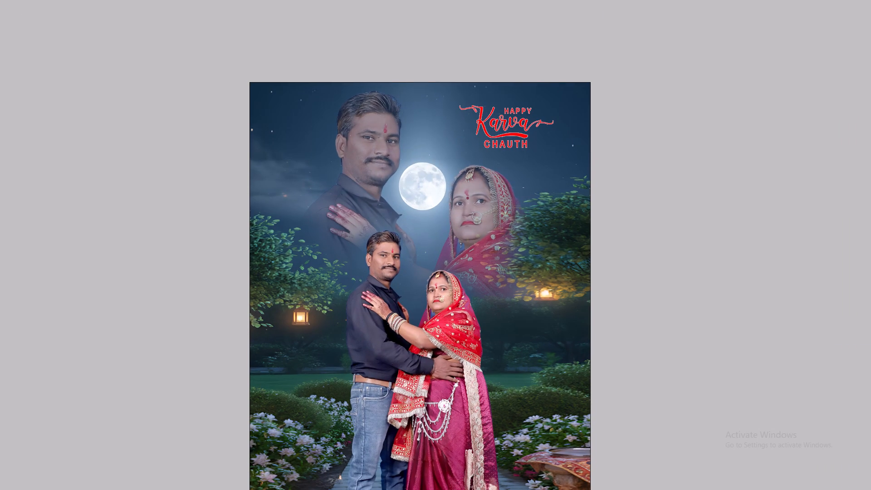
{"action": "key", "text": "ctrl+z"}
{"action": "key", "text": "v"}
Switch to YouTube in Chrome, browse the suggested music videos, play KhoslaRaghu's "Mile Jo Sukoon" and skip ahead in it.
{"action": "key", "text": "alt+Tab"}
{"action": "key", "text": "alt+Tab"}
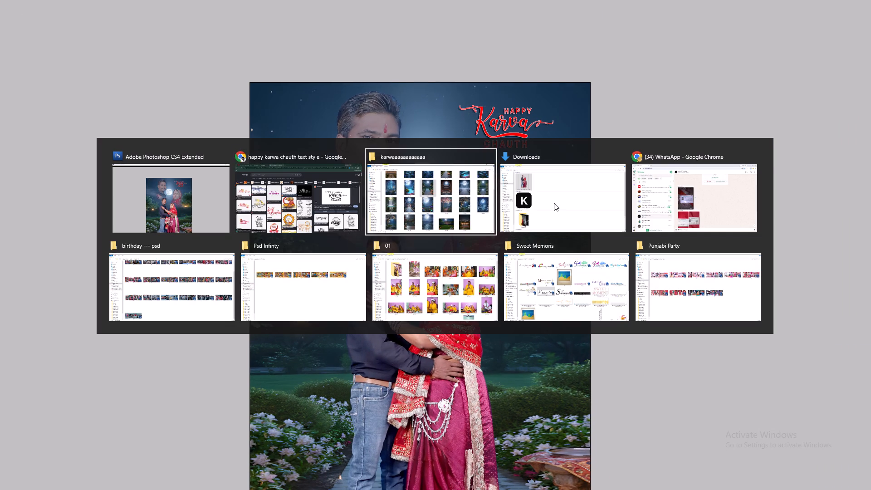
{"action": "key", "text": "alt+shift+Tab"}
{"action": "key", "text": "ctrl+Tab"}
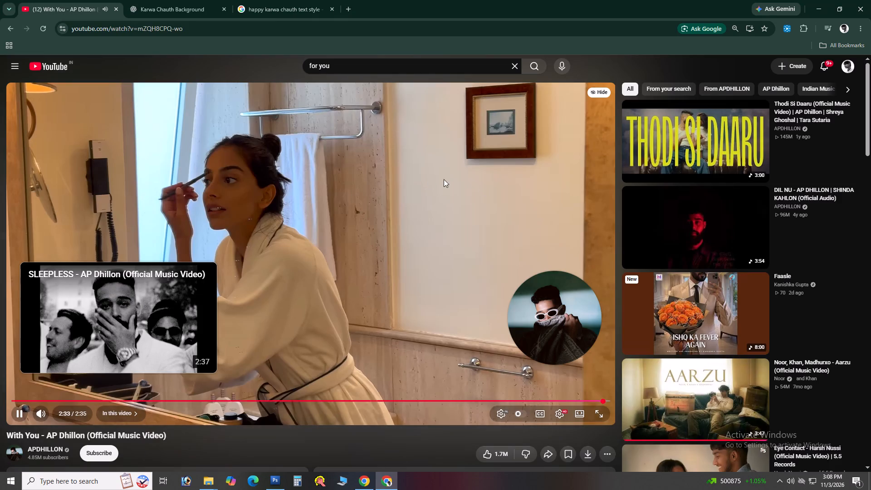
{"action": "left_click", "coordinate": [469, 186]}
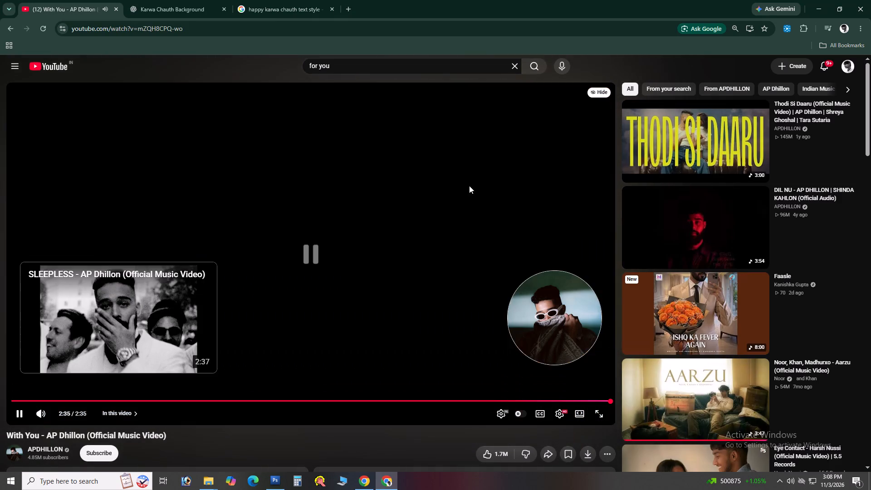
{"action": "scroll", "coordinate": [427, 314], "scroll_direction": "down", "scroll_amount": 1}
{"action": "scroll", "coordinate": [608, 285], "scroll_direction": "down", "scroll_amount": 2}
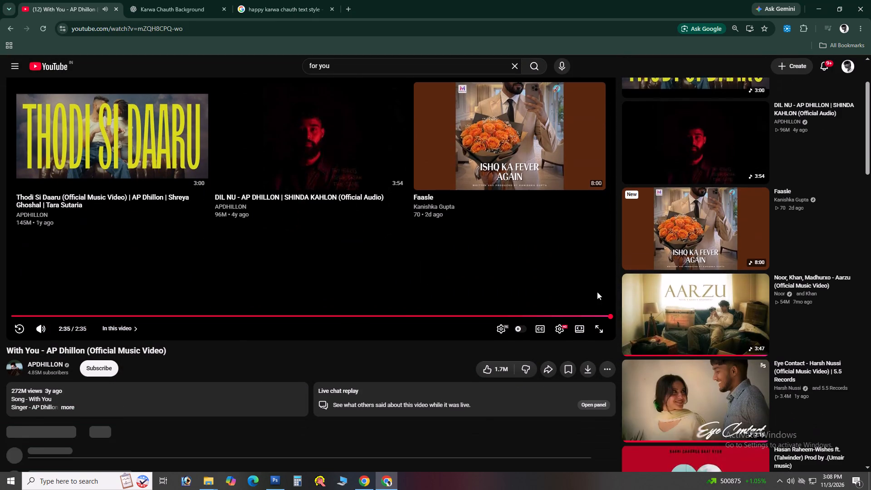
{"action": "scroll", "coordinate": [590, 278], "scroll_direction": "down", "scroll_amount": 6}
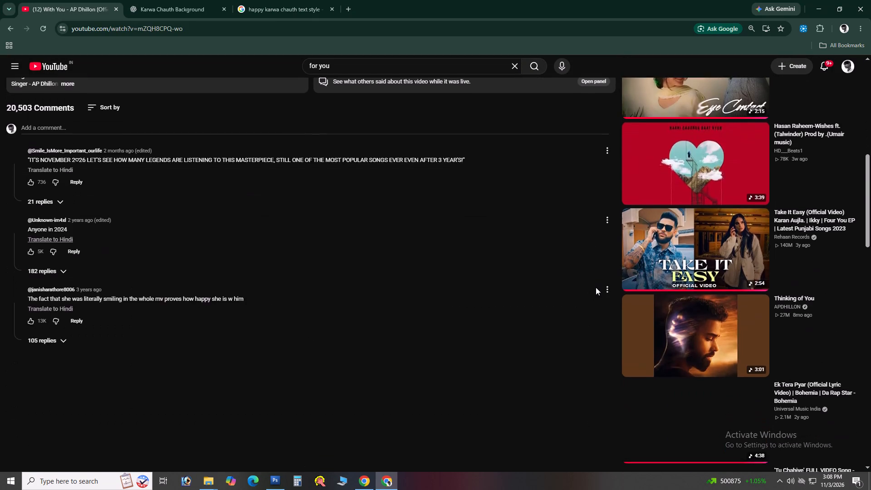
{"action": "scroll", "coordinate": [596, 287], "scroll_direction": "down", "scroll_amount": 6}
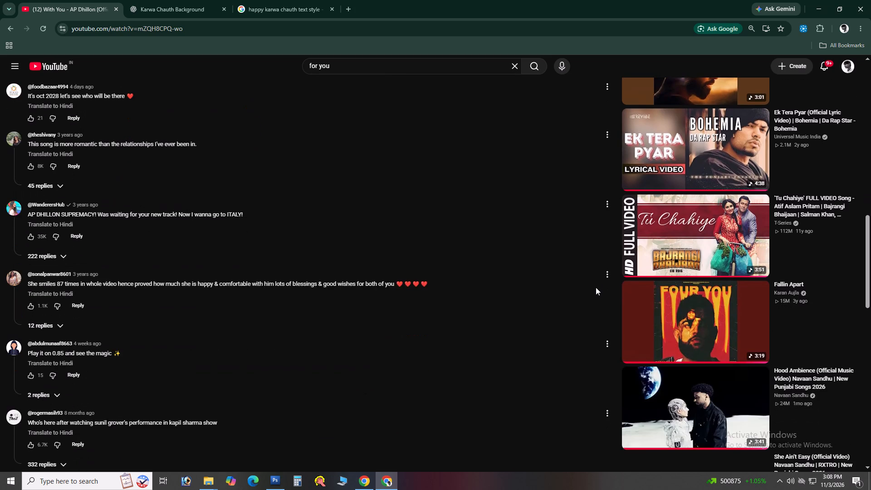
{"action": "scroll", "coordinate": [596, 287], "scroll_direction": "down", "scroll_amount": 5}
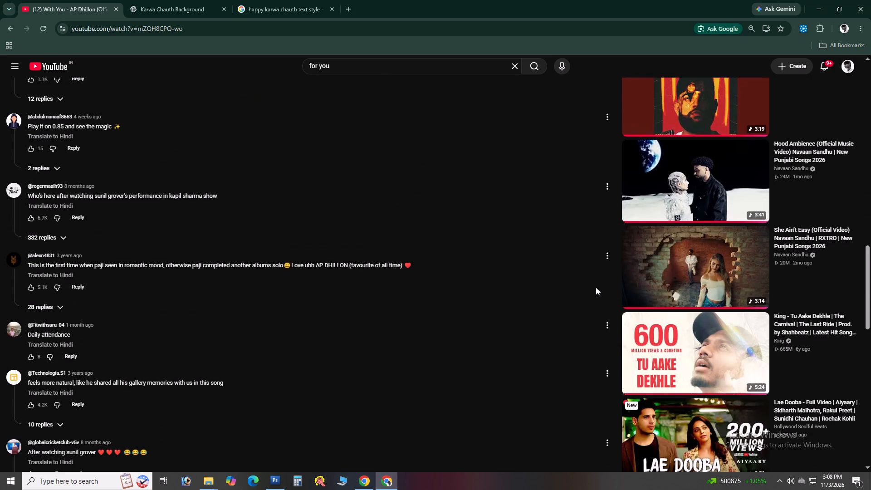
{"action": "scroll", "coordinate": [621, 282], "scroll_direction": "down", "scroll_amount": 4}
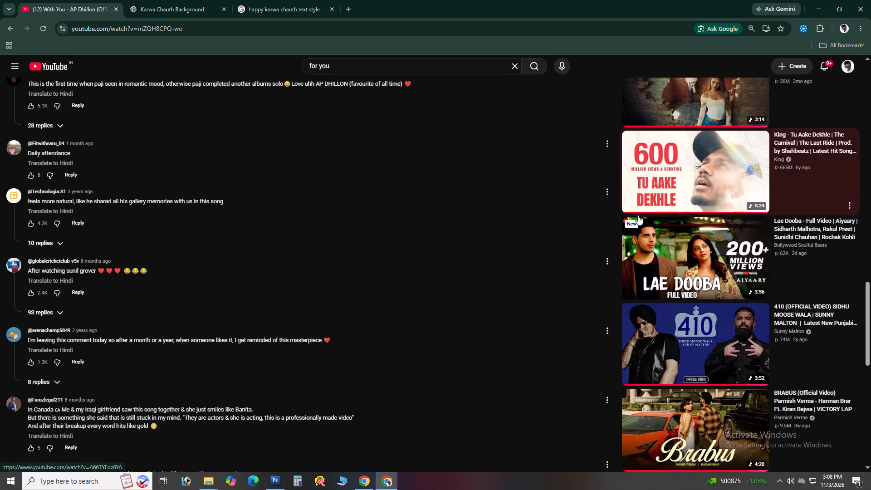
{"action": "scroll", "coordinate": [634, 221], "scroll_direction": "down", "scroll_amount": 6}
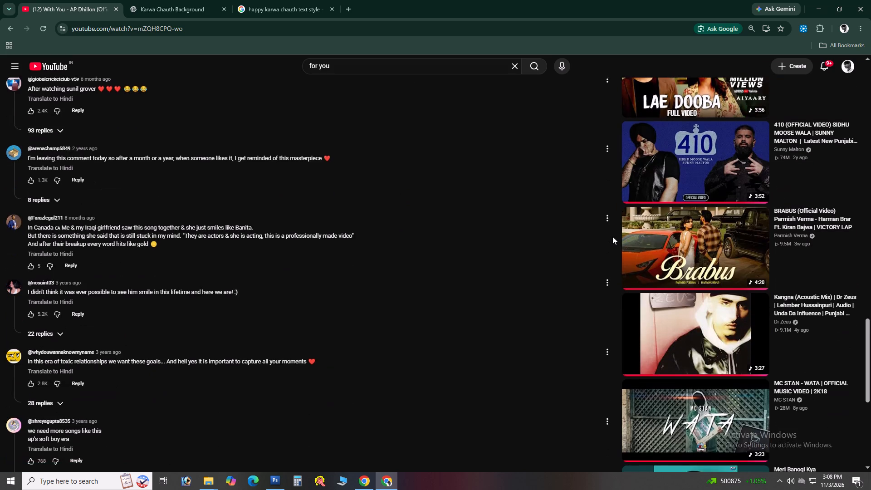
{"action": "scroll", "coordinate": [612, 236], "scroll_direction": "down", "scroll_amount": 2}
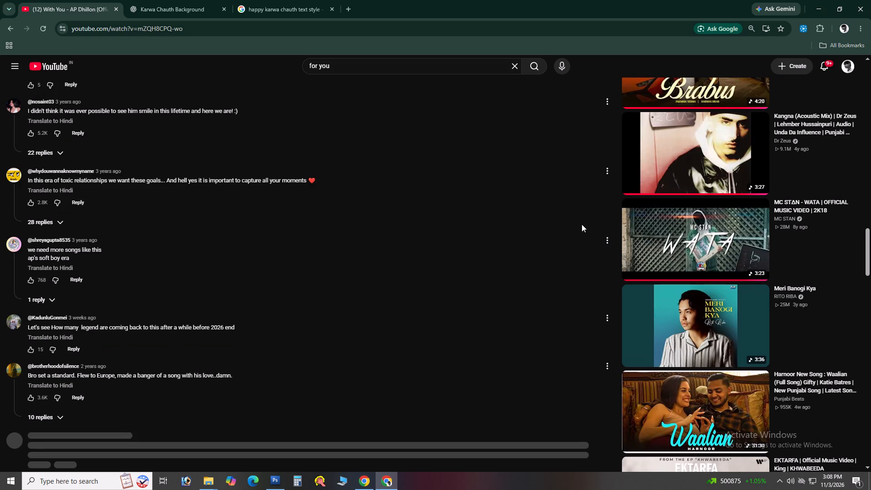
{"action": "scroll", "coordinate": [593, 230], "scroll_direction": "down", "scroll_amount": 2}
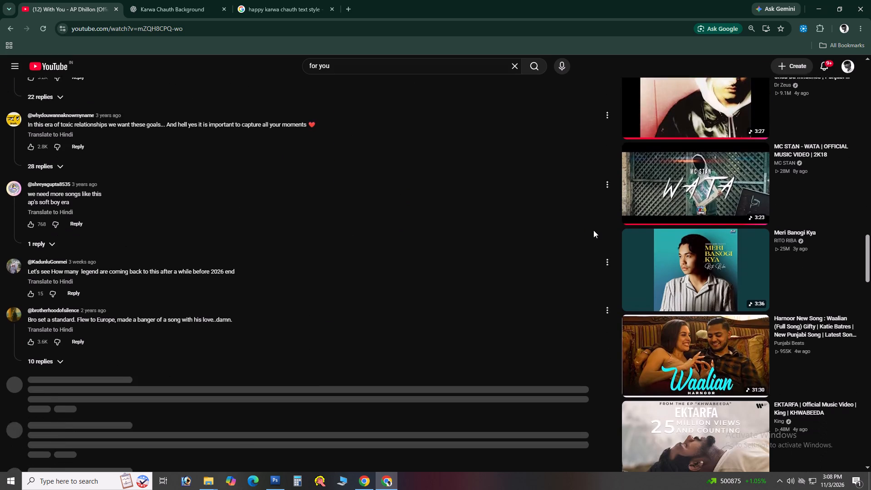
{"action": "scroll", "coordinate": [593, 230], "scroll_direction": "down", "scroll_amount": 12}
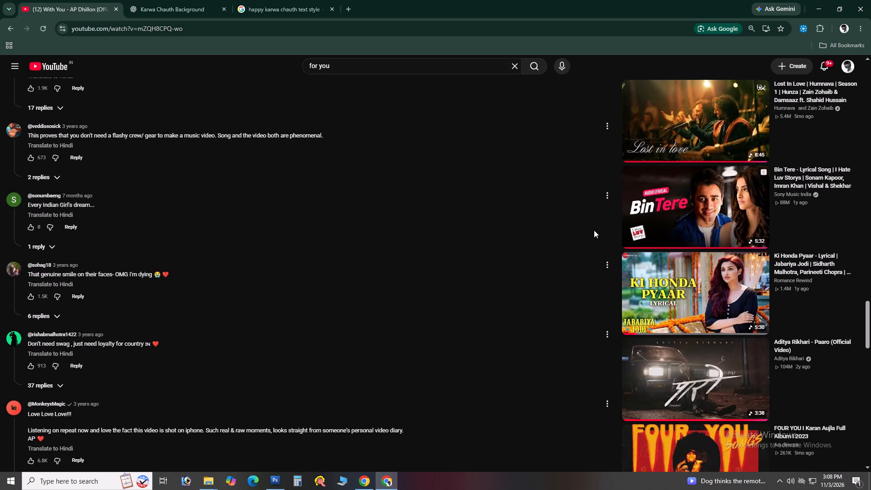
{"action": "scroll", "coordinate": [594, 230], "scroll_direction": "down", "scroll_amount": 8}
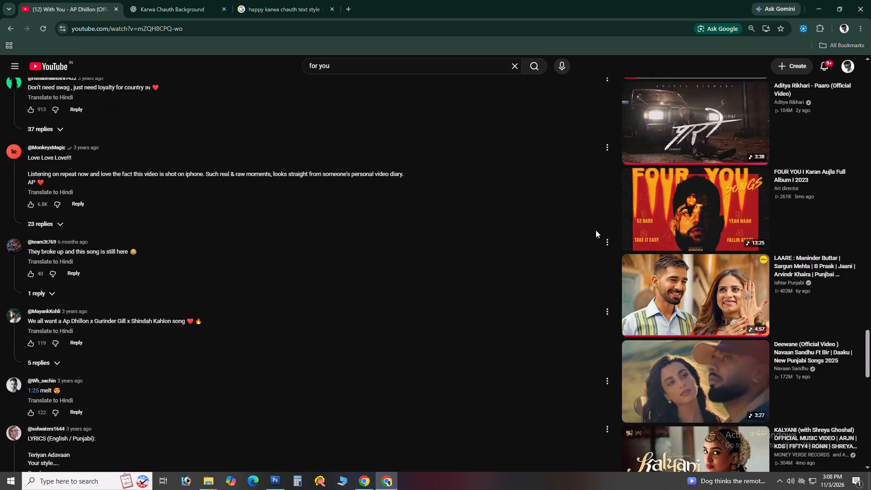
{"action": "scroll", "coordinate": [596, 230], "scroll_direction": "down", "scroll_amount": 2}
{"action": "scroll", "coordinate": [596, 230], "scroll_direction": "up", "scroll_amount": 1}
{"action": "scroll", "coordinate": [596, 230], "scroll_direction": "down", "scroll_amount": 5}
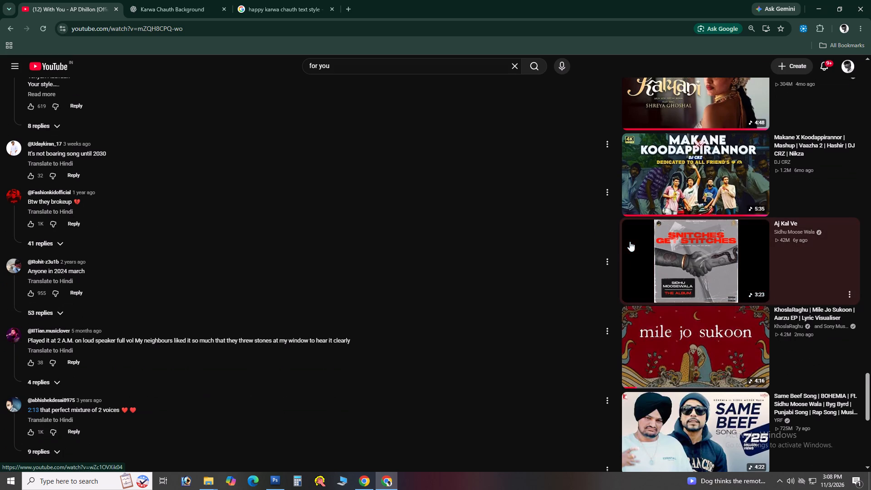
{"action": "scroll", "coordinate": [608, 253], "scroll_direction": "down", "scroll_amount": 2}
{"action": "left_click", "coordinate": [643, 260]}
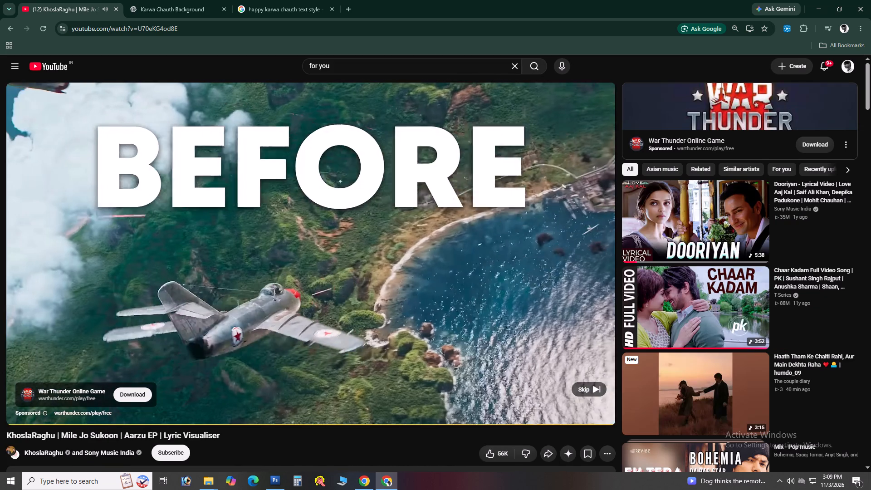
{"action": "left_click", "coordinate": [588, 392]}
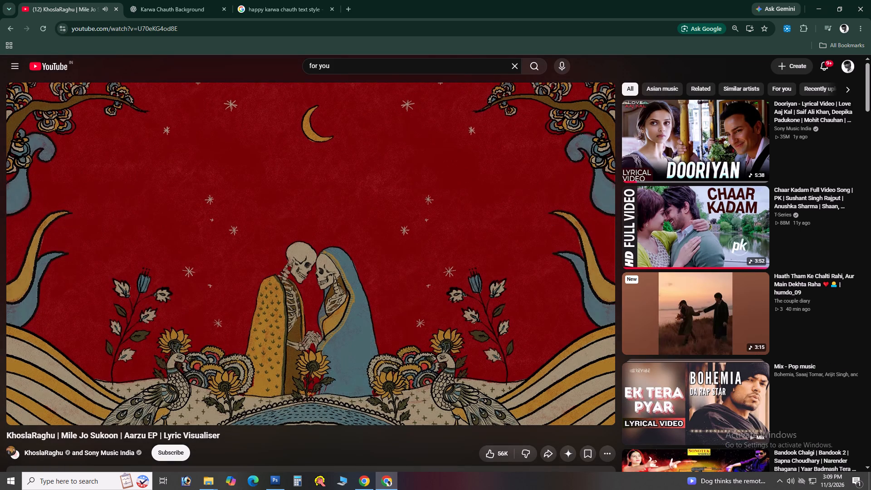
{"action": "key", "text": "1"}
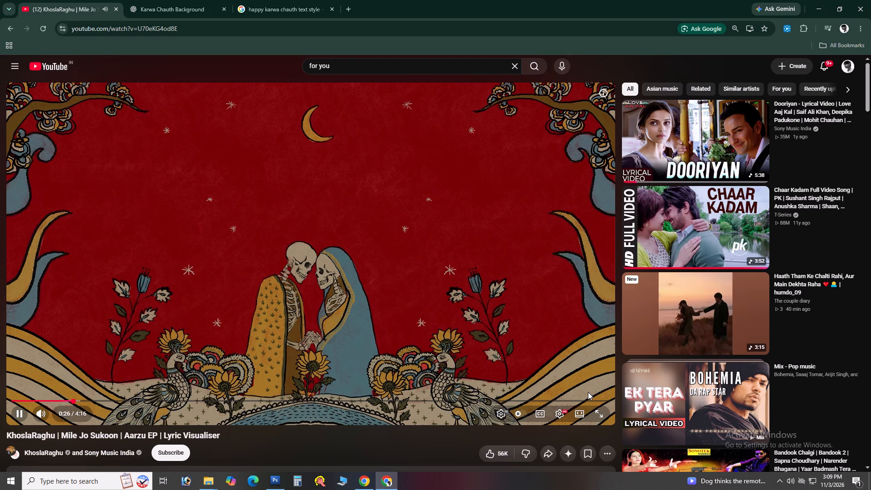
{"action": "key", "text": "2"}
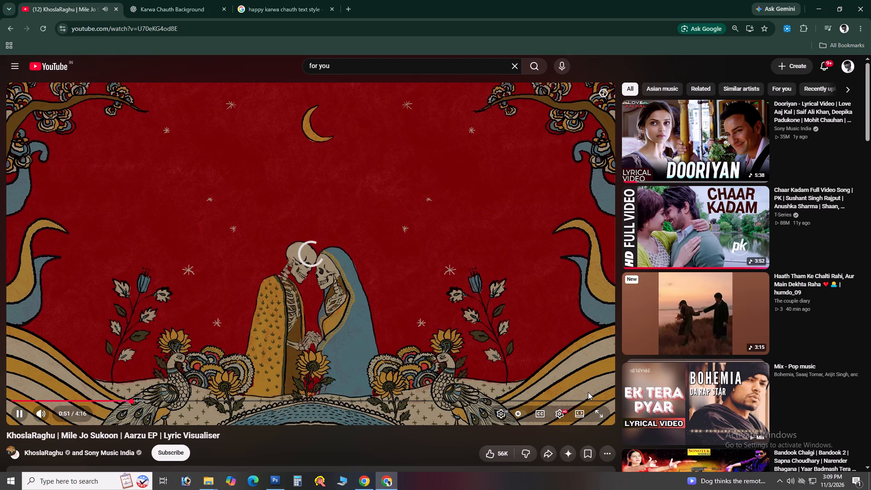
Play "Bandook Chalgi | Bandook 2" from the suggested videos.
{"action": "scroll", "coordinate": [577, 294], "scroll_direction": "down", "scroll_amount": 4}
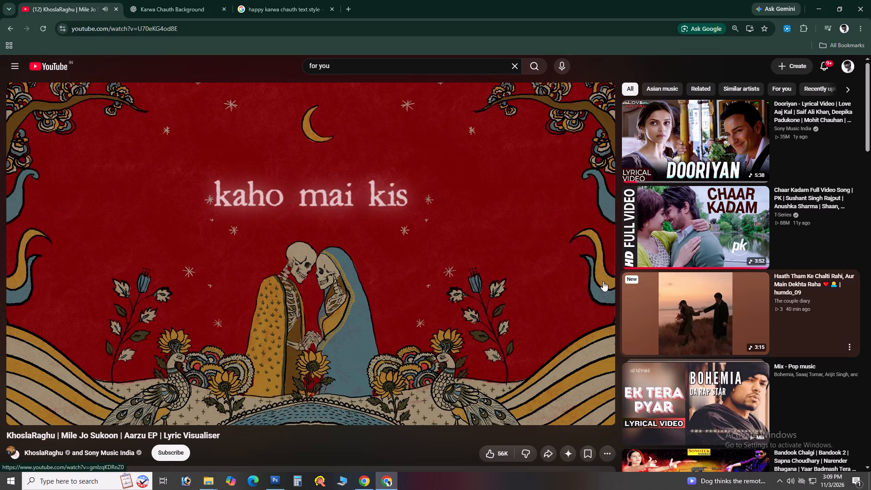
{"action": "scroll", "coordinate": [578, 299], "scroll_direction": "down", "scroll_amount": 1}
{"action": "left_click", "coordinate": [656, 283]}
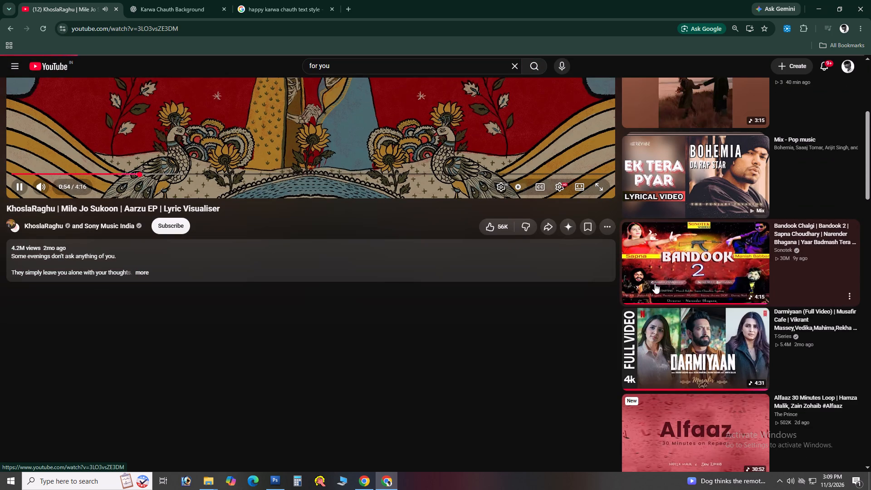
Return to Photoshop and examine the whole Karwa Chauth composite at reduced full-screen size.
{"action": "key", "text": "alt+Tab"}
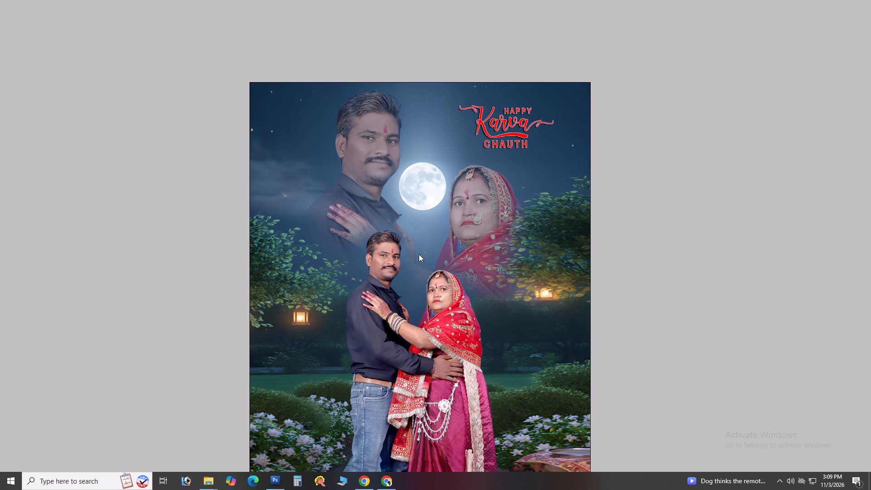
{"action": "left_click", "coordinate": [419, 254]}
{"action": "key", "text": "v"}
{"action": "key", "text": "ctrl+minus"}
{"action": "key", "text": "ctrl+0"}
{"action": "key", "text": "ctrl+minus"}
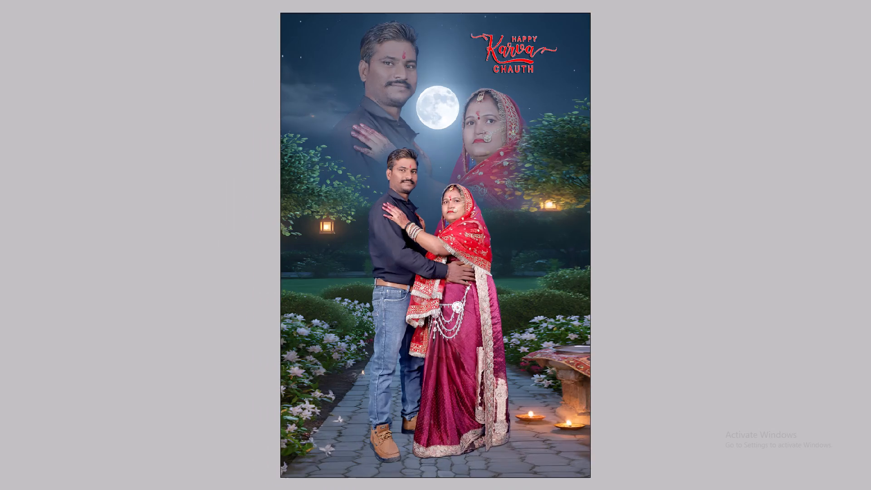
{"action": "key", "text": "v"}
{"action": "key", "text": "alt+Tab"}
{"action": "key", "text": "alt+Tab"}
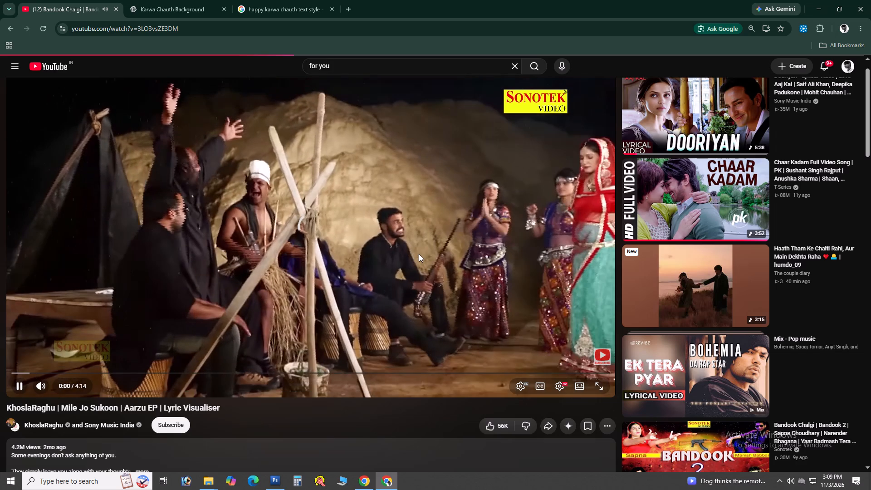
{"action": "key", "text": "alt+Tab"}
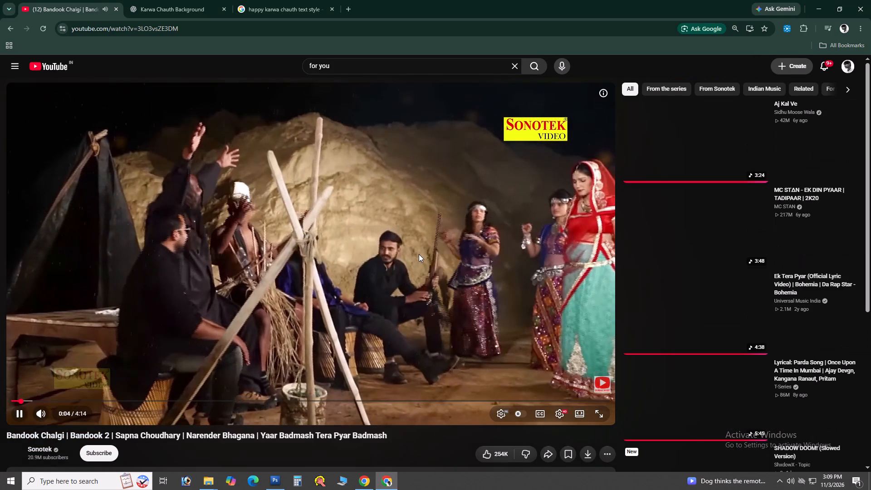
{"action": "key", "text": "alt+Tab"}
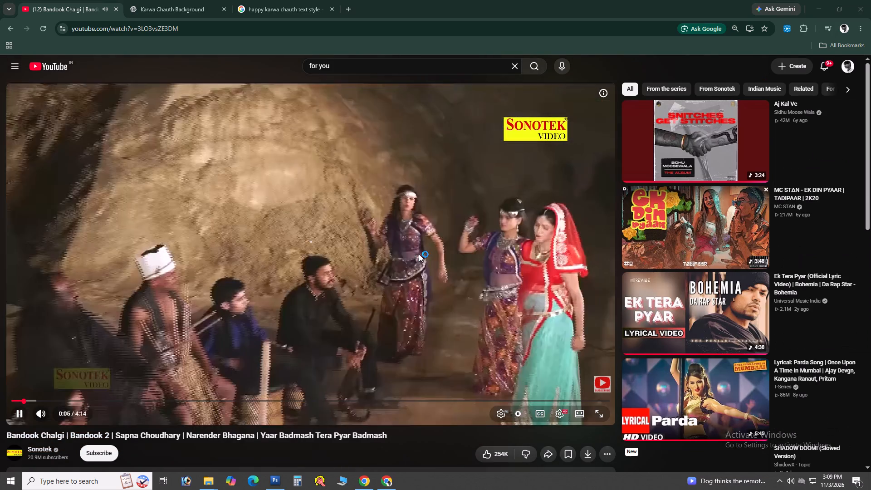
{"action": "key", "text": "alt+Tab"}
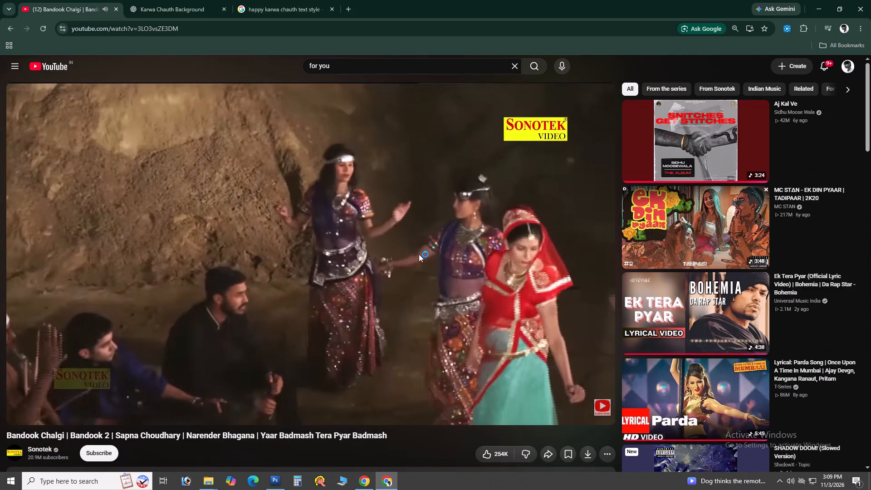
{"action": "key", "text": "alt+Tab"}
Select the couple's layer and ready the Pen tool at the leftover blue patch between the wife's veil and neck.
{"action": "left_click", "coordinate": [419, 254]}
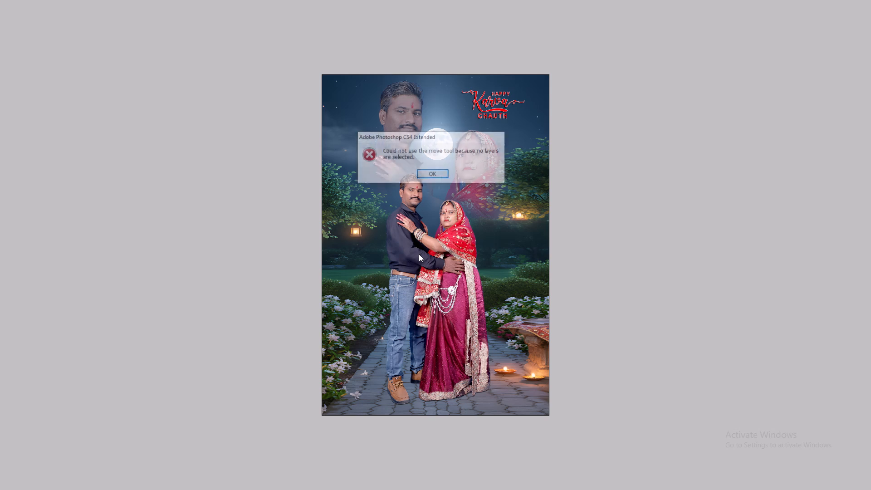
{"action": "key", "text": "Return"}
{"action": "key", "text": "ctrl+0"}
{"action": "key", "text": "v"}
{"action": "key", "text": "ctrl+plus"}
{"action": "key", "text": "ctrl+plus"}
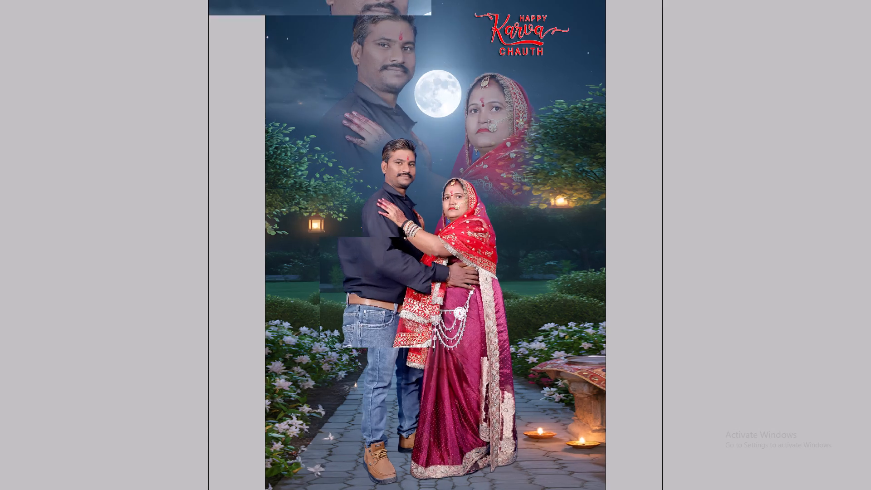
{"action": "key", "text": "ctrl+plus"}
{"action": "key", "text": "v"}
{"action": "right_click", "coordinate": [419, 254]}
{"action": "left_click", "coordinate": [448, 259]}
{"action": "key", "text": "space"}
{"action": "left_click_drag", "start_coordinate": [422, 134], "coordinate": [472, 242], "text": "ctrl"}
{"action": "key", "text": "ctrl+minus"}
{"action": "key", "text": "ctrl+plus"}
{"action": "key", "text": "ctrl+plus"}
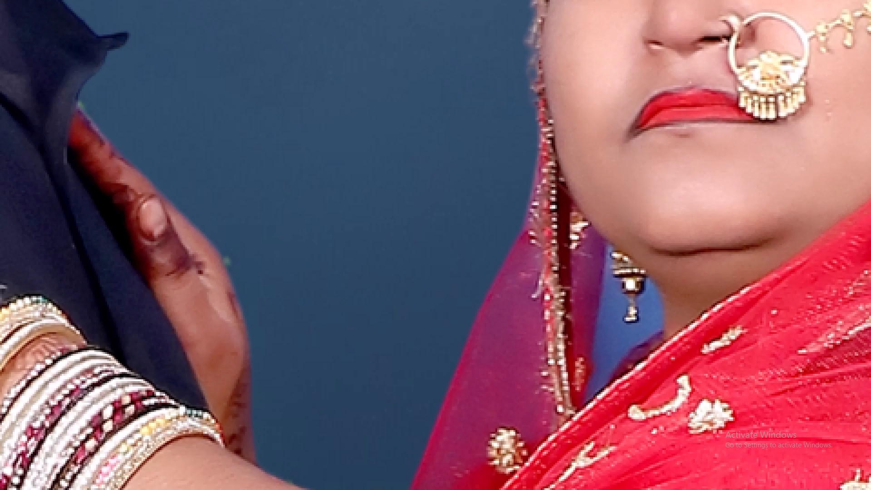
{"action": "key", "text": "space"}
{"action": "left_click_drag", "start_coordinate": [602, 251], "coordinate": [403, 252]}
{"action": "key", "text": "p"}
Switch to Chrome and raise the system speaker volume.
{"action": "key", "text": "alt+Tab"}
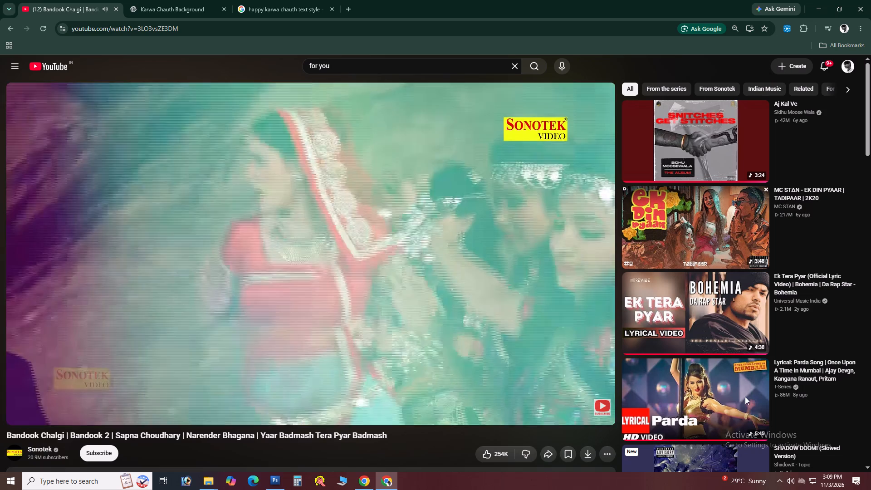
{"action": "left_click", "coordinate": [790, 476]}
{"action": "scroll", "coordinate": [790, 476], "scroll_direction": "up", "scroll_amount": 12}
{"action": "scroll", "coordinate": [790, 476], "scroll_direction": "up", "scroll_amount": 16}
{"action": "scroll", "coordinate": [790, 476], "scroll_direction": "up", "scroll_amount": 7}
{"action": "left_click", "coordinate": [790, 476]}
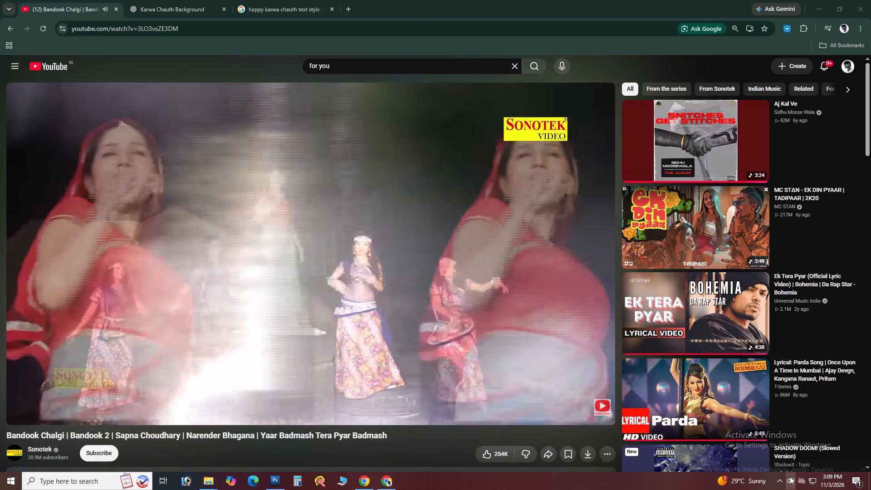
{"action": "left_click", "coordinate": [790, 476]}
{"action": "scroll", "coordinate": [790, 476], "scroll_direction": "up", "scroll_amount": 17}
{"action": "scroll", "coordinate": [790, 476], "scroll_direction": "up", "scroll_amount": 5}
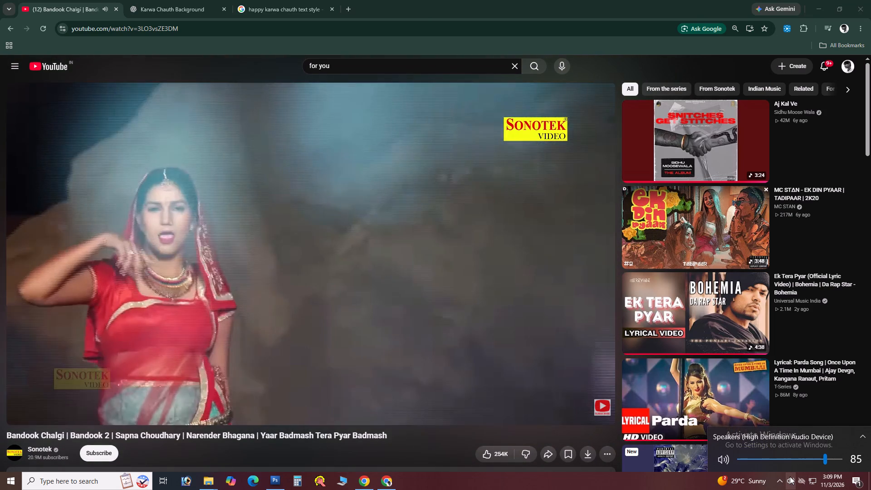
{"action": "scroll", "coordinate": [790, 476], "scroll_direction": "up", "scroll_amount": 11}
{"action": "left_click", "coordinate": [403, 457]}
Return to Photoshop and trace the blue patch beside the main wife's neck along the veil and red dupatta border with the Pen tool.
{"action": "key", "text": "alt+Tab"}
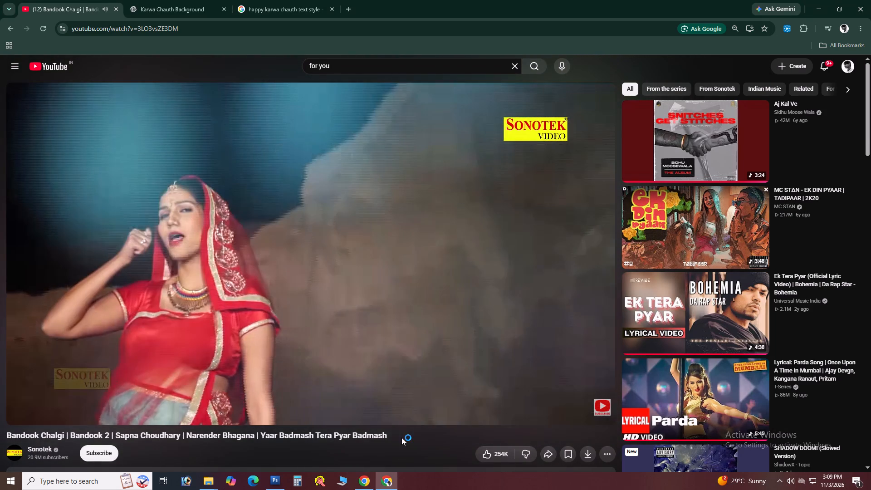
{"action": "key", "text": "ctrl+plus"}
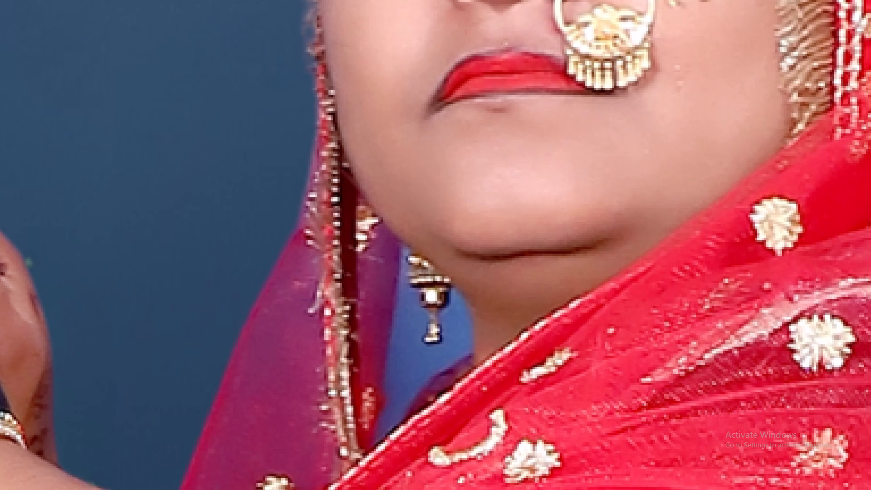
{"action": "key", "text": "ctrl+plus"}
{"action": "key", "text": "space"}
{"action": "key", "text": "space"}
{"action": "key", "text": "space"}
{"action": "key", "text": "space"}
{"action": "key", "text": "space"}
{"action": "key", "text": "space"}
{"action": "left_click_drag", "start_coordinate": [396, 288], "coordinate": [417, 192]}
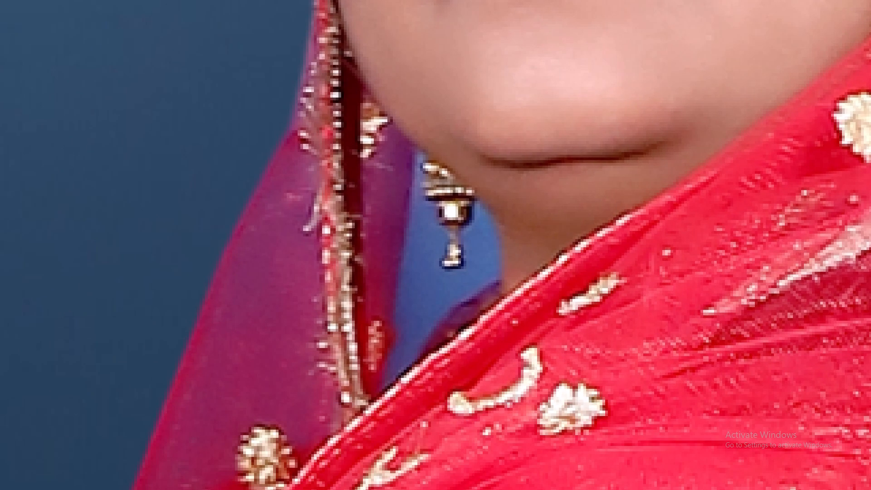
{"action": "left_click", "coordinate": [413, 141]}
{"action": "left_click_drag", "start_coordinate": [388, 343], "coordinate": [391, 332]}
{"action": "left_click_drag", "start_coordinate": [391, 332], "coordinate": [380, 382]}
{"action": "left_click", "coordinate": [374, 404]}
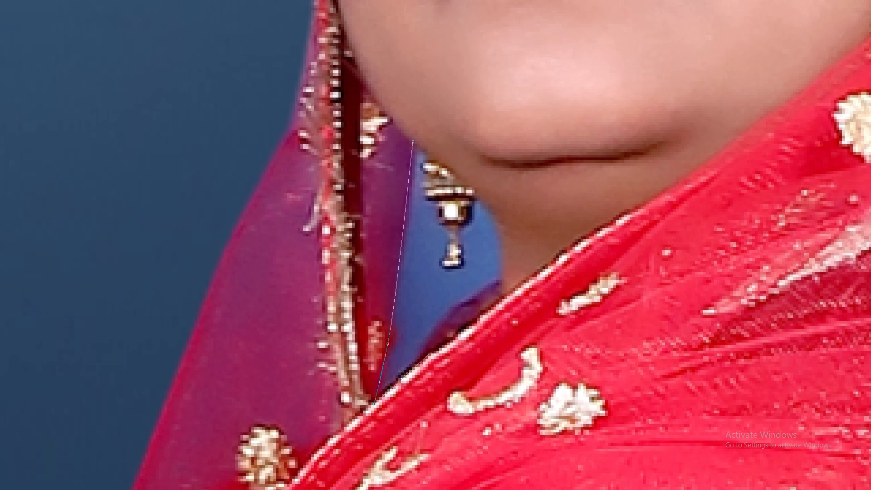
{"action": "left_click_drag", "start_coordinate": [431, 352], "coordinate": [442, 338]}
{"action": "left_click_drag", "start_coordinate": [465, 304], "coordinate": [479, 294]}
{"action": "left_click", "coordinate": [502, 282]}
Continue the path up the wife's neck edge and down the neck-facing side of the earring to its tip.
{"action": "left_click_drag", "start_coordinate": [498, 217], "coordinate": [494, 198]}
{"action": "key", "text": "ctrl+alt+z"}
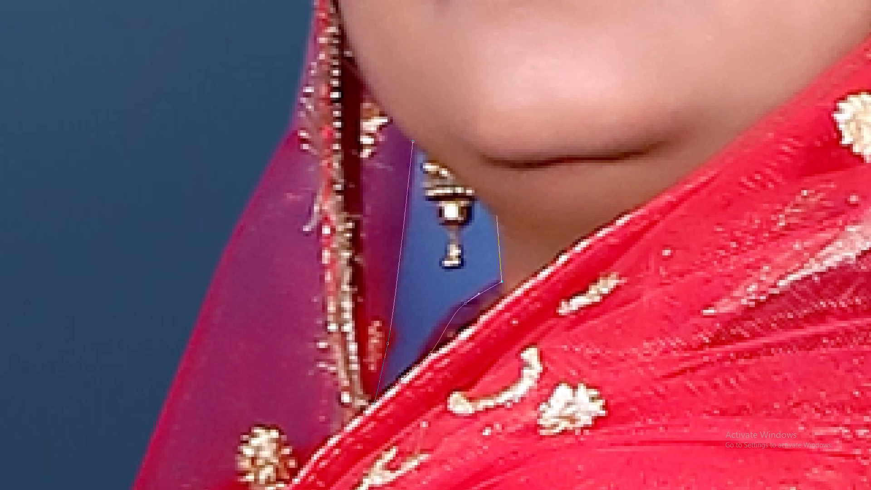
{"action": "left_click", "coordinate": [499, 222]}
{"action": "left_click", "coordinate": [483, 201]}
{"action": "left_click", "coordinate": [477, 196]}
{"action": "left_click_drag", "start_coordinate": [465, 226], "coordinate": [460, 229]}
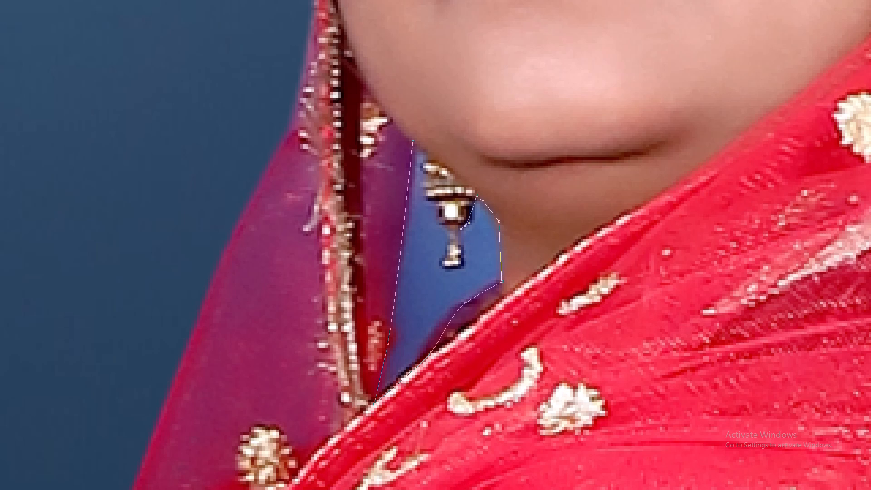
{"action": "left_click_drag", "start_coordinate": [460, 229], "coordinate": [460, 229]}
{"action": "left_click", "coordinate": [458, 229]}
{"action": "left_click", "coordinate": [458, 244]}
{"action": "left_click_drag", "start_coordinate": [463, 258], "coordinate": [461, 266]}
{"action": "left_click_drag", "start_coordinate": [446, 266], "coordinate": [442, 266]}
Trace the veil-facing side of the earring up to the jaw and close the path at its starting point.
{"action": "left_click_drag", "start_coordinate": [448, 247], "coordinate": [448, 241]}
{"action": "left_click_drag", "start_coordinate": [448, 233], "coordinate": [446, 229]}
{"action": "left_click", "coordinate": [445, 225]}
{"action": "left_click_drag", "start_coordinate": [441, 215], "coordinate": [439, 207]}
{"action": "left_click", "coordinate": [433, 201]}
{"action": "left_click_drag", "start_coordinate": [423, 190], "coordinate": [423, 182]}
{"action": "left_click", "coordinate": [423, 177]}
{"action": "left_click_drag", "start_coordinate": [423, 167], "coordinate": [425, 159]}
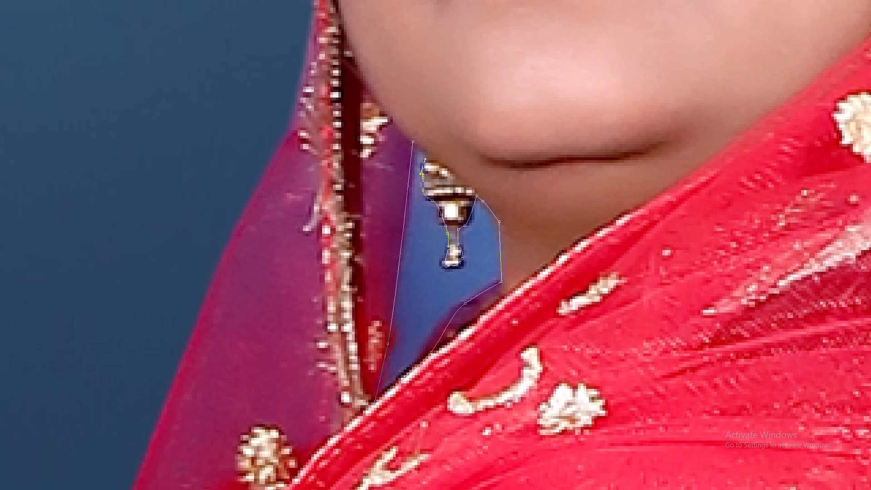
{"action": "left_click", "coordinate": [427, 155]}
{"action": "left_click", "coordinate": [416, 145]}
Convert the closed path around the blue patch into a selection feathered by 1 pixel.
{"action": "key", "text": "ctrl+Return"}
{"action": "key", "text": "ctrl+alt+d"}
{"action": "key", "text": "1"}
{"action": "key", "text": "Return"}
Shift the selected patch's hue to -35 with Hue/Saturation, deselect it and fit the whole image in view.
{"action": "key", "text": "ctrl+minus"}
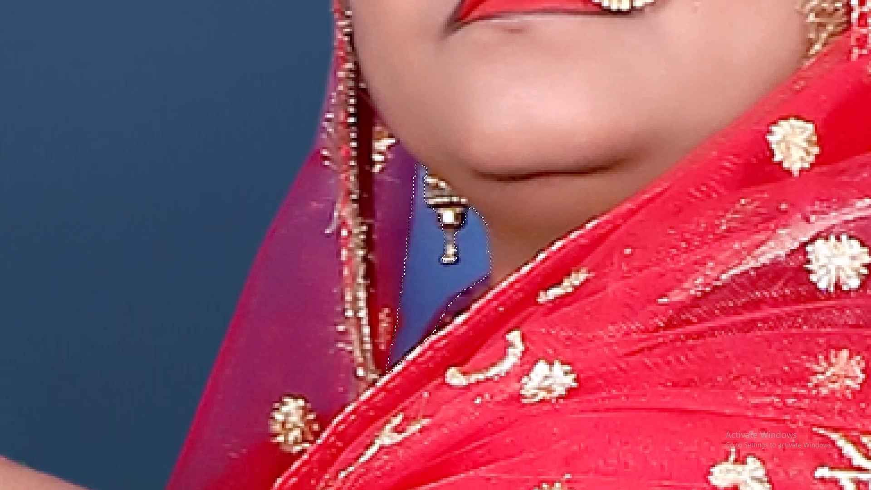
{"action": "key", "text": "ctrl+minus"}
{"action": "key", "text": "ctrl+minus"}
{"action": "key", "text": "ctrl+u"}
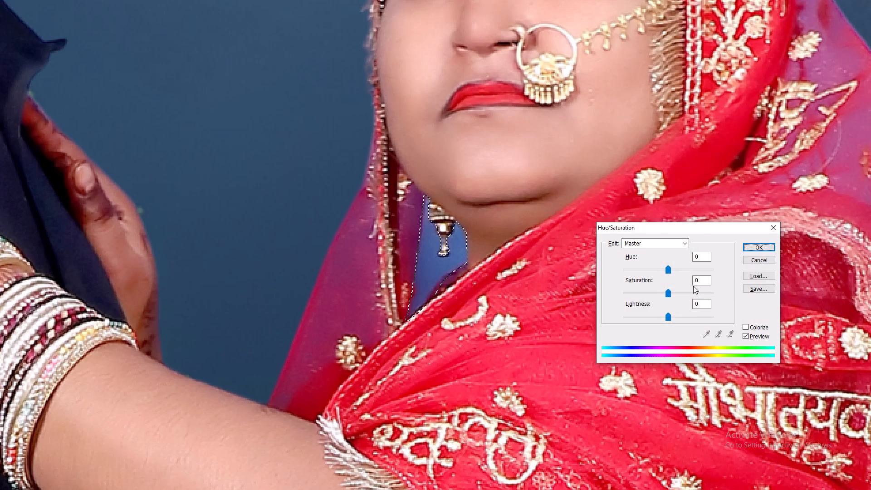
{"action": "left_click_drag", "start_coordinate": [680, 273], "coordinate": [673, 272]}
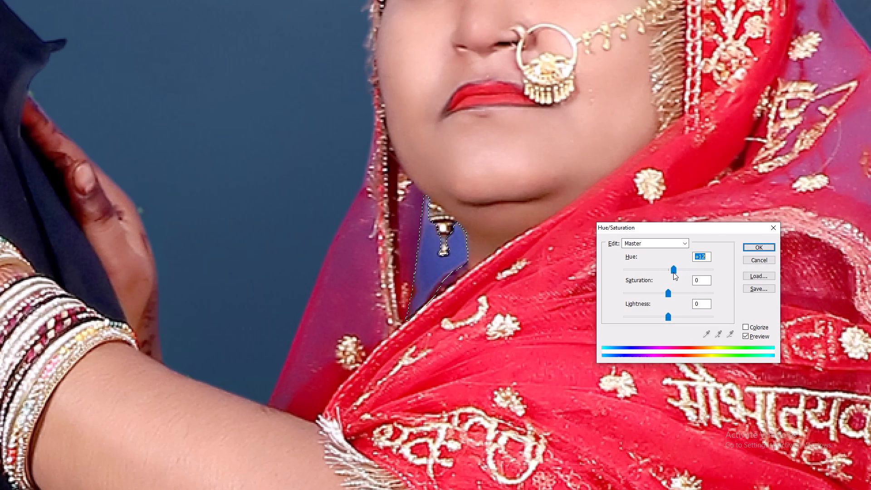
{"action": "left_click_drag", "start_coordinate": [673, 272], "coordinate": [652, 275]}
{"action": "key", "text": "Return"}
{"action": "key", "text": "ctrl+minus"}
{"action": "key", "text": "ctrl+minus"}
{"action": "key", "text": "ctrl+minus"}
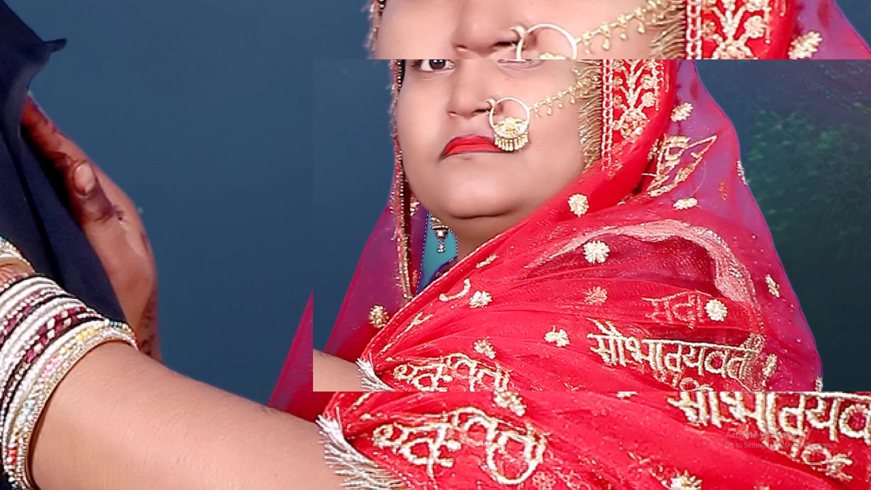
{"action": "key", "text": "ctrl+d"}
{"action": "key", "text": "v"}
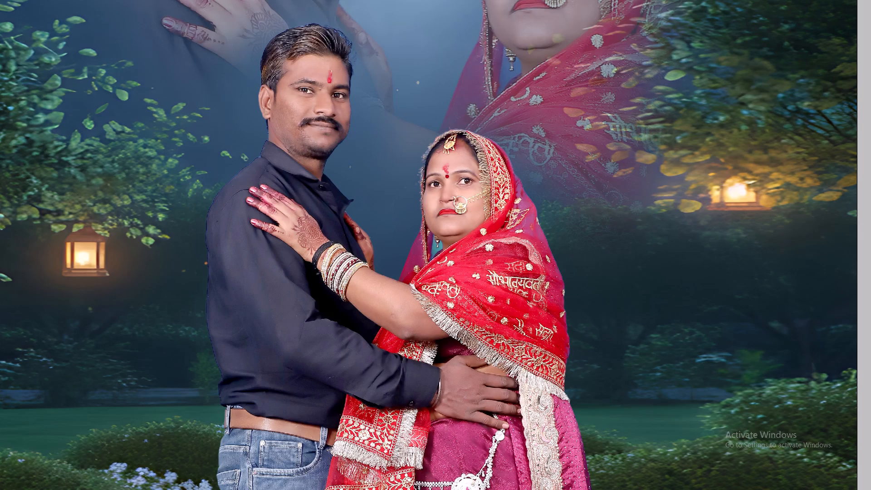
{"action": "key", "text": "ctrl+minus"}
{"action": "key", "text": "v"}
{"action": "key", "text": "ctrl+0"}
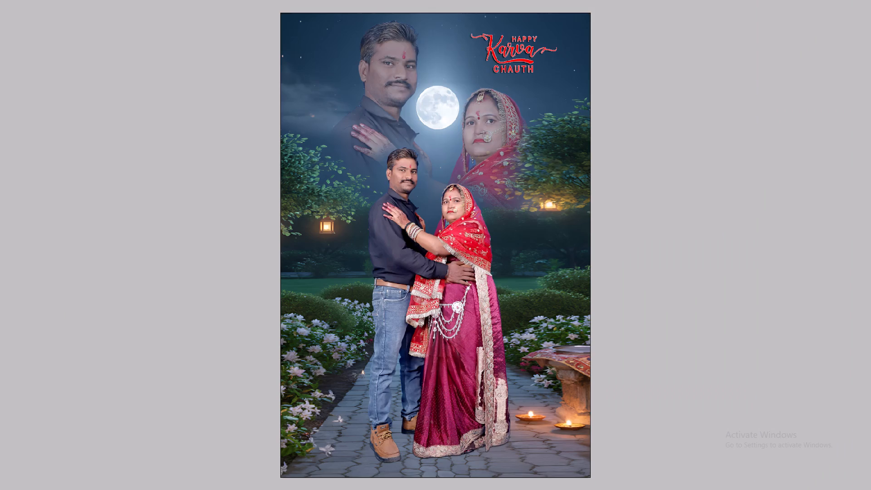
{"action": "key", "text": "v"}
Select the faded large copy's layer and start a Pen path around its blue neck patch, along the veil and dupatta border.
{"action": "right_click", "coordinate": [499, 157]}
{"action": "double_click", "coordinate": [499, 159]}
{"action": "key", "text": "ctrl+plus"}
{"action": "key", "text": "ctrl+plus"}
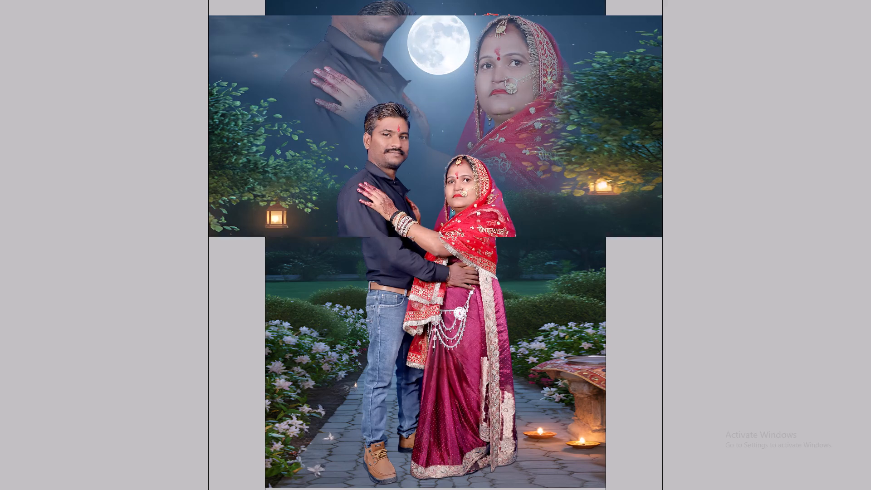
{"action": "key", "text": "space"}
{"action": "left_click_drag", "start_coordinate": [461, 81], "coordinate": [503, 154], "text": "ctrl"}
{"action": "left_click_drag", "start_coordinate": [555, 239], "coordinate": [447, 215]}
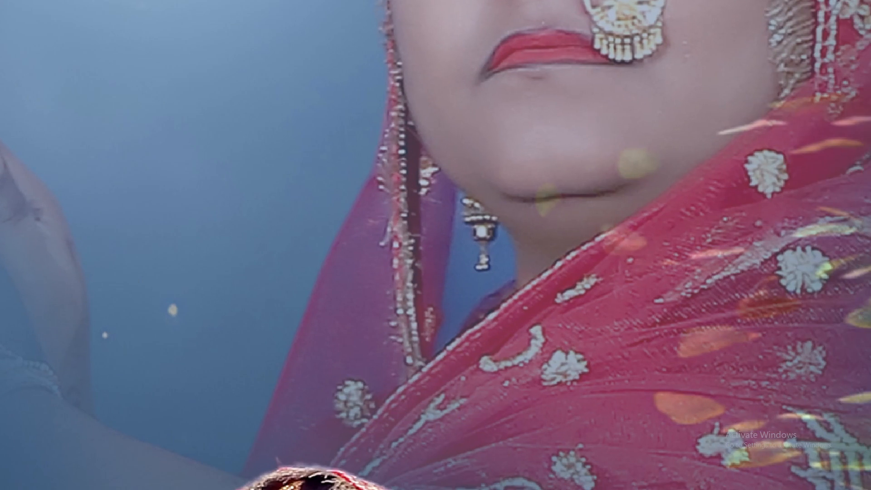
{"action": "key", "text": "ctrl+plus"}
{"action": "key", "text": "p"}
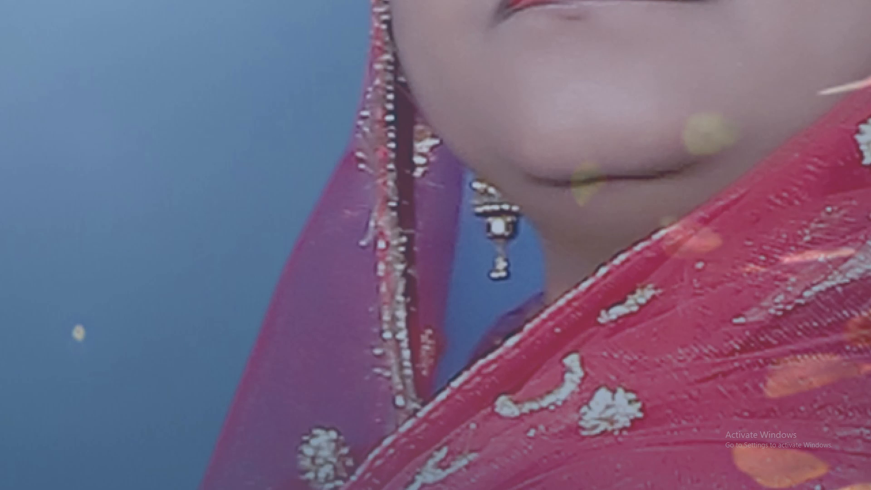
{"action": "left_click", "coordinate": [464, 165]}
{"action": "left_click_drag", "start_coordinate": [433, 384], "coordinate": [432, 395]}
{"action": "left_click", "coordinate": [429, 400]}
{"action": "left_click_drag", "start_coordinate": [486, 355], "coordinate": [491, 348]}
{"action": "left_click_drag", "start_coordinate": [519, 309], "coordinate": [528, 304]}
{"action": "left_click", "coordinate": [545, 292]}
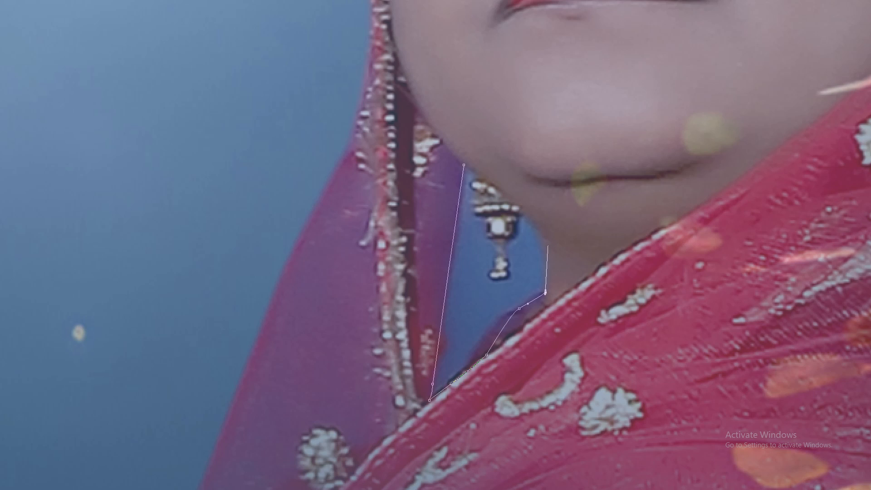
Continue the path up the faded wife's neck and down the neck-facing side of her earring to its tip.
{"action": "left_click_drag", "start_coordinate": [544, 243], "coordinate": [544, 231]}
{"action": "left_click_drag", "start_coordinate": [528, 216], "coordinate": [521, 210]}
{"action": "left_click", "coordinate": [521, 210]}
{"action": "left_click_drag", "start_coordinate": [513, 233], "coordinate": [509, 237]}
{"action": "left_click", "coordinate": [505, 238]}
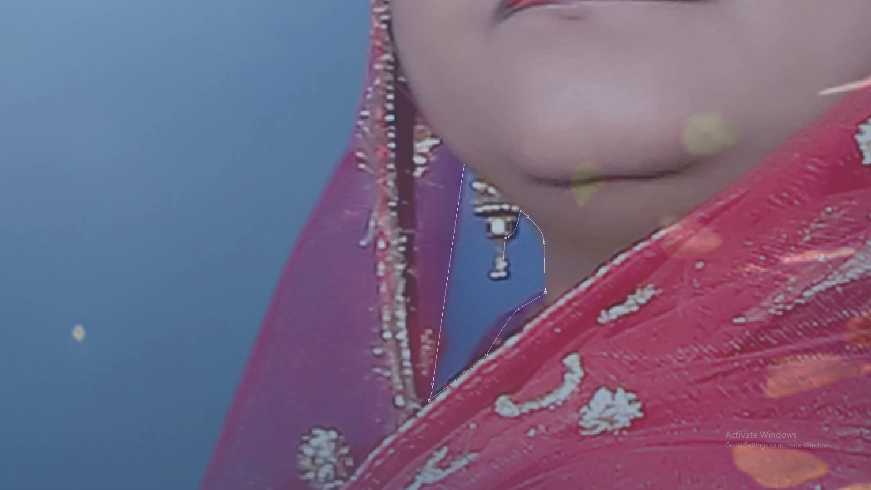
{"action": "left_click_drag", "start_coordinate": [505, 263], "coordinate": [507, 268]}
{"action": "left_click", "coordinate": [503, 277]}
Trace the veil-facing side of the faded copy's earring up to the jaw and close the path.
{"action": "left_click_drag", "start_coordinate": [493, 273], "coordinate": [493, 267]}
{"action": "left_click", "coordinate": [493, 261]}
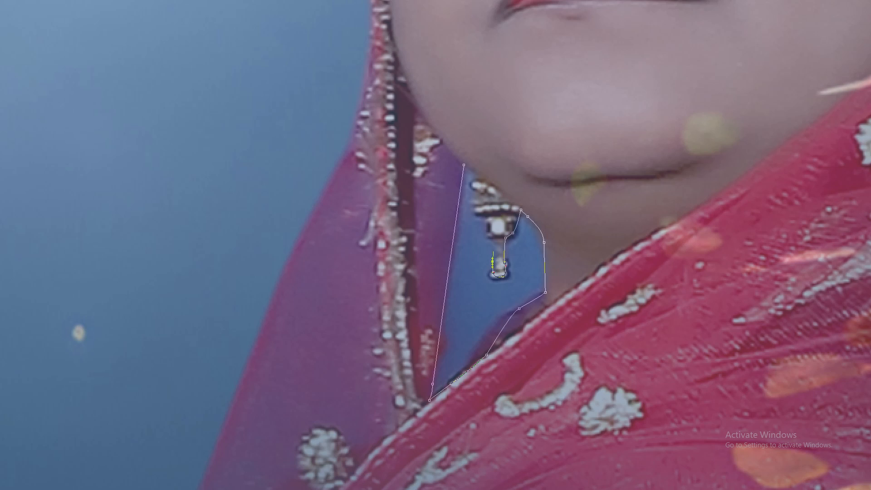
{"action": "left_click", "coordinate": [494, 247]}
{"action": "left_click_drag", "start_coordinate": [484, 225], "coordinate": [481, 220]}
{"action": "left_click_drag", "start_coordinate": [476, 206], "coordinate": [475, 201]}
{"action": "left_click", "coordinate": [473, 180]}
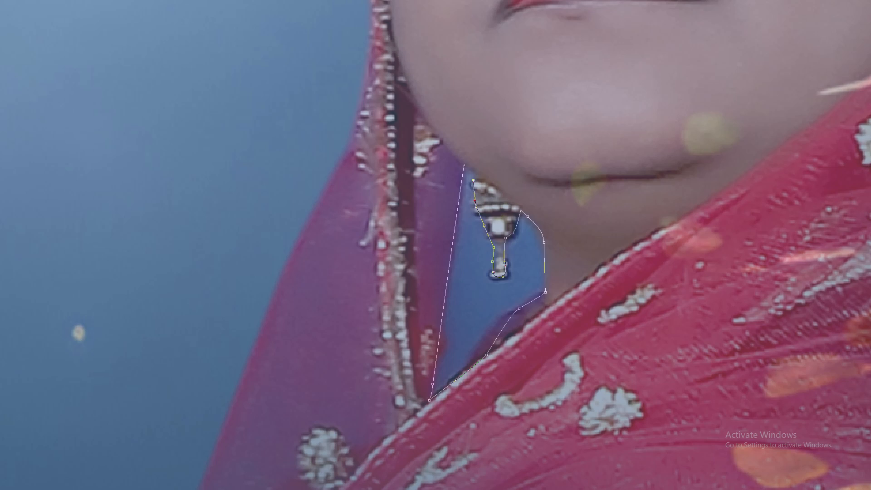
{"action": "left_click_drag", "start_coordinate": [473, 171], "coordinate": [466, 169]}
{"action": "left_click", "coordinate": [466, 167]}
Convert the faded copy's path into a feathered selection, keeping the feather radius offered.
{"action": "key", "text": "ctrl+Return"}
{"action": "key", "text": "ctrl+alt+d"}
{"action": "key", "text": "Return"}
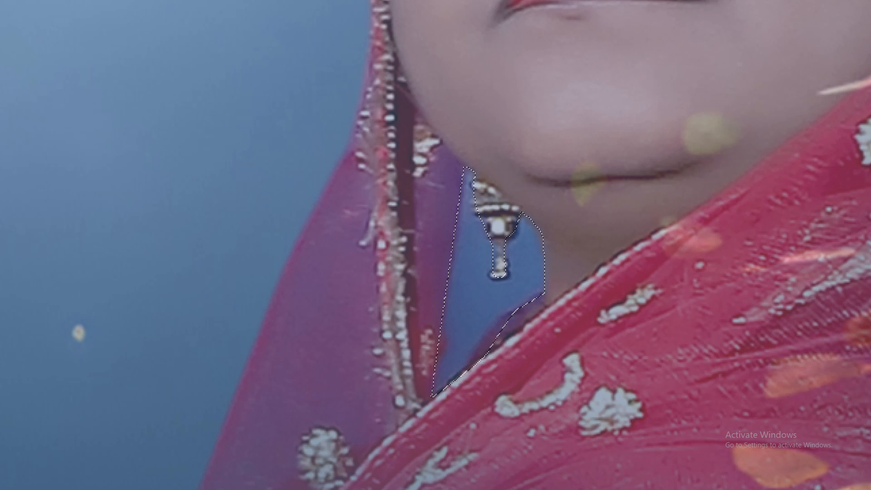
Apply the same -35 hue shift to the faded copy's selected patch, deselect it and return to the whole composite.
{"action": "key", "text": "alt+i"}
{"action": "key", "text": "alt+a"}
{"action": "key", "text": "alt+h"}
{"action": "key", "text": "Return"}
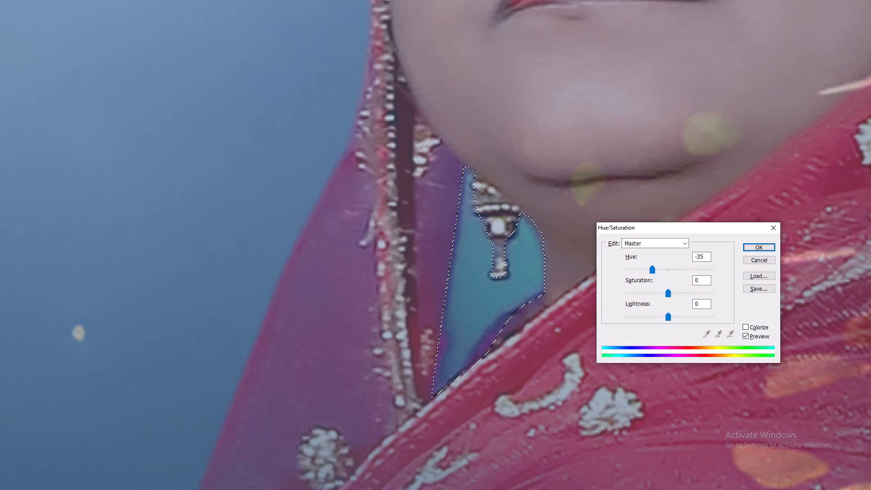
{"action": "key", "text": "ctrl+d"}
{"action": "key", "text": "ctrl+minus"}
{"action": "key", "text": "v"}
{"action": "key", "text": "ctrl+0"}
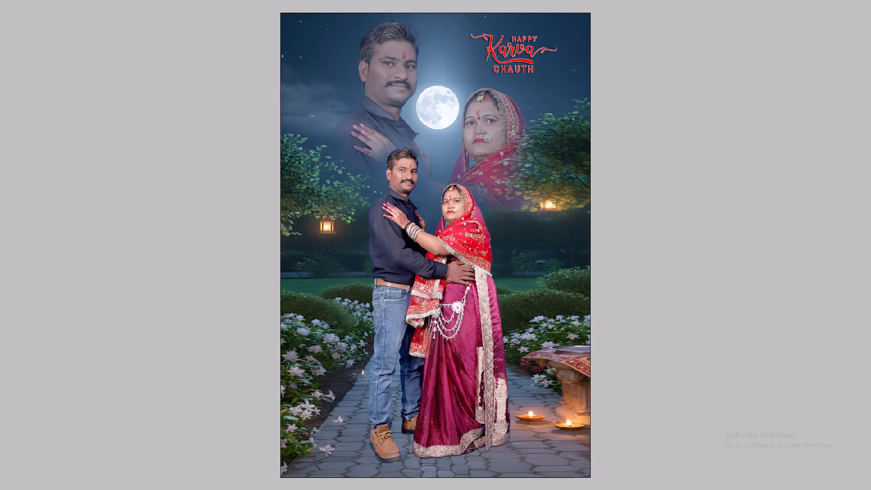
{"action": "key", "text": "v"}
{"action": "key", "text": "ctrl+plus"}
{"action": "key", "text": "ctrl+0"}
{"action": "key", "text": "ctrl+minus"}
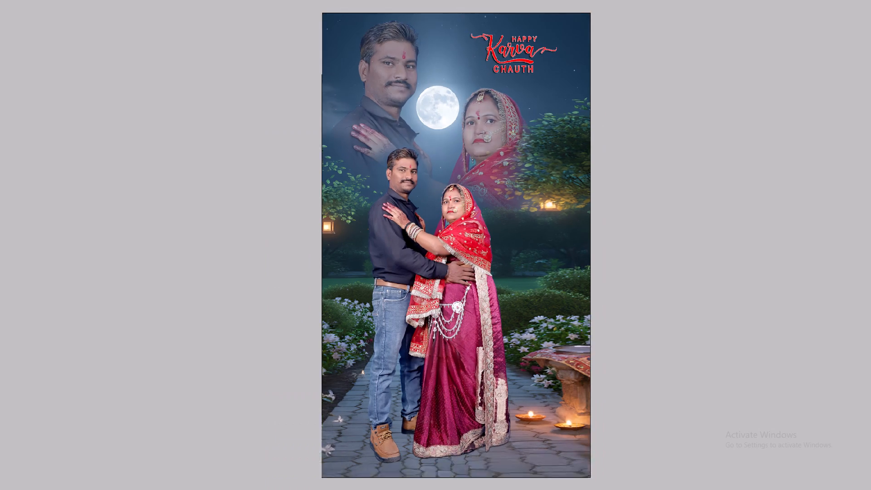
Set the faded large couple layer's opacity to 100%.
{"action": "key", "text": "v"}
{"action": "key", "text": "ctrl+0"}
{"action": "key", "text": "0"}
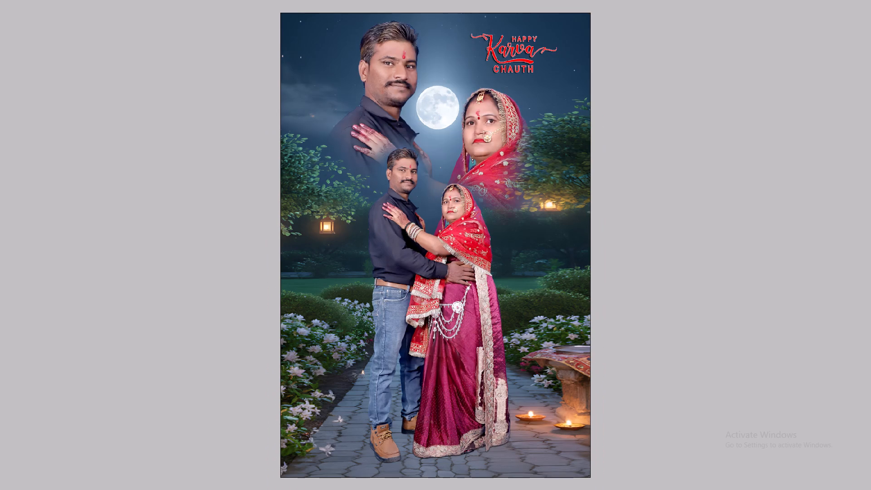
Reduce the faded large couple layer's opacity to 77%.
{"action": "key", "text": "ctrl+plus"}
{"action": "key", "text": "ctrl+0"}
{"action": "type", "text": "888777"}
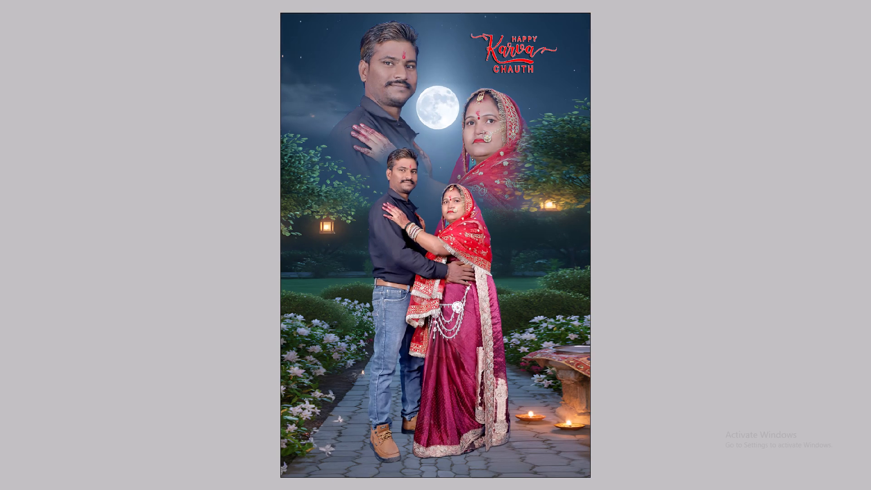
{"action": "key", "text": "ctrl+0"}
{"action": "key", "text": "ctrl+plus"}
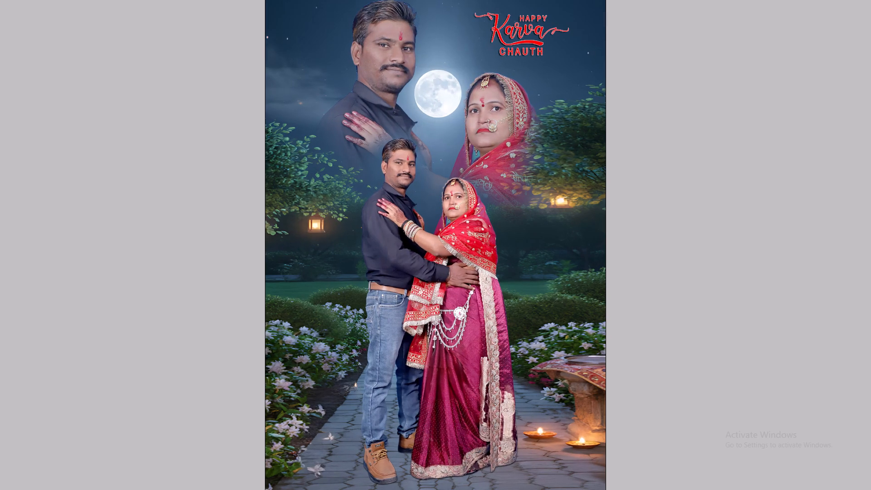
Apply Selective Color to the smaller foreground couple's layer and fade the adjustment to 30%.
{"action": "right_click", "coordinate": [387, 172]}
{"action": "left_click", "coordinate": [398, 175]}
{"action": "key", "text": "ctrl+plus"}
{"action": "key", "text": "ctrl+plus"}
{"action": "key", "text": "space"}
{"action": "key", "text": "space"}
{"action": "key", "text": "space"}
{"action": "key", "text": "space"}
{"action": "key", "text": "space"}
{"action": "key", "text": "space"}
{"action": "key", "text": "space"}
{"action": "key", "text": "space"}
{"action": "key", "text": "space"}
{"action": "key", "text": "space"}
{"action": "key", "text": "space"}
{"action": "left_click_drag", "start_coordinate": [372, 129], "coordinate": [373, 129]}
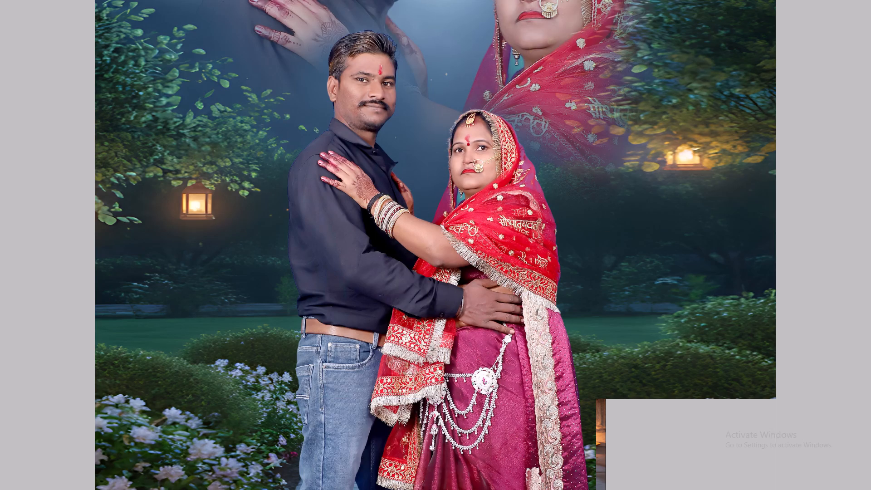
{"action": "left_click_drag", "start_coordinate": [373, 129], "coordinate": [387, 195]}
{"action": "key", "text": "alt+i"}
{"action": "key", "text": "alt+a"}
{"action": "key", "text": "alt+s"}
{"action": "key", "text": "Return"}
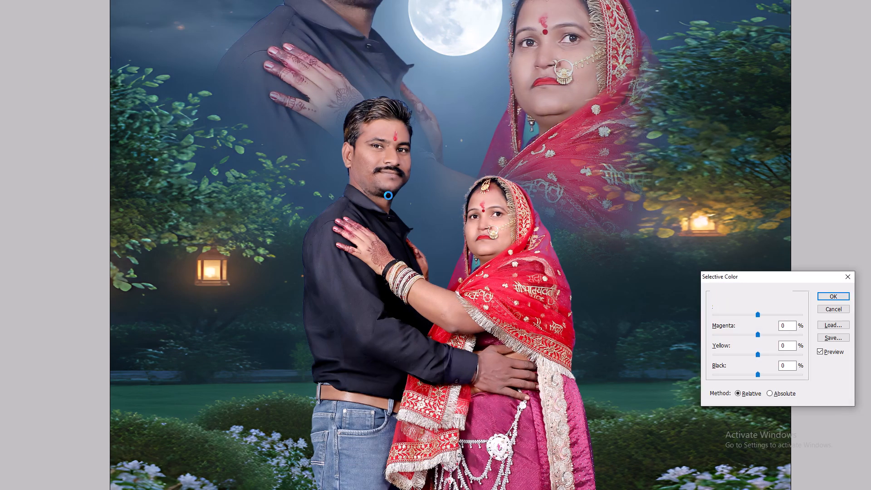
{"action": "key", "text": "ctrl+shift+f"}
{"action": "type", "text": "30"}
{"action": "key", "text": "Return"}
Trace a path just inside the foreground man's hair edge, from temple to temple, and close it through the background above his head.
{"action": "key", "text": "ctrl+plus"}
{"action": "key", "text": "v"}
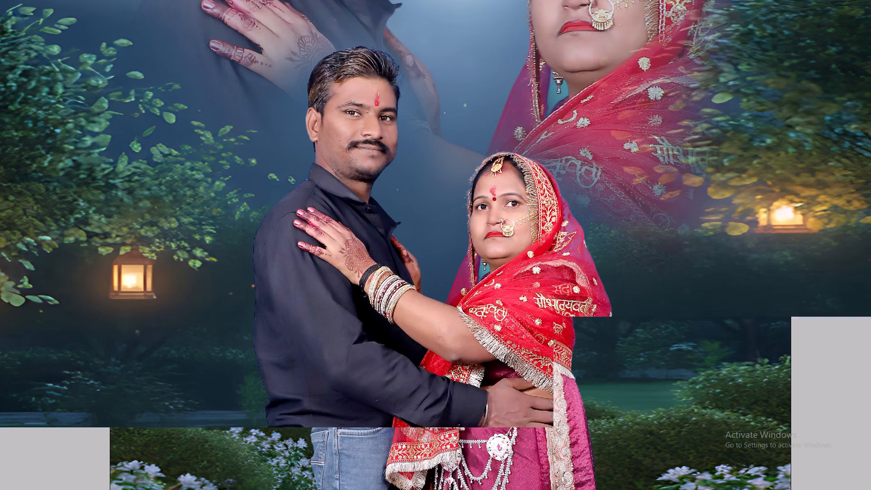
{"action": "key", "text": "space"}
{"action": "key", "text": "space"}
{"action": "key", "text": "space"}
{"action": "key", "text": "space"}
{"action": "key", "text": "space"}
{"action": "key", "text": "space"}
{"action": "key", "text": "space"}
{"action": "key", "text": "space"}
{"action": "key", "text": "space"}
{"action": "key", "text": "space"}
{"action": "key", "text": "space"}
{"action": "left_click_drag", "start_coordinate": [375, 154], "coordinate": [401, 280]}
{"action": "key", "text": "F7"}
{"action": "key", "text": "ctrl+plus"}
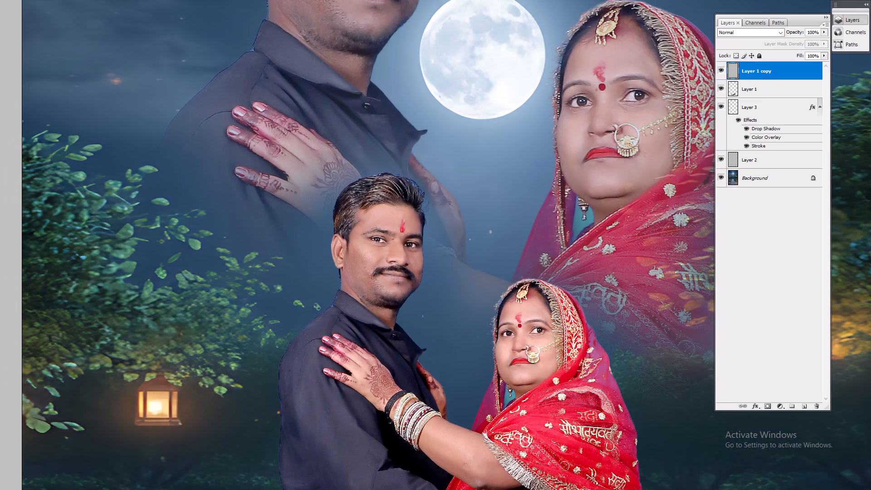
{"action": "key", "text": "space"}
{"action": "key", "text": "space"}
{"action": "key", "text": "space"}
{"action": "key", "text": "space"}
{"action": "key", "text": "space"}
{"action": "left_click_drag", "start_coordinate": [402, 195], "coordinate": [441, 313]}
{"action": "key", "text": "ctrl+plus"}
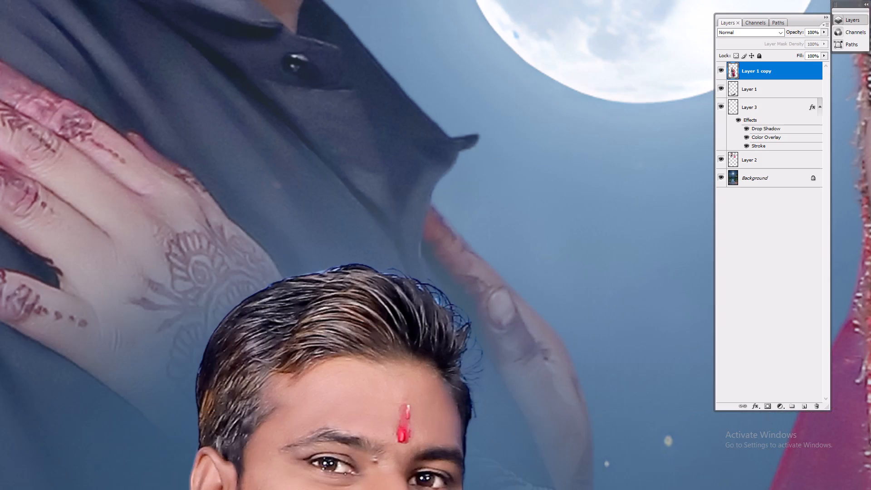
{"action": "key", "text": "ctrl+plus"}
{"action": "key", "text": "space"}
{"action": "key", "text": "space"}
{"action": "key", "text": "space"}
{"action": "key", "text": "space"}
{"action": "key", "text": "space"}
{"action": "key", "text": "space"}
{"action": "left_click_drag", "start_coordinate": [442, 313], "coordinate": [479, 222]}
{"action": "key", "text": "p"}
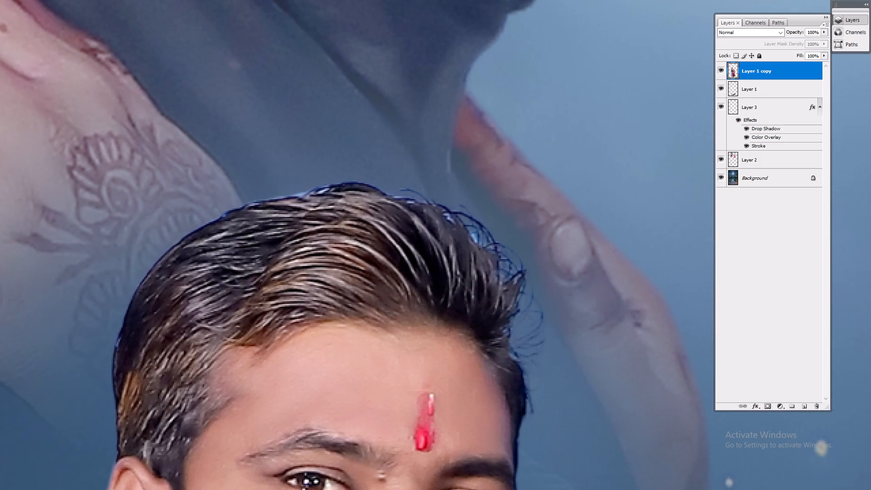
{"action": "left_click_drag", "start_coordinate": [535, 431], "coordinate": [535, 414]}
{"action": "left_click_drag", "start_coordinate": [511, 348], "coordinate": [504, 343]}
{"action": "left_click_drag", "start_coordinate": [508, 319], "coordinate": [508, 301]}
{"action": "left_click_drag", "start_coordinate": [455, 225], "coordinate": [431, 211]}
{"action": "left_click_drag", "start_coordinate": [240, 212], "coordinate": [182, 237]}
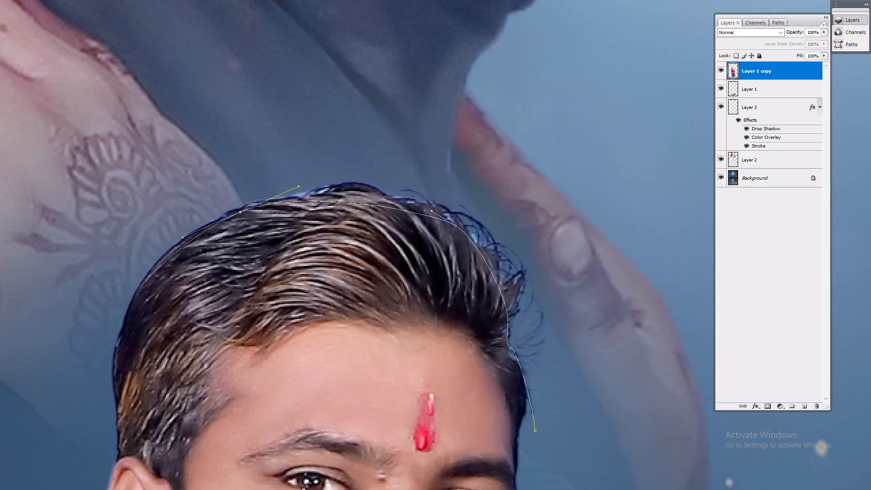
{"action": "left_click_drag", "start_coordinate": [121, 353], "coordinate": [110, 409]}
{"action": "left_click_drag", "start_coordinate": [86, 240], "coordinate": [370, 49]}
{"action": "left_click_drag", "start_coordinate": [555, 59], "coordinate": [597, 240]}
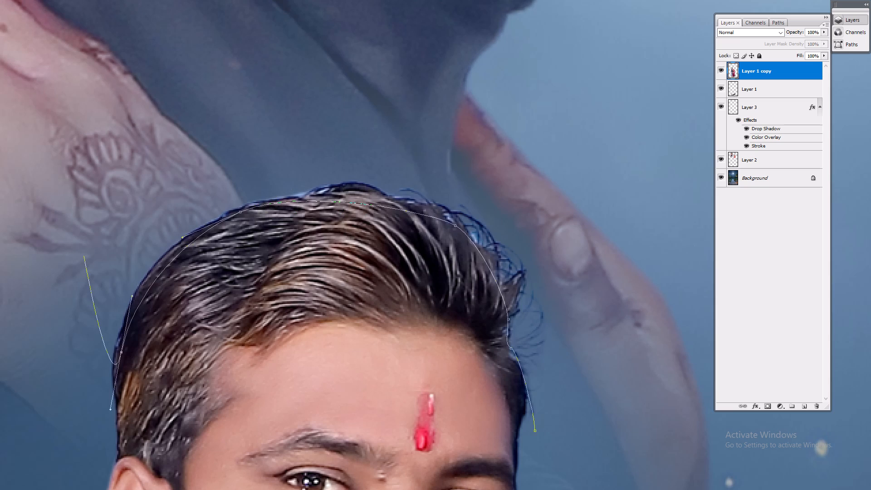
{"action": "left_click_drag", "start_coordinate": [597, 240], "coordinate": [596, 232]}
{"action": "left_click_drag", "start_coordinate": [603, 334], "coordinate": [603, 399]}
{"action": "left_click", "coordinate": [573, 425]}
Convert the hair-edge path into a selection feathered by 1 pixel.
{"action": "key", "text": "ctrl+Return"}
{"action": "key", "text": "ctrl+alt+d"}
{"action": "key", "text": "1"}
{"action": "key", "text": "Return"}
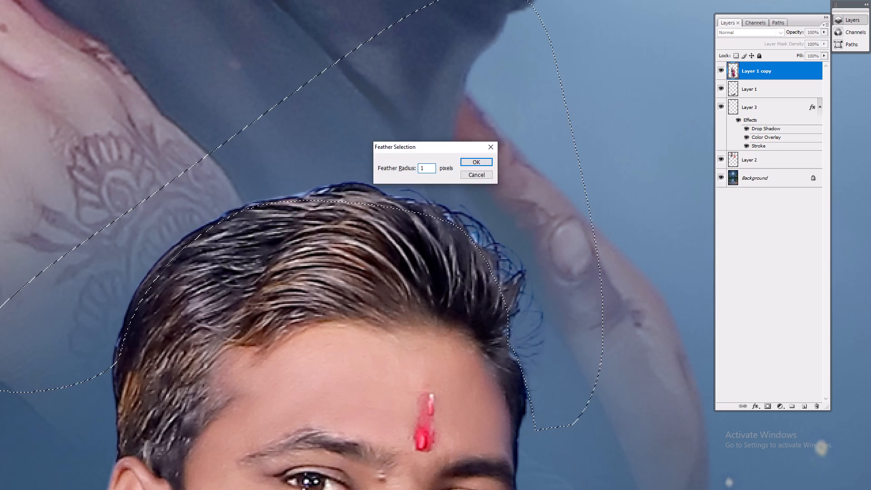
Apply a Hue/Saturation shift to the selected hair fringe, fade it to 10% opacity and deselect the area.
{"action": "key", "text": "ctrl+minus"}
{"action": "key", "text": "alt+i"}
{"action": "key", "text": "alt+a"}
{"action": "key", "text": "alt+h"}
{"action": "key", "text": "Return"}
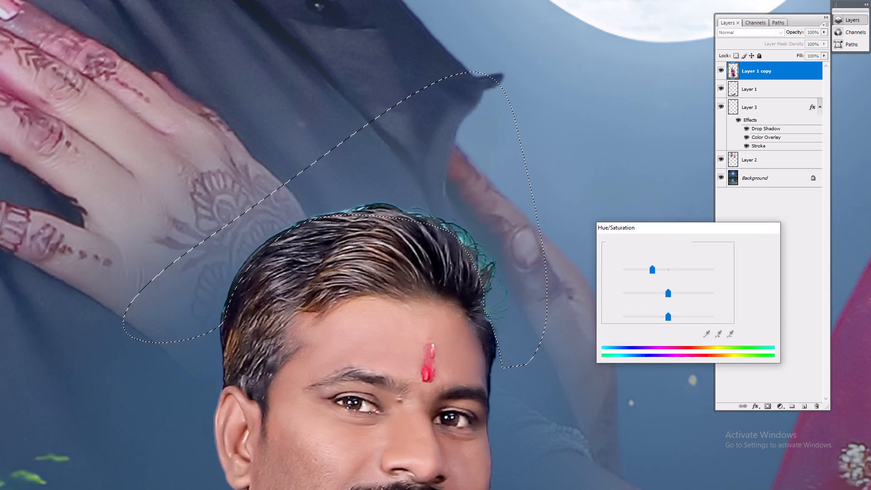
{"action": "key", "text": "ctrl+minus"}
{"action": "key", "text": "ctrl+minus"}
{"action": "key", "text": "ctrl+shift+f"}
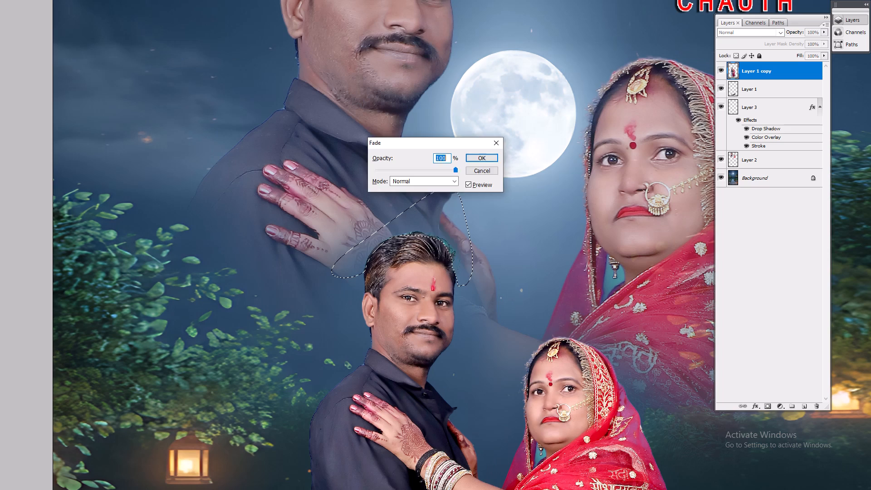
{"action": "type", "text": "10"}
{"action": "key", "text": "Return"}
{"action": "key", "text": "ctrl+minus"}
{"action": "key", "text": "ctrl+d"}
{"action": "key", "text": "v"}
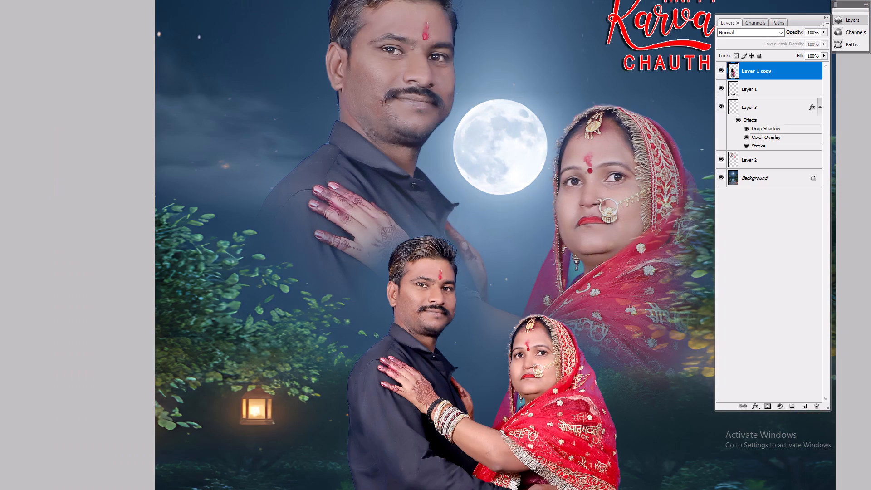
Select the large faded couple layer and examine the composite from the large portraits down to the garden path.
{"action": "key", "text": "space"}
{"action": "key", "text": "space"}
{"action": "key", "text": "space"}
{"action": "left_click_drag", "start_coordinate": [499, 250], "coordinate": [494, 314]}
{"action": "right_click", "coordinate": [415, 51]}
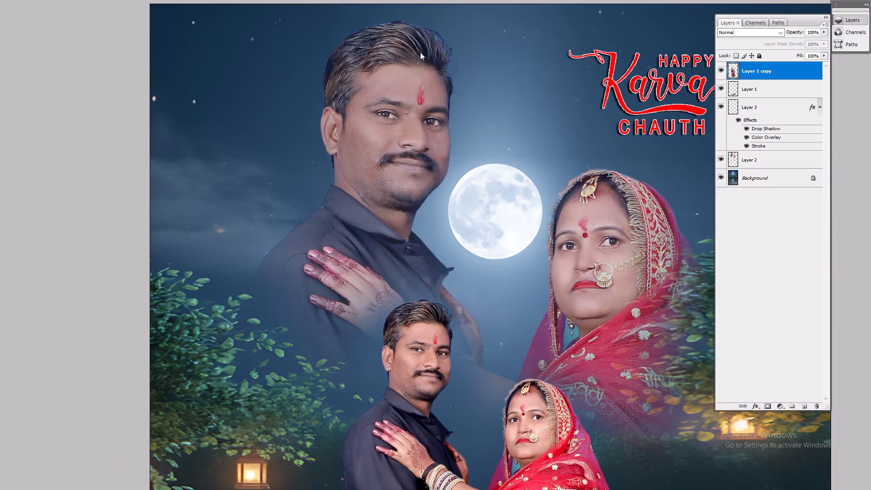
{"action": "left_click", "coordinate": [434, 52]}
{"action": "left_click", "coordinate": [434, 53]}
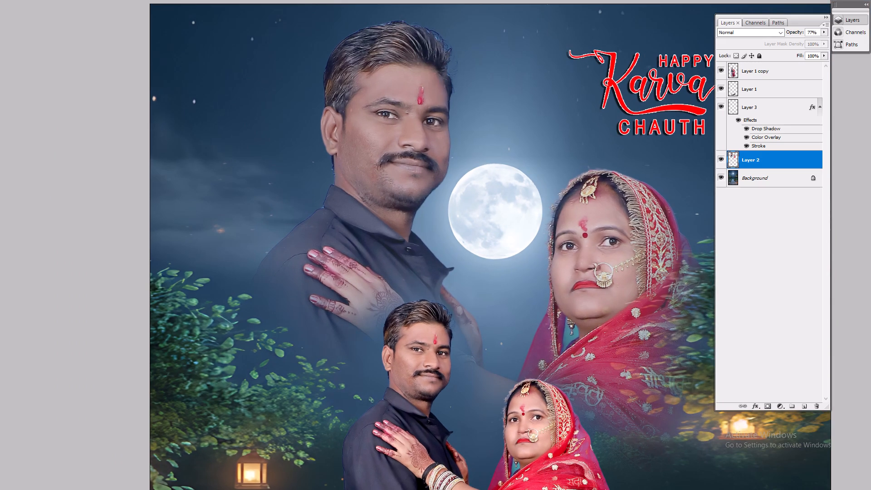
{"action": "key", "text": "space"}
{"action": "key", "text": "space"}
{"action": "key", "text": "space"}
{"action": "key", "text": "space"}
{"action": "key", "text": "space"}
{"action": "key", "text": "space"}
{"action": "key", "text": "space"}
{"action": "key", "text": "space"}
{"action": "key", "text": "space"}
{"action": "key", "text": "space"}
{"action": "key", "text": "space"}
{"action": "key", "text": "space"}
{"action": "key", "text": "space"}
{"action": "key", "text": "space"}
{"action": "key", "text": "space"}
{"action": "key", "text": "space"}
{"action": "key", "text": "space"}
{"action": "key", "text": "space"}
{"action": "key", "text": "space"}
{"action": "key", "text": "space"}
{"action": "left_click_drag", "start_coordinate": [411, 161], "coordinate": [404, 106]}
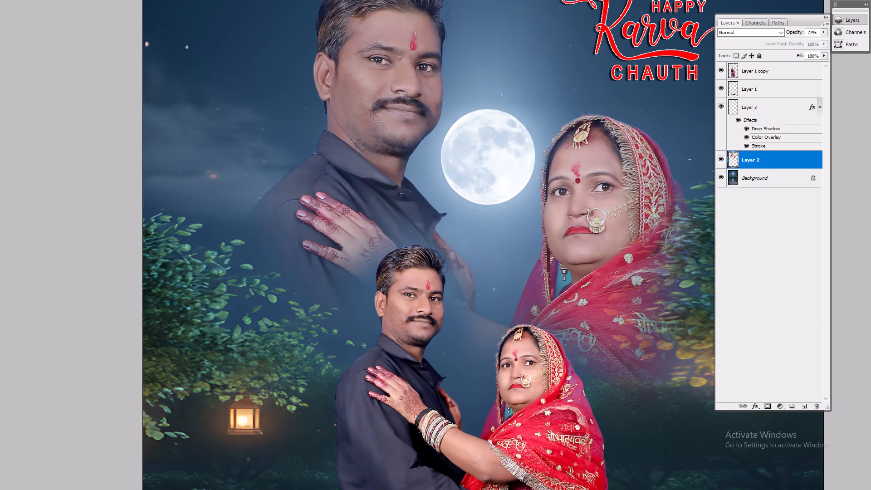
{"action": "left_click_drag", "start_coordinate": [406, 230], "coordinate": [396, 129]}
{"action": "left_click_drag", "start_coordinate": [387, 245], "coordinate": [387, 117]}
{"action": "left_click_drag", "start_coordinate": [386, 230], "coordinate": [393, 110]}
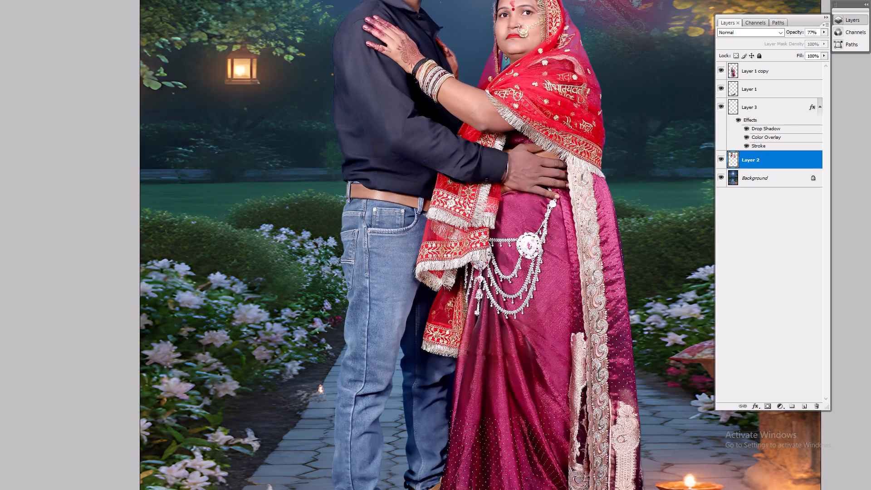
{"action": "left_click_drag", "start_coordinate": [397, 220], "coordinate": [406, 133]}
{"action": "left_click_drag", "start_coordinate": [408, 225], "coordinate": [412, 192]}
{"action": "left_click_drag", "start_coordinate": [412, 141], "coordinate": [401, 312]}
{"action": "left_click_drag", "start_coordinate": [421, 165], "coordinate": [411, 291]}
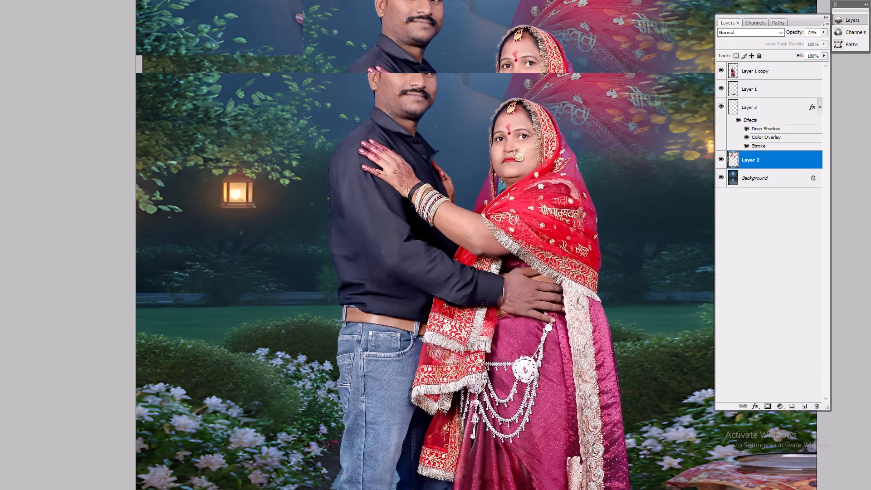
{"action": "left_click_drag", "start_coordinate": [411, 291], "coordinate": [411, 306]}
{"action": "left_click_drag", "start_coordinate": [397, 155], "coordinate": [367, 316]}
{"action": "left_click_drag", "start_coordinate": [366, 177], "coordinate": [360, 327]}
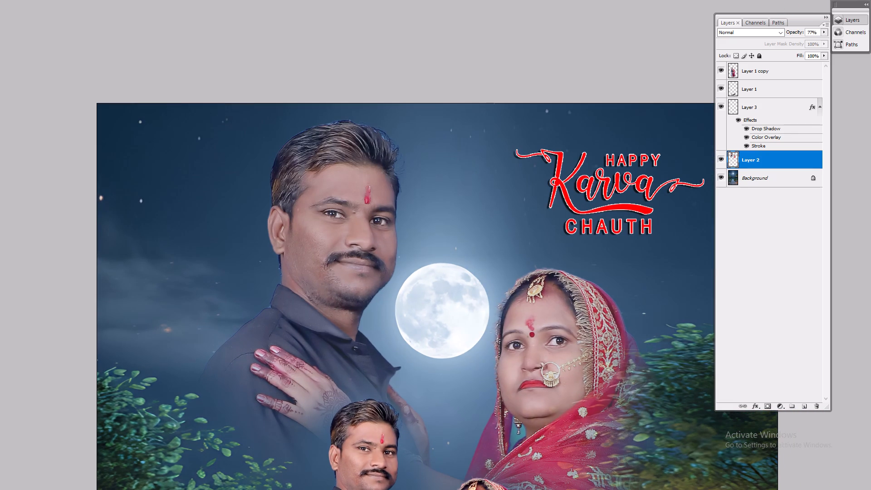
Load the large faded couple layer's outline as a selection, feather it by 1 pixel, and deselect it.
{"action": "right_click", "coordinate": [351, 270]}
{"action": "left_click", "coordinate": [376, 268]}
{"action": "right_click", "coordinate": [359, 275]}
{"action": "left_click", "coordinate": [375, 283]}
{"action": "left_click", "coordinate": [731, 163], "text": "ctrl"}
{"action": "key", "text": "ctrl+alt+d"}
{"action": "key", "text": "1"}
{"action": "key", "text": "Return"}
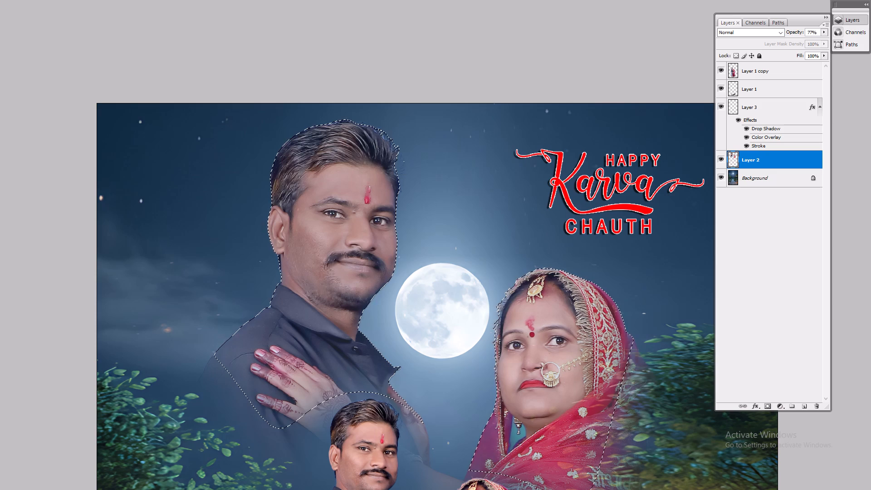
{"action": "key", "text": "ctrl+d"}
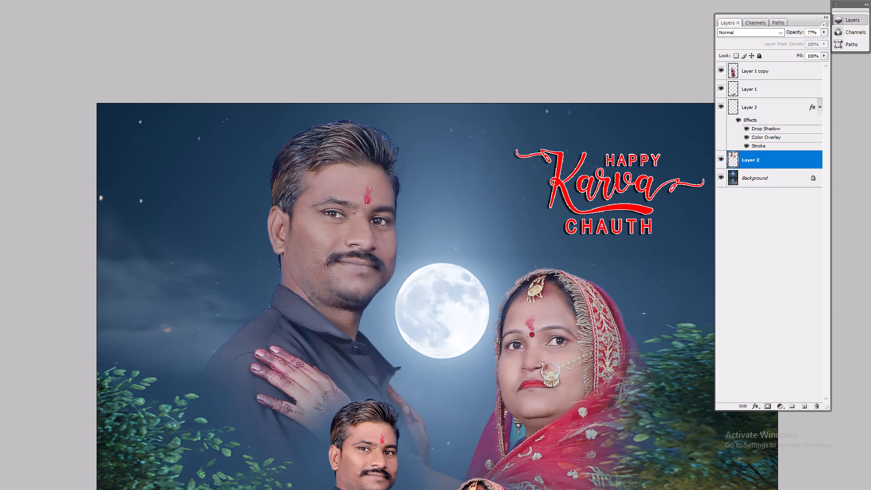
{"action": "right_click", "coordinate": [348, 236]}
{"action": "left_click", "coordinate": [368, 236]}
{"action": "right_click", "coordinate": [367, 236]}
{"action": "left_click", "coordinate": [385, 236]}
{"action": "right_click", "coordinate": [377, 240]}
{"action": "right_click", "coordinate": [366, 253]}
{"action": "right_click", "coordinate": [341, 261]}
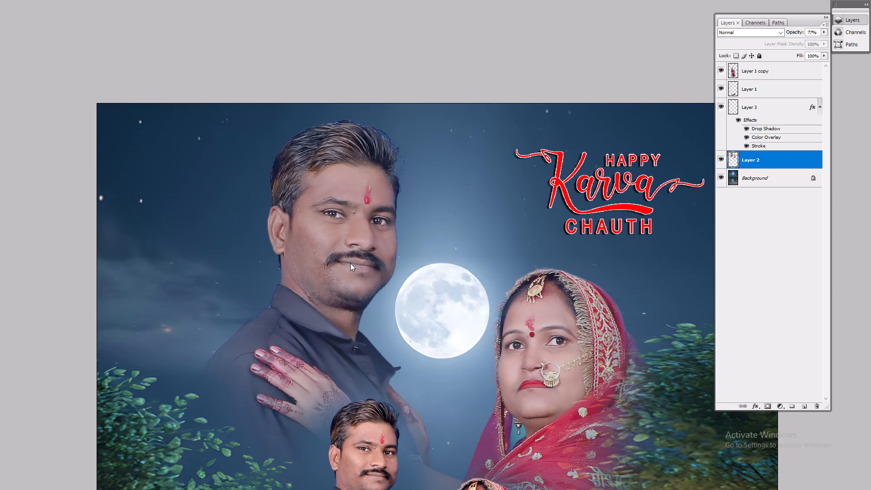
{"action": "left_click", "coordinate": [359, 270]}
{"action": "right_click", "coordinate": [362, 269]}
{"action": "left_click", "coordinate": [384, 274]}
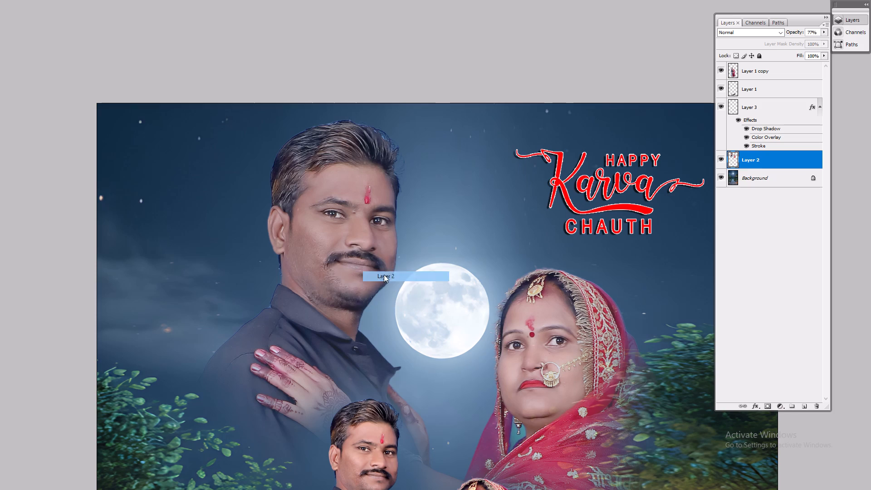
Trace a closed path along the outer hair edge of the faded man's portrait, from above his ear up over the crown.
{"action": "key", "text": "ctrl+plus"}
{"action": "key", "text": "space"}
{"action": "key", "text": "space"}
{"action": "key", "text": "space"}
{"action": "key", "text": "space"}
{"action": "key", "text": "space"}
{"action": "key", "text": "space"}
{"action": "key", "text": "space"}
{"action": "key", "text": "space"}
{"action": "key", "text": "space"}
{"action": "left_click_drag", "start_coordinate": [274, 92], "coordinate": [309, 242]}
{"action": "key", "text": "ctrl+plus"}
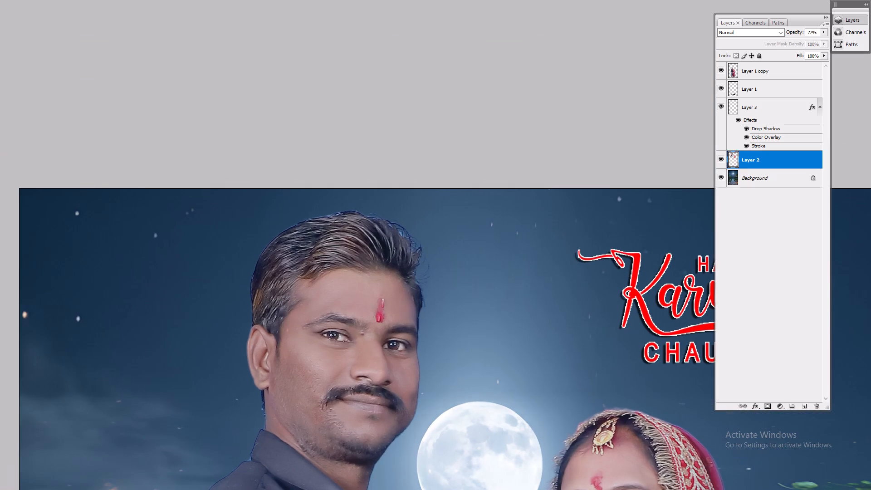
{"action": "key", "text": "ctrl+plus"}
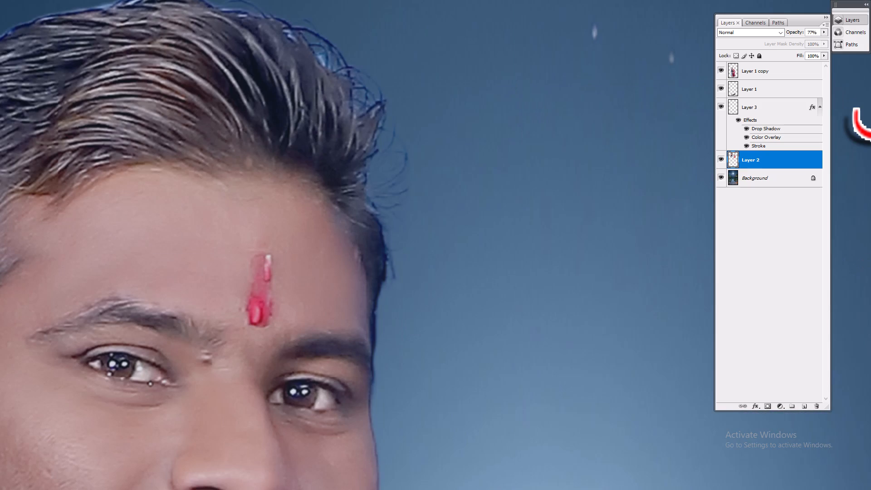
{"action": "key", "text": "space"}
{"action": "key", "text": "space"}
{"action": "key", "text": "space"}
{"action": "key", "text": "space"}
{"action": "key", "text": "space"}
{"action": "key", "text": "space"}
{"action": "key", "text": "space"}
{"action": "key", "text": "space"}
{"action": "key", "text": "space"}
{"action": "key", "text": "space"}
{"action": "key", "text": "space"}
{"action": "key", "text": "space"}
{"action": "key", "text": "space"}
{"action": "key", "text": "space"}
{"action": "key", "text": "space"}
{"action": "key", "text": "space"}
{"action": "key", "text": "space"}
{"action": "key", "text": "space"}
{"action": "left_click_drag", "start_coordinate": [358, 222], "coordinate": [348, 245]}
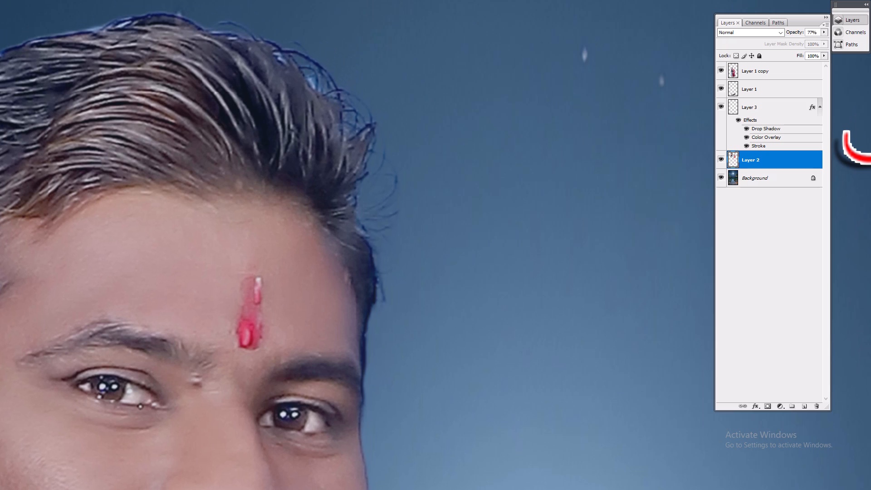
{"action": "right_click", "coordinate": [265, 201]}
{"action": "right_click", "coordinate": [265, 201]}
{"action": "right_click", "coordinate": [282, 206]}
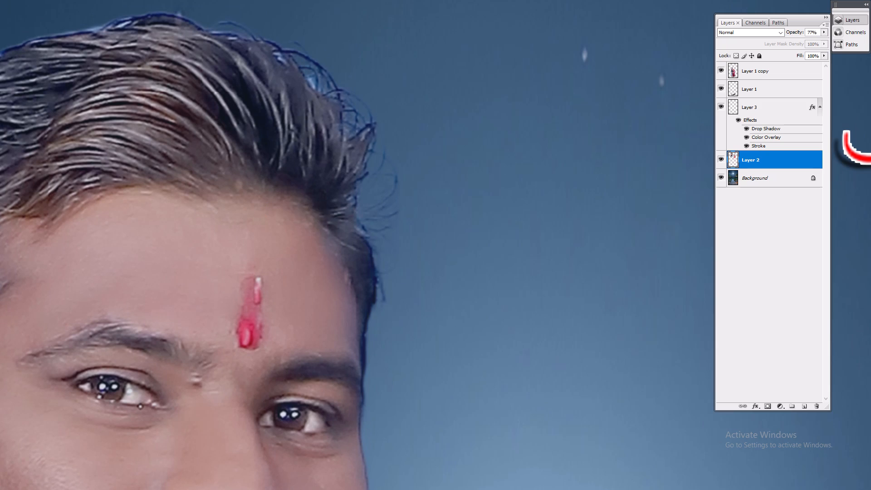
{"action": "right_click", "coordinate": [282, 206]}
{"action": "left_click", "coordinate": [302, 209]}
{"action": "key", "text": "space"}
{"action": "key", "text": "space"}
{"action": "key", "text": "space"}
{"action": "key", "text": "space"}
{"action": "key", "text": "space"}
{"action": "key", "text": "space"}
{"action": "key", "text": "space"}
{"action": "key", "text": "space"}
{"action": "key", "text": "space"}
{"action": "key", "text": "space"}
{"action": "left_click_drag", "start_coordinate": [249, 202], "coordinate": [361, 249]}
{"action": "key", "text": "p"}
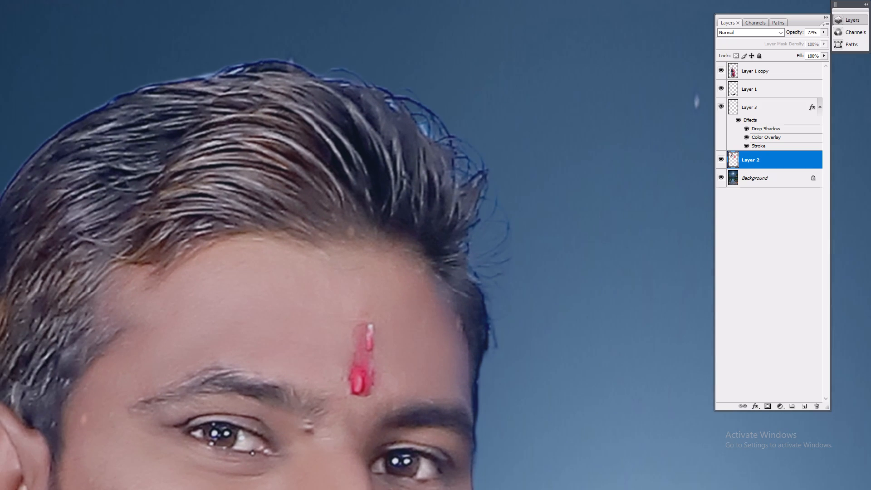
{"action": "key", "text": "space"}
{"action": "key", "text": "space"}
{"action": "key", "text": "space"}
{"action": "key", "text": "space"}
{"action": "key", "text": "space"}
{"action": "key", "text": "space"}
{"action": "key", "text": "space"}
{"action": "key", "text": "space"}
{"action": "key", "text": "space"}
{"action": "left_click_drag", "start_coordinate": [169, 177], "coordinate": [354, 122]}
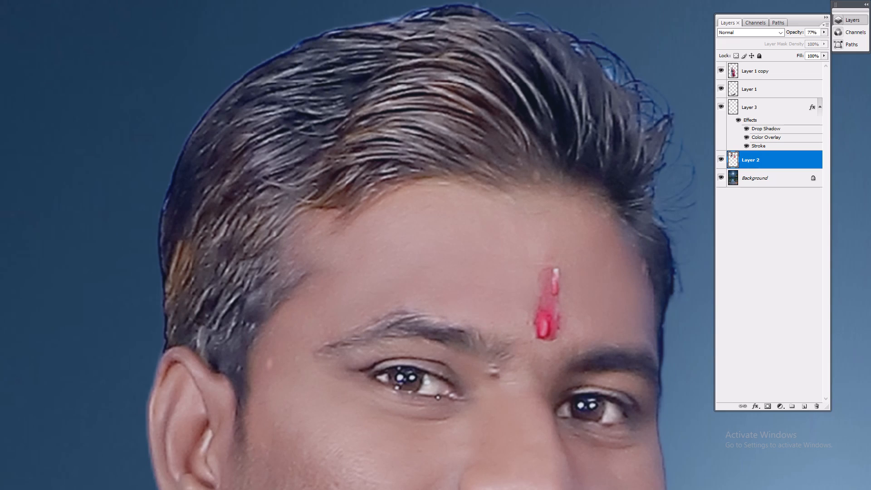
{"action": "left_click_drag", "start_coordinate": [127, 394], "coordinate": [143, 377]}
{"action": "left_click_drag", "start_coordinate": [165, 343], "coordinate": [165, 338]}
{"action": "key", "text": "space"}
{"action": "left_click_drag", "start_coordinate": [176, 195], "coordinate": [143, 243]}
{"action": "left_click_drag", "start_coordinate": [186, 149], "coordinate": [230, 114]}
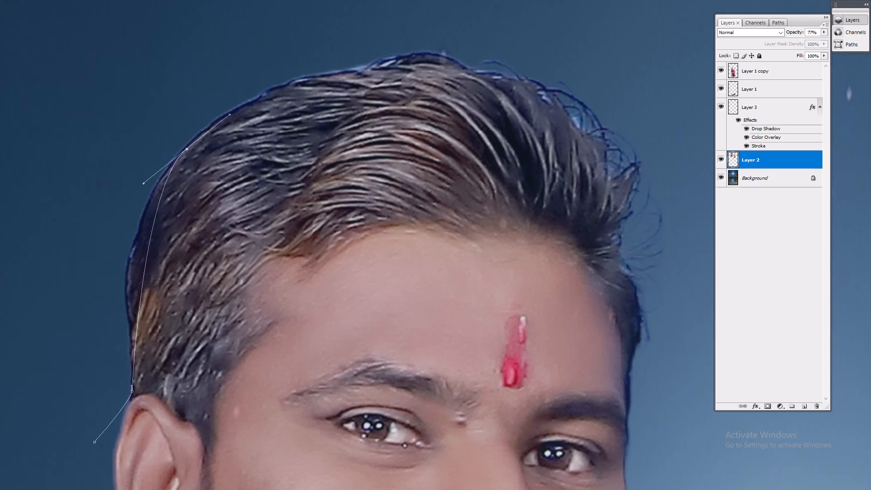
{"action": "left_click_drag", "start_coordinate": [230, 114], "coordinate": [264, 96]}
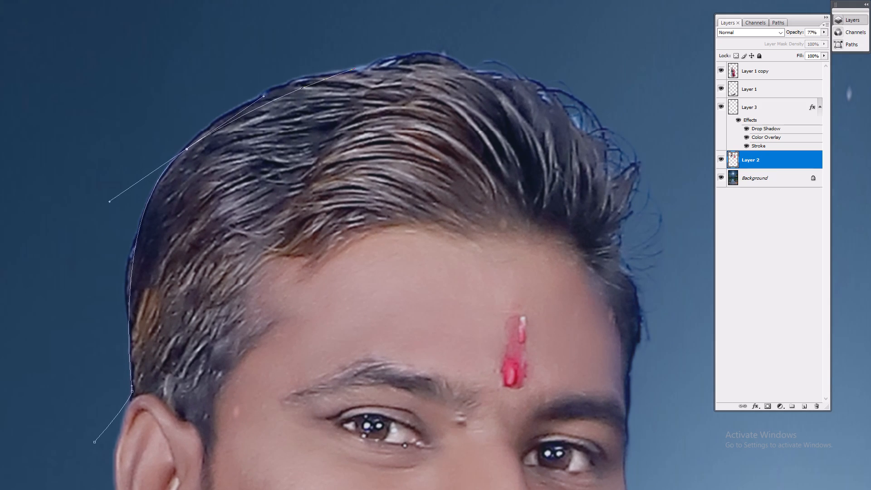
{"action": "left_click_drag", "start_coordinate": [362, 69], "coordinate": [429, 57]}
{"action": "left_click_drag", "start_coordinate": [465, 67], "coordinate": [480, 71]}
{"action": "key", "text": "ctrl+minus"}
{"action": "left_click_drag", "start_coordinate": [455, 109], "coordinate": [347, 121]}
{"action": "left_click_drag", "start_coordinate": [201, 169], "coordinate": [193, 221]}
{"action": "left_click_drag", "start_coordinate": [198, 250], "coordinate": [212, 271]}
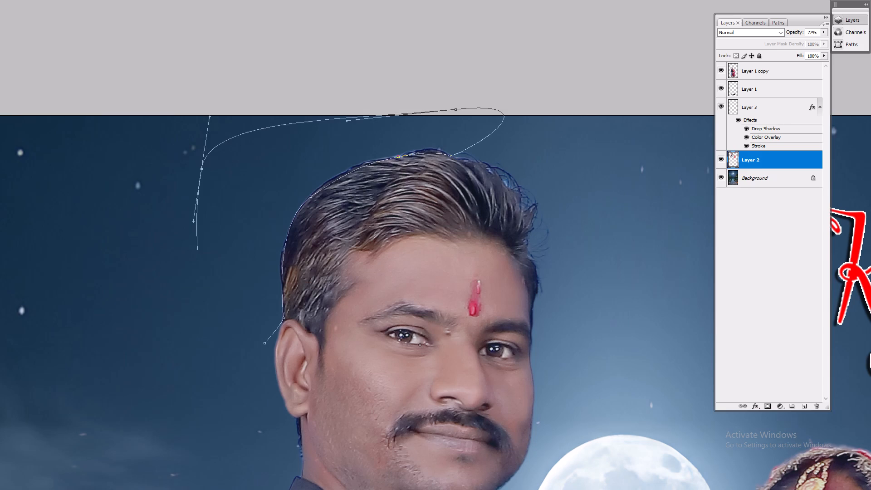
{"action": "left_click_drag", "start_coordinate": [212, 271], "coordinate": [216, 274]}
Convert the path into a selection feathered by 1 pixel, delete the hair-edge fringe inside it and deselect.
{"action": "key", "text": "ctrl+Return"}
{"action": "key", "text": "ctrl+alt+d"}
{"action": "key", "text": "1"}
{"action": "key", "text": "Return"}
{"action": "key", "text": "Delete"}
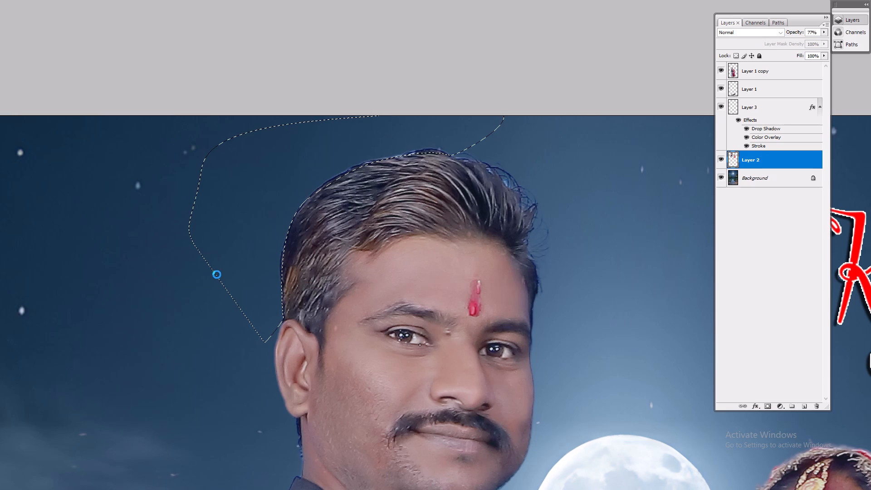
{"action": "key", "text": "ctrl+d"}
Trace a closed path around the stray hairs on the moon-facing side of the faded man's head, from the crown to the temple.
{"action": "key", "text": "ctrl+plus"}
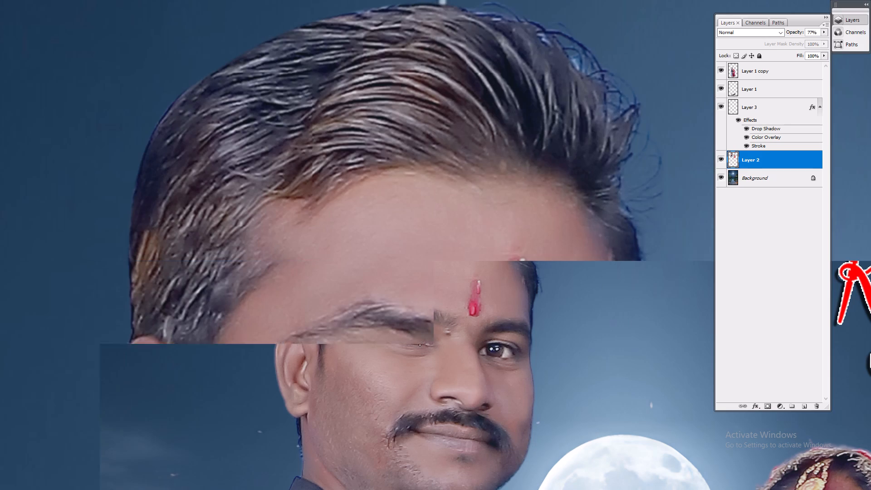
{"action": "key", "text": "space"}
{"action": "key", "text": "space"}
{"action": "key", "text": "space"}
{"action": "key", "text": "space"}
{"action": "key", "text": "space"}
{"action": "key", "text": "space"}
{"action": "key", "text": "space"}
{"action": "key", "text": "space"}
{"action": "key", "text": "space"}
{"action": "key", "text": "space"}
{"action": "key", "text": "space"}
{"action": "key", "text": "space"}
{"action": "key", "text": "space"}
{"action": "key", "text": "space"}
{"action": "key", "text": "space"}
{"action": "left_click_drag", "start_coordinate": [518, 35], "coordinate": [425, 172]}
{"action": "left_click_drag", "start_coordinate": [207, 152], "coordinate": [261, 138]}
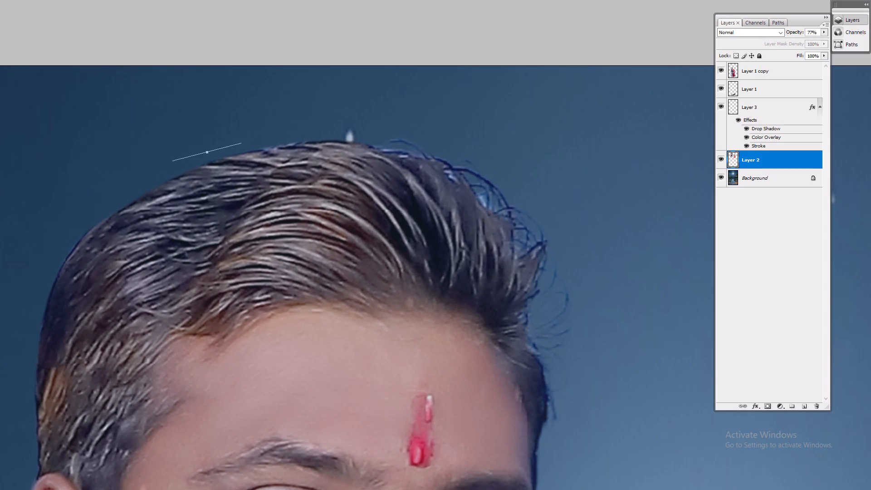
{"action": "left_click_drag", "start_coordinate": [411, 160], "coordinate": [453, 177]}
{"action": "left_click_drag", "start_coordinate": [507, 235], "coordinate": [509, 239]}
{"action": "left_click_drag", "start_coordinate": [509, 239], "coordinate": [520, 262]}
{"action": "left_click_drag", "start_coordinate": [517, 306], "coordinate": [516, 319]}
{"action": "left_click_drag", "start_coordinate": [528, 348], "coordinate": [537, 372]}
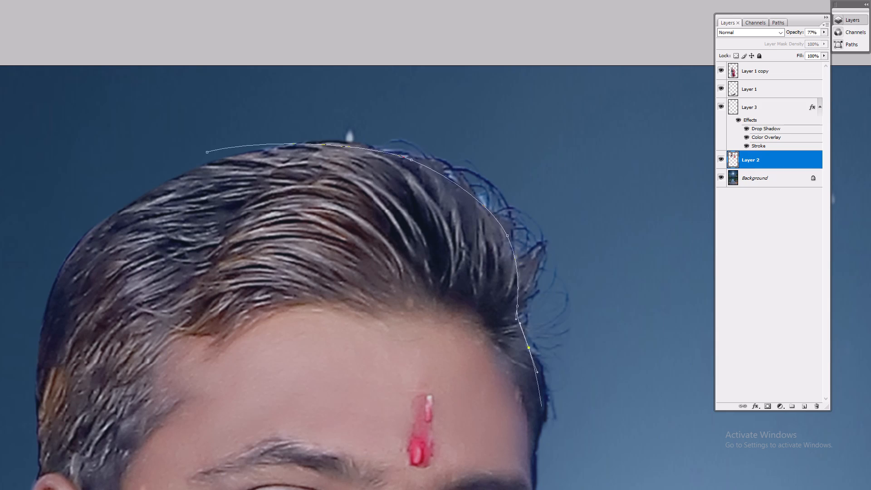
{"action": "key", "text": "space"}
{"action": "key", "text": "space"}
{"action": "key", "text": "space"}
{"action": "key", "text": "space"}
{"action": "key", "text": "space"}
{"action": "key", "text": "space"}
{"action": "key", "text": "space"}
{"action": "key", "text": "space"}
{"action": "key", "text": "space"}
{"action": "key", "text": "space"}
{"action": "left_click_drag", "start_coordinate": [544, 401], "coordinate": [544, 350]}
{"action": "left_click_drag", "start_coordinate": [547, 390], "coordinate": [547, 402]}
{"action": "left_click_drag", "start_coordinate": [610, 280], "coordinate": [617, 240]}
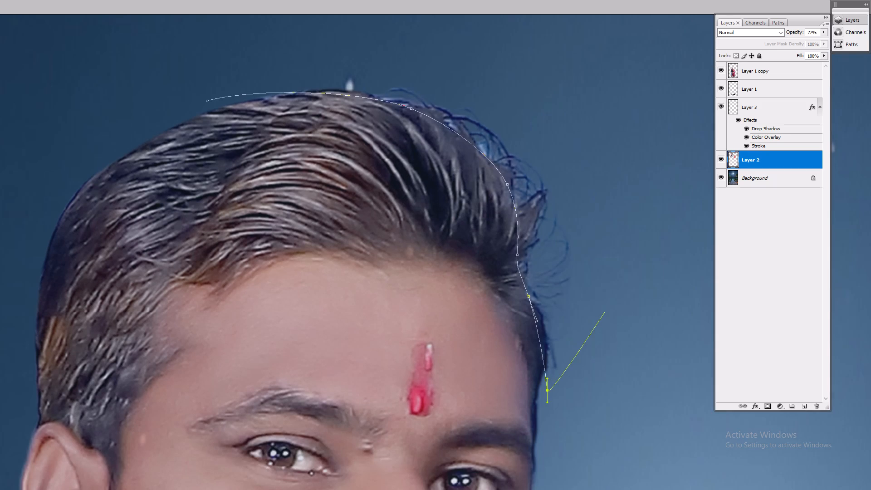
{"action": "left_click_drag", "start_coordinate": [562, 91], "coordinate": [536, 81]}
{"action": "left_click_drag", "start_coordinate": [270, 52], "coordinate": [250, 52]}
{"action": "left_click_drag", "start_coordinate": [209, 66], "coordinate": [200, 69]}
Convert the stray-hair path into a selection feathered by 1 pixel.
{"action": "key", "text": "ctrl+Return"}
{"action": "key", "text": "ctrl+alt+d"}
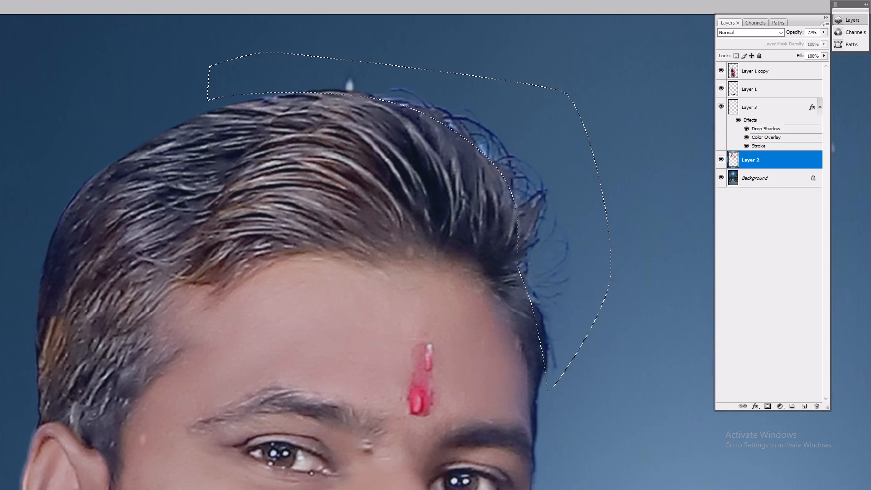
{"action": "key", "text": "1"}
{"action": "key", "text": "Return"}
Apply a Hue/Saturation hue adjustment to the selected stray hairs and deselect the area.
{"action": "key", "text": "ctrl+minus"}
{"action": "key", "text": "ctrl+u"}
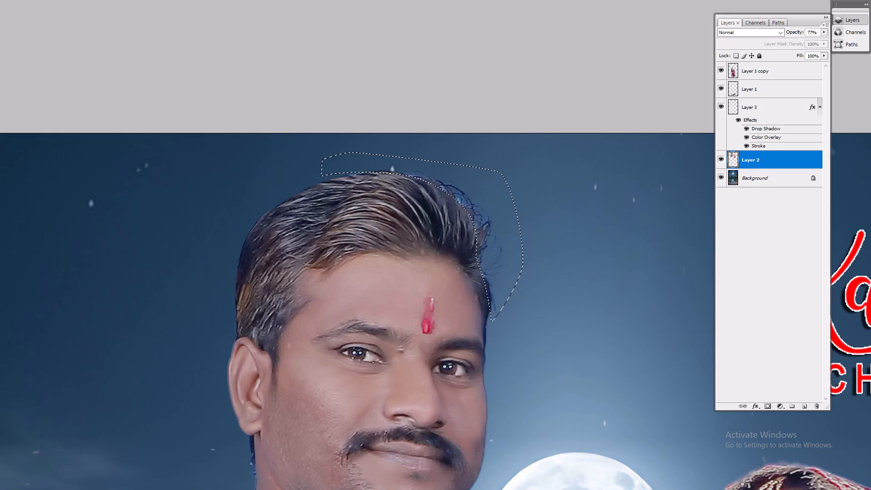
{"action": "left_click", "coordinate": [655, 266]}
{"action": "left_click", "coordinate": [661, 268]}
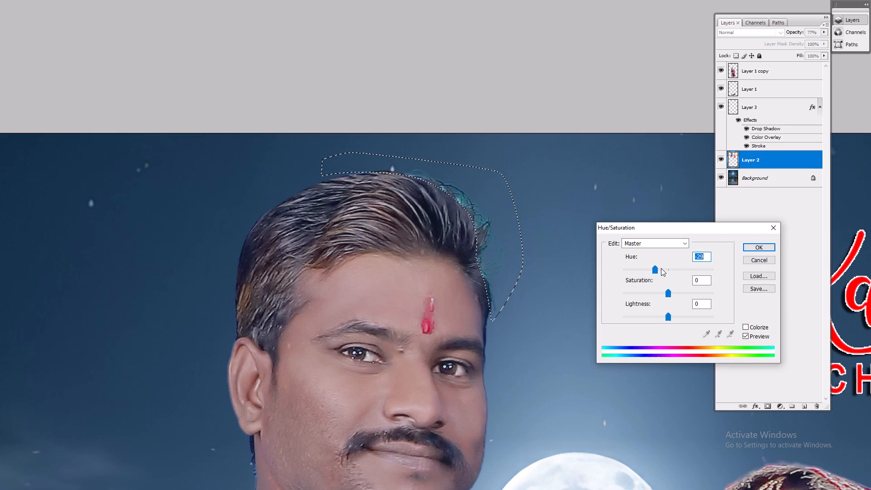
{"action": "left_click", "coordinate": [668, 270]}
{"action": "scroll", "coordinate": [668, 270], "scroll_direction": "down", "scroll_amount": 9}
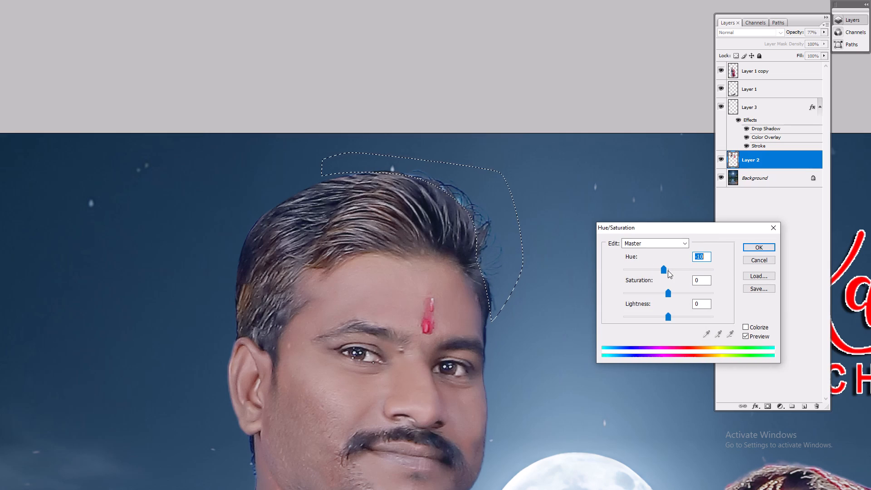
{"action": "scroll", "coordinate": [668, 270], "scroll_direction": "up", "scroll_amount": 1}
{"action": "key", "text": "Return"}
{"action": "key", "text": "ctrl+d"}
Examine the whole composite at reduced and fit-to-screen size without the surrounding panels.
{"action": "key", "text": "ctrl+minus"}
{"action": "key", "text": "ctrl+0"}
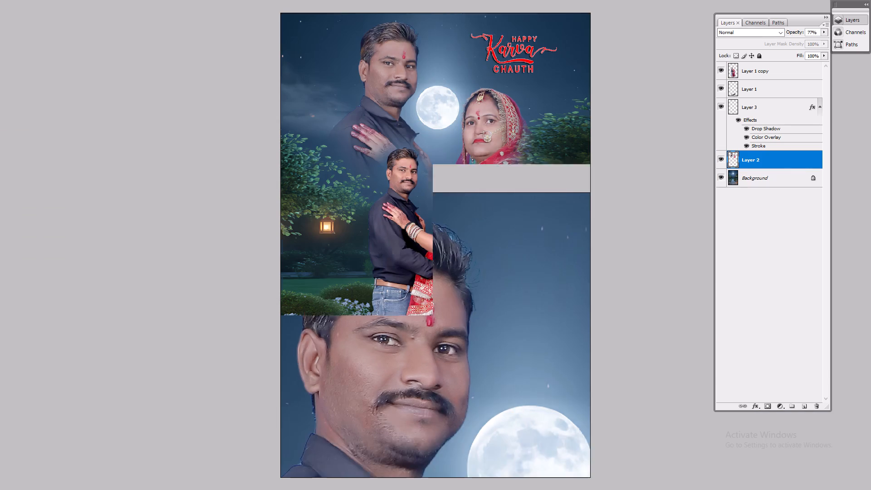
{"action": "key", "text": "v"}
{"action": "key", "text": "ctrl+minus"}
{"action": "key", "text": "Tab"}
{"action": "key", "text": "Tab"}
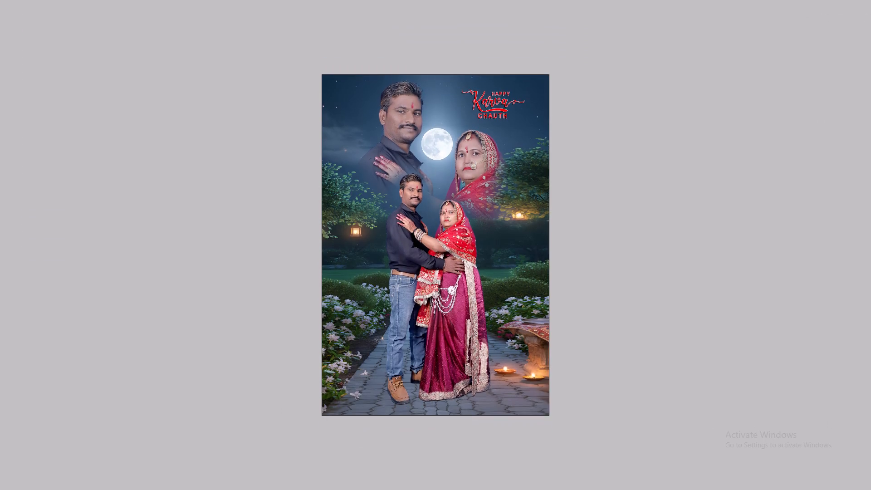
{"action": "key", "text": "ctrl+0"}
{"action": "key", "text": "ctrl+0"}
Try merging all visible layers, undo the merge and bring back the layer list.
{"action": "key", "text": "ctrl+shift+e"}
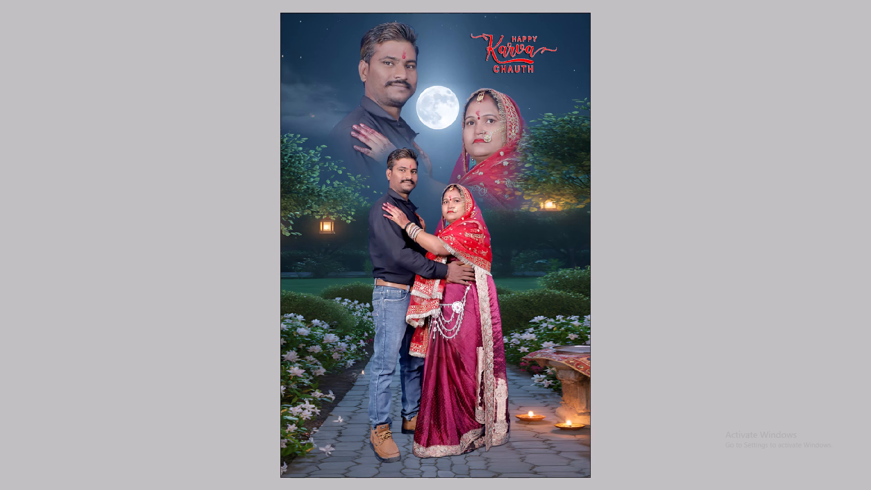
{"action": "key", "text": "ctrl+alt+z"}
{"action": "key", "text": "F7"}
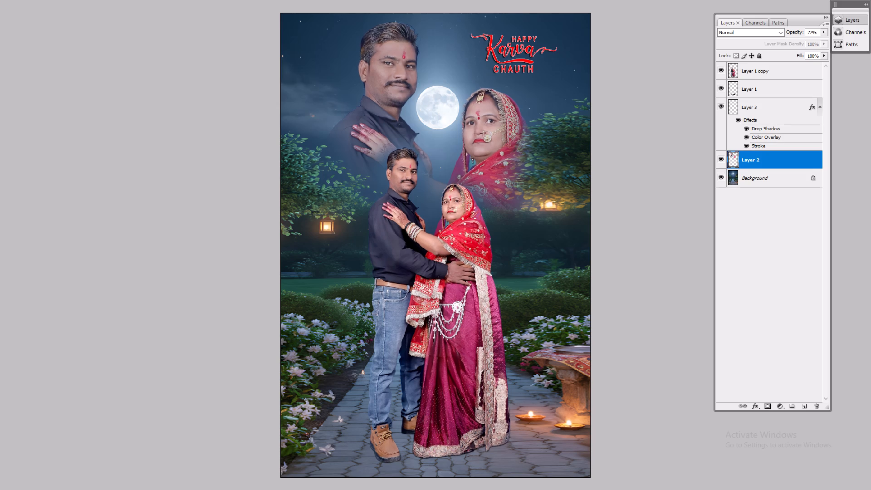
Save a JPEG copy of the composite to the Desktop as 10x15+ at quality 12 with the Baseline Standard format.
{"action": "key", "text": "ctrl+alt+s"}
{"action": "left_click", "coordinate": [24, 80]}
{"action": "scroll", "coordinate": [369, 216], "scroll_direction": "down", "scroll_amount": 20}
{"action": "scroll", "coordinate": [369, 216], "scroll_direction": "down", "scroll_amount": 4}
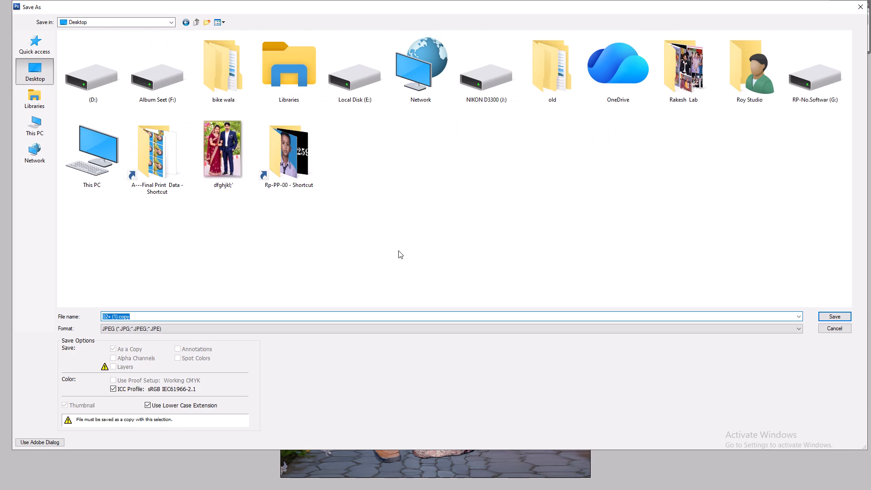
{"action": "scroll", "coordinate": [398, 250], "scroll_direction": "down", "scroll_amount": 1}
{"action": "type", "text": "10x15+"}
{"action": "key", "text": "Return"}
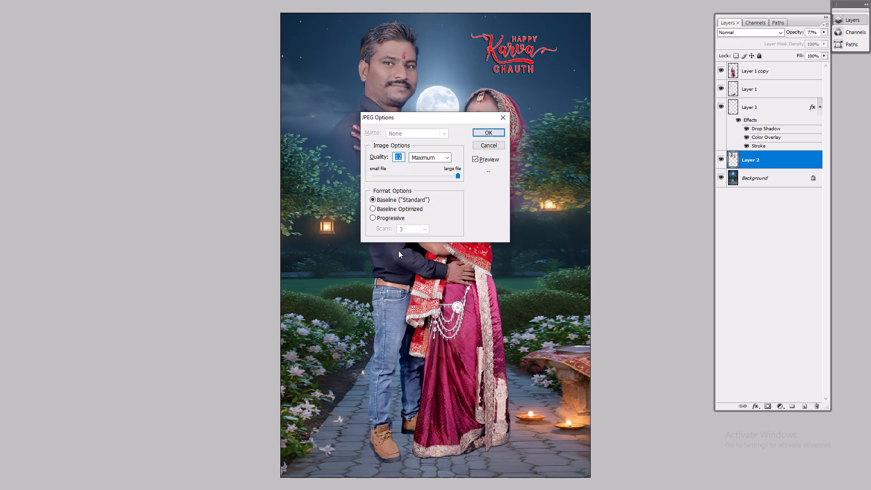
{"action": "key", "text": "Return"}
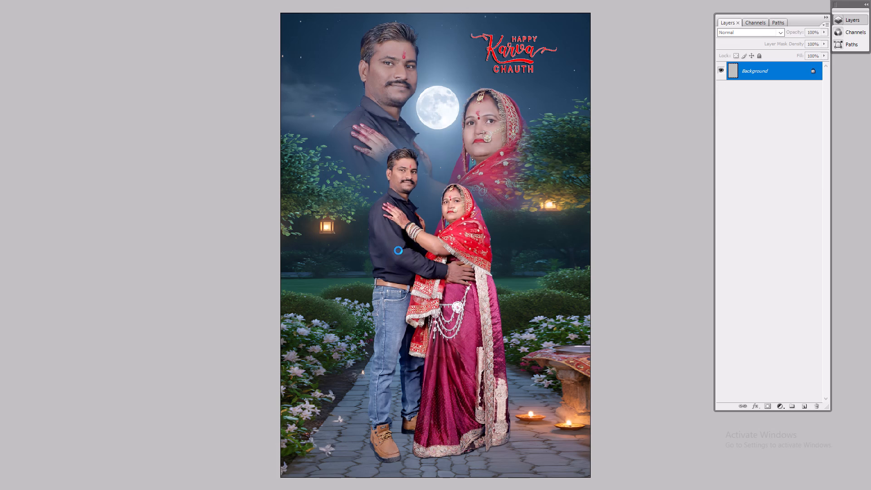
Switch to the Downloads folder window, go up to the Desktop to check for the exported 10x15+ image, and close the window.
{"action": "key", "text": "alt+Tab"}
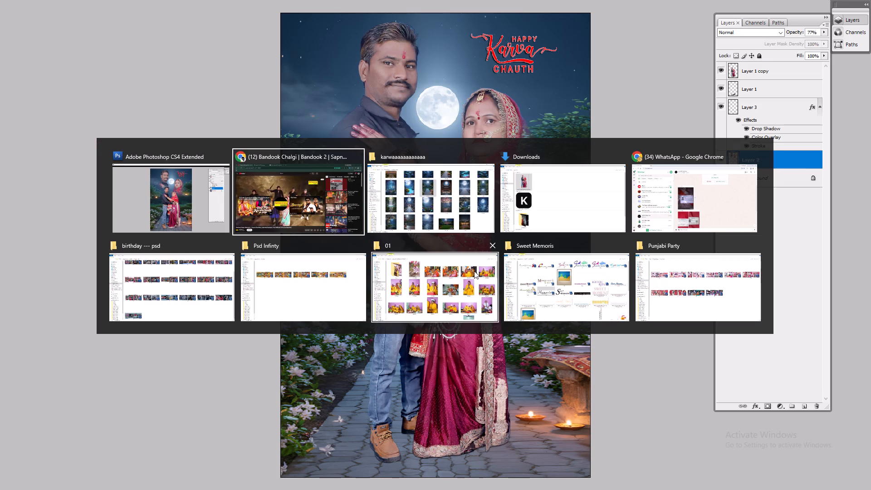
{"action": "key", "text": "alt+Tab"}
{"action": "key", "text": "alt+Tab"}
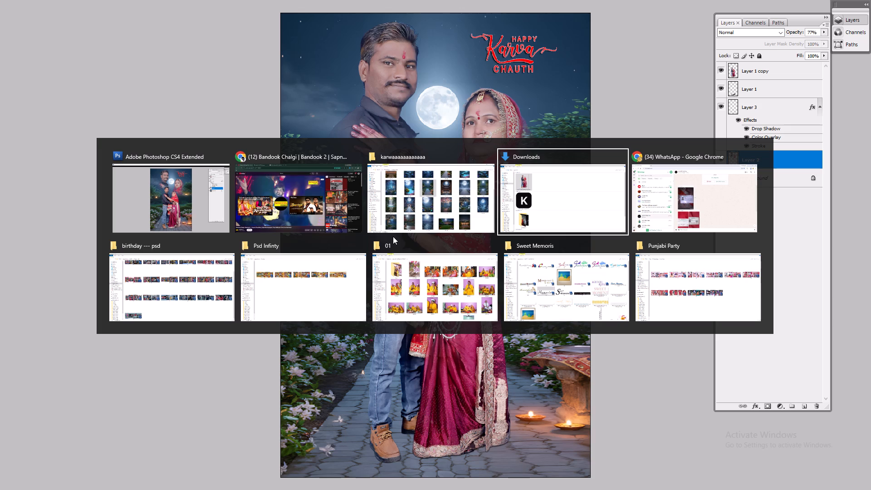
{"action": "left_click", "coordinate": [513, 226], "text": "alt"}
{"action": "left_click", "coordinate": [513, 226]}
{"action": "key", "text": "BackSpace"}
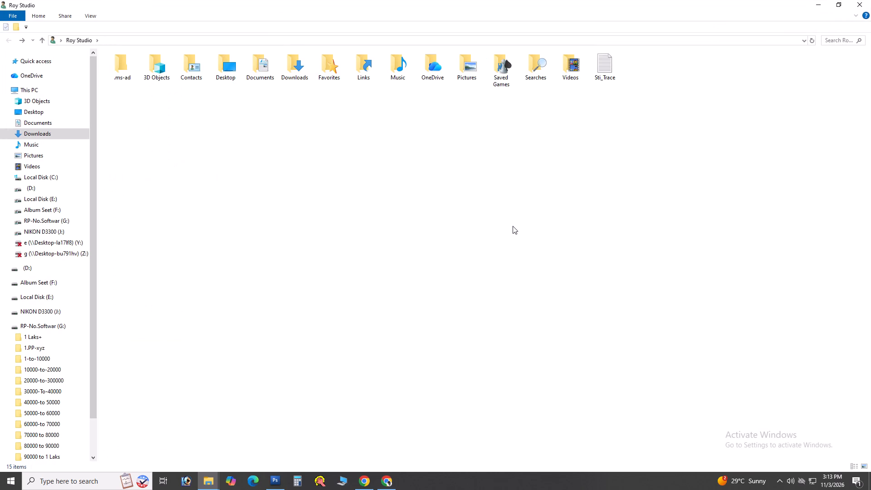
{"action": "key", "text": "BackSpace"}
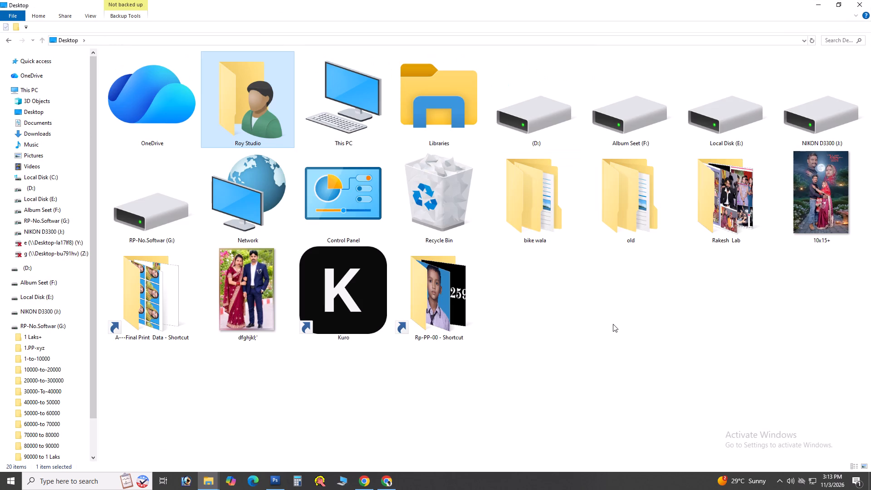
{"action": "left_click", "coordinate": [870, 0]}
Switch to the YouTube video in Google Chrome and pause it.
{"action": "left_click", "coordinate": [411, 178]}
{"action": "key", "text": "alt+Tab"}
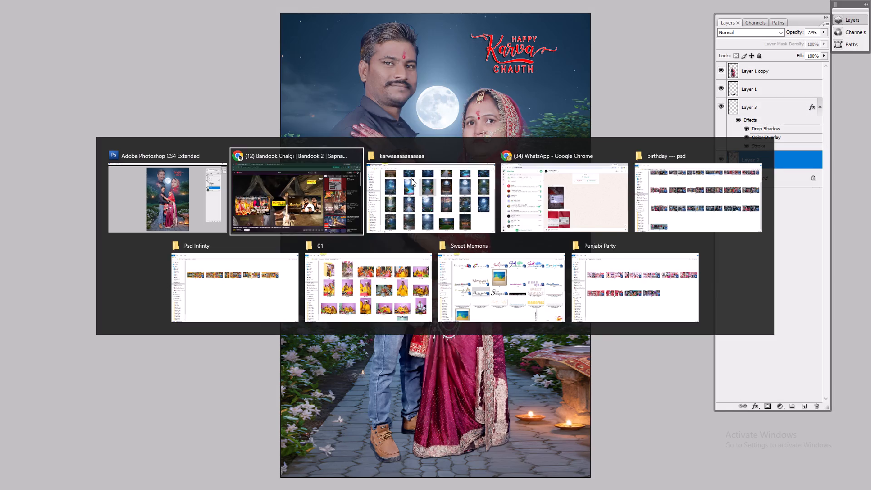
{"action": "left_click", "coordinate": [388, 152]}
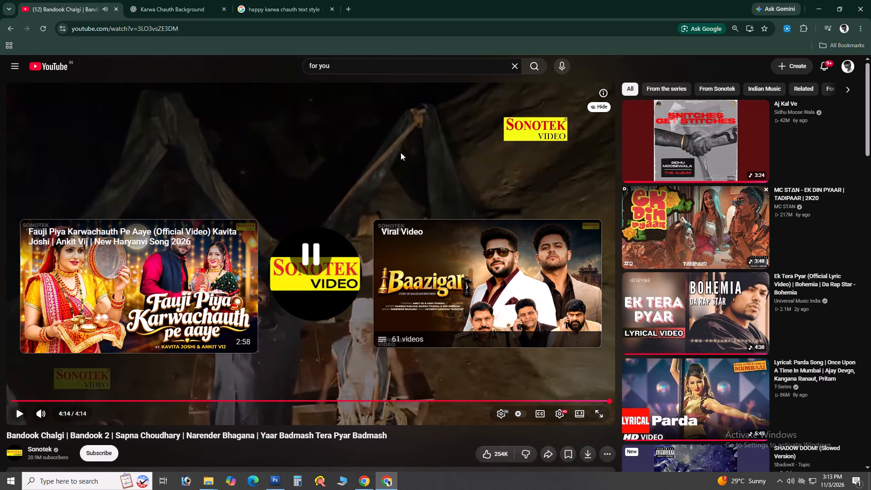
Search YouTube for "yede ki chadar mc stan" and open the official music video.
{"action": "scroll", "coordinate": [631, 241], "scroll_direction": "down", "scroll_amount": 7}
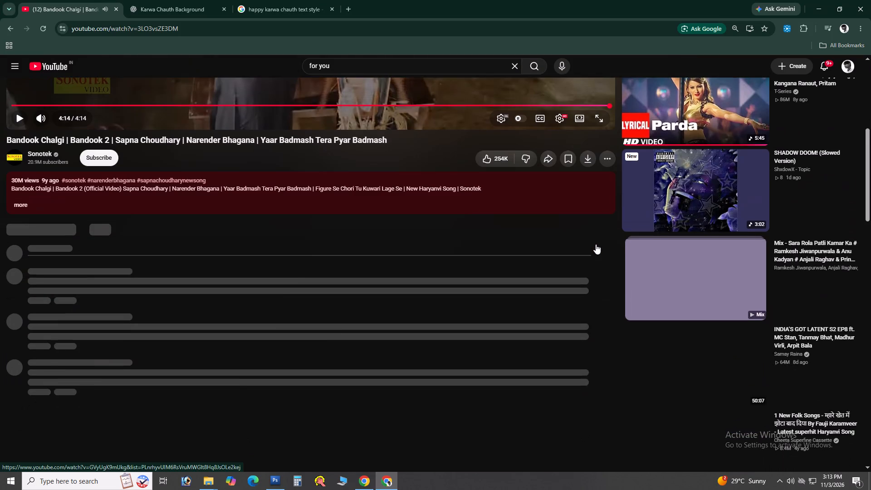
{"action": "scroll", "coordinate": [596, 244], "scroll_direction": "down", "scroll_amount": 3}
{"action": "left_click", "coordinate": [332, 60]}
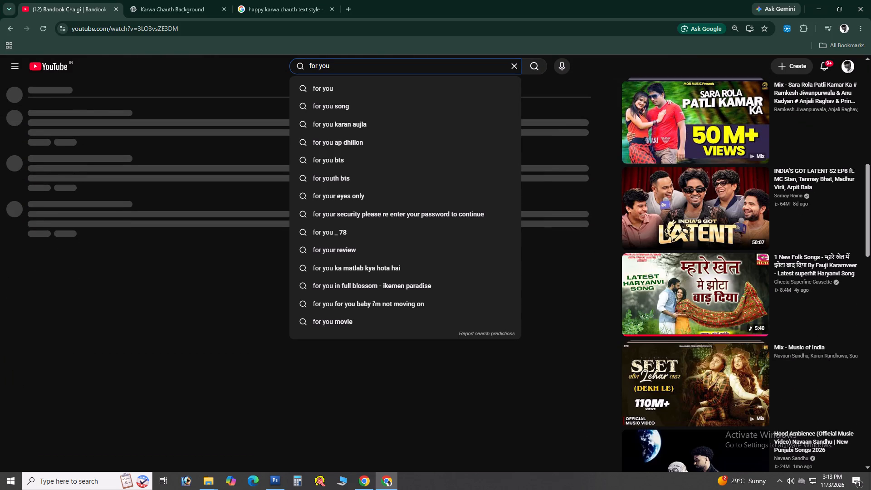
{"action": "key", "text": "ctrl+a"}
{"action": "type", "text": "yede"}
{"action": "key", "text": "Down"}
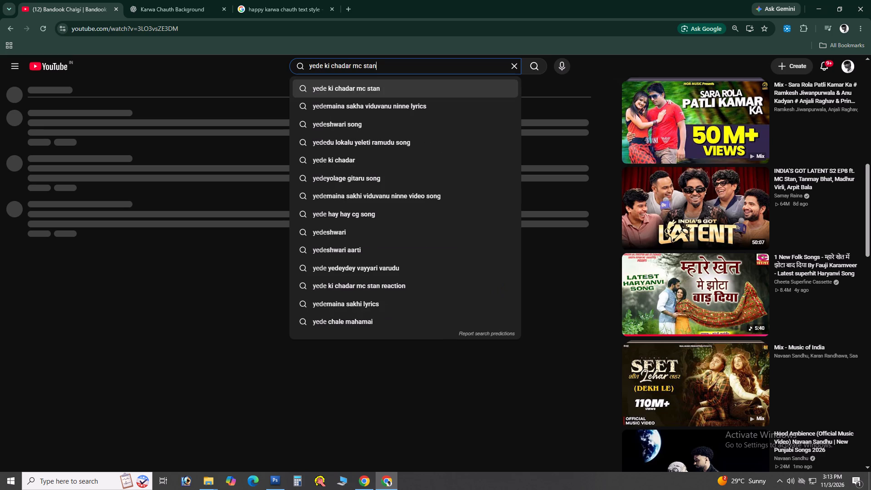
{"action": "key", "text": "Return"}
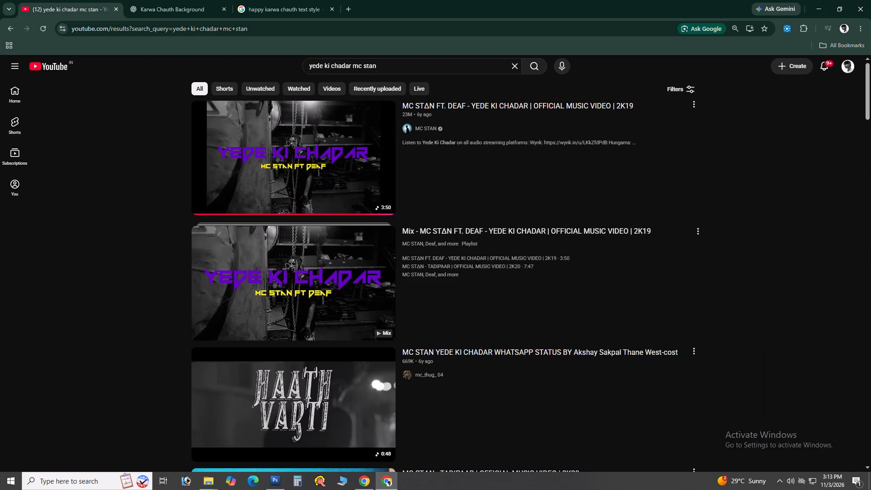
{"action": "left_click", "coordinate": [347, 175]}
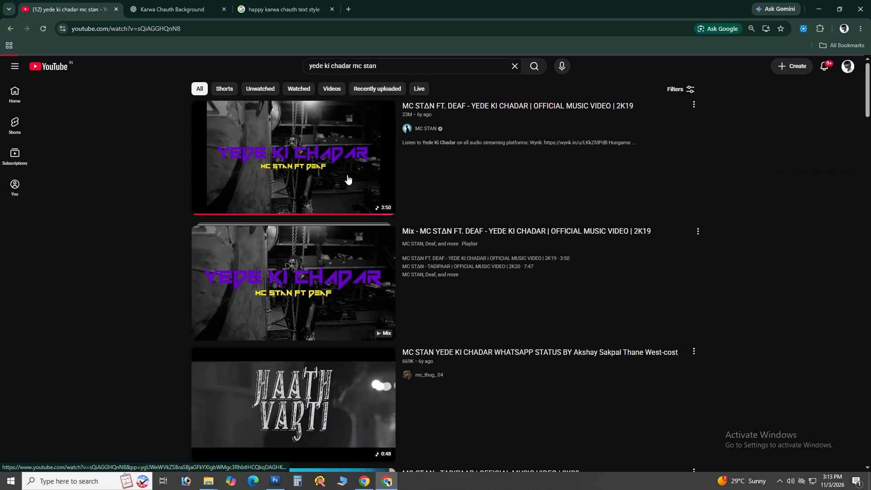
Go to the desktop, open A---Final Print Data, check the 10x15-Df Shadow folder inside Karwa chauth 29-10-2026, and close the window.
{"action": "key", "text": "super+d"}
{"action": "key", "text": "a"}
{"action": "key", "text": "Return"}
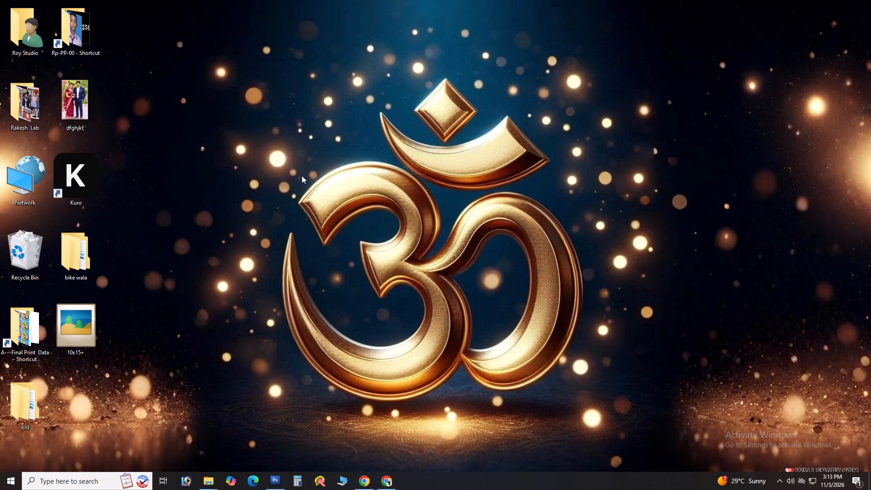
{"action": "scroll", "coordinate": [351, 209], "scroll_direction": "down", "scroll_amount": 8}
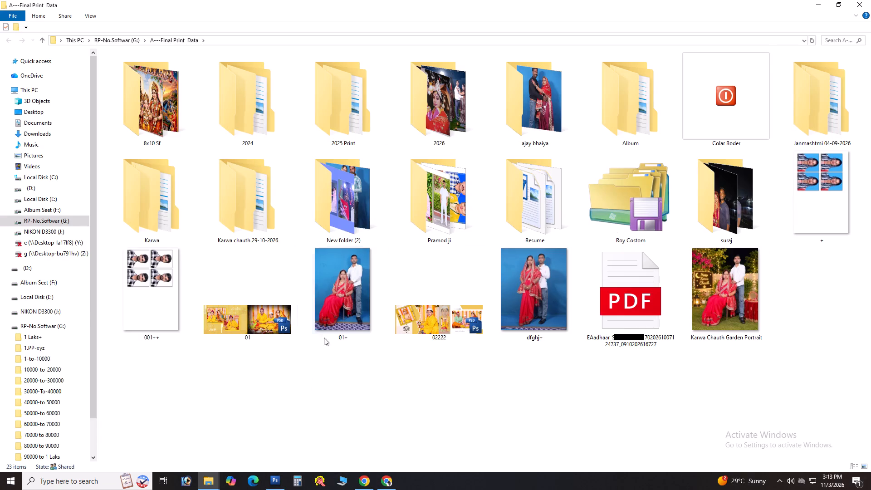
{"action": "double_click", "coordinate": [250, 232]}
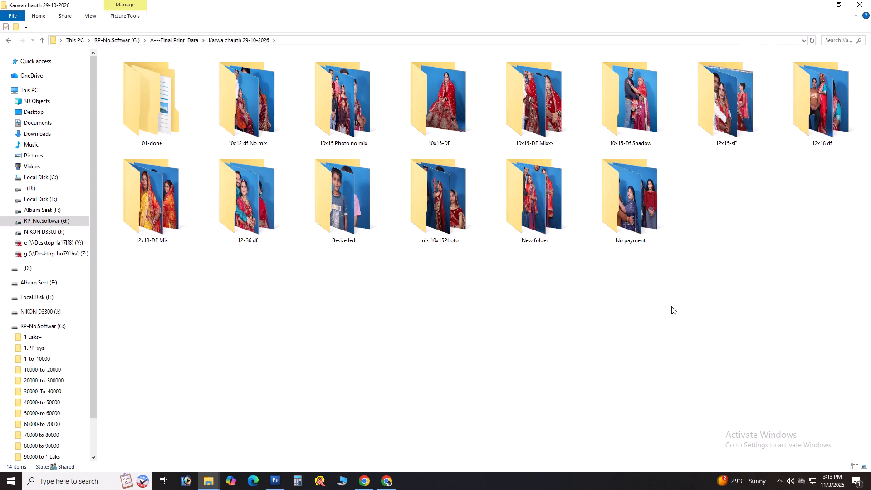
{"action": "left_click", "coordinate": [671, 306]}
{"action": "triple_click", "coordinate": [636, 134]}
{"action": "scroll", "coordinate": [573, 201], "scroll_direction": "down", "scroll_amount": 5}
{"action": "left_click", "coordinate": [524, 232]}
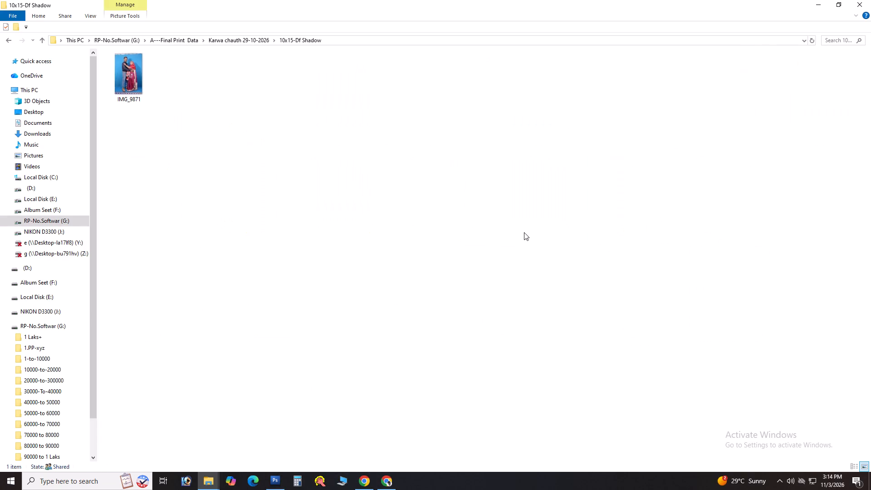
{"action": "key", "text": "ctrl+w"}
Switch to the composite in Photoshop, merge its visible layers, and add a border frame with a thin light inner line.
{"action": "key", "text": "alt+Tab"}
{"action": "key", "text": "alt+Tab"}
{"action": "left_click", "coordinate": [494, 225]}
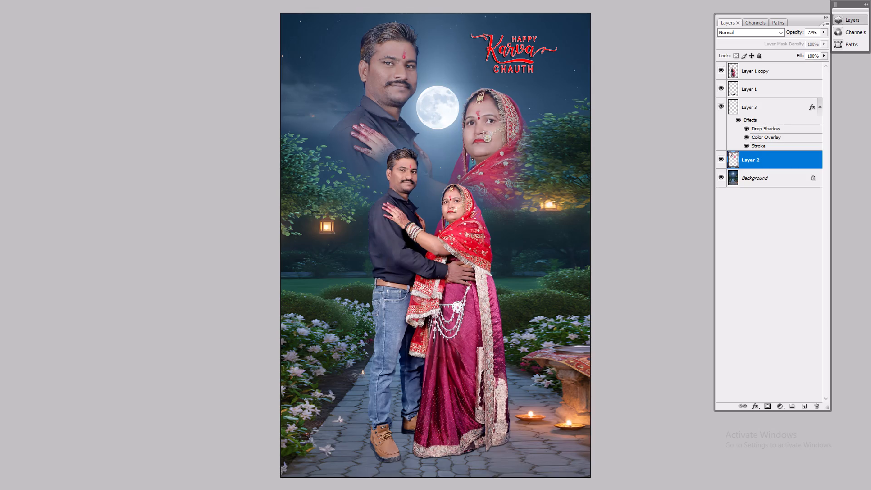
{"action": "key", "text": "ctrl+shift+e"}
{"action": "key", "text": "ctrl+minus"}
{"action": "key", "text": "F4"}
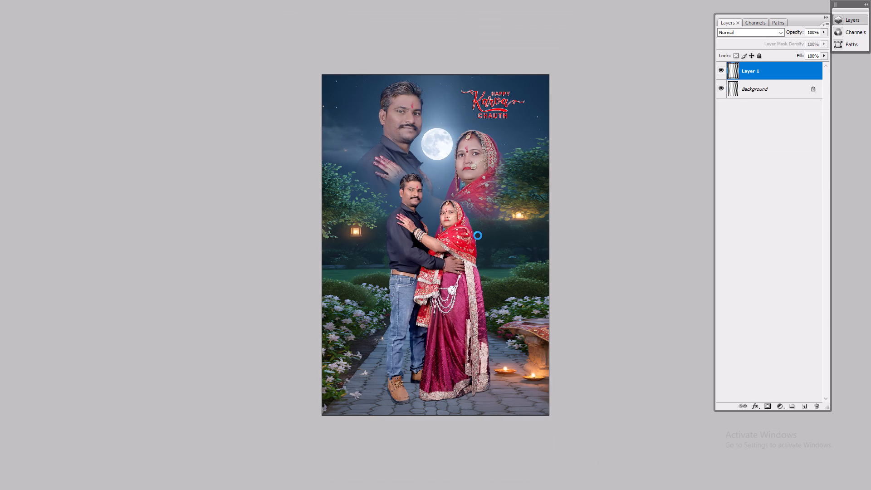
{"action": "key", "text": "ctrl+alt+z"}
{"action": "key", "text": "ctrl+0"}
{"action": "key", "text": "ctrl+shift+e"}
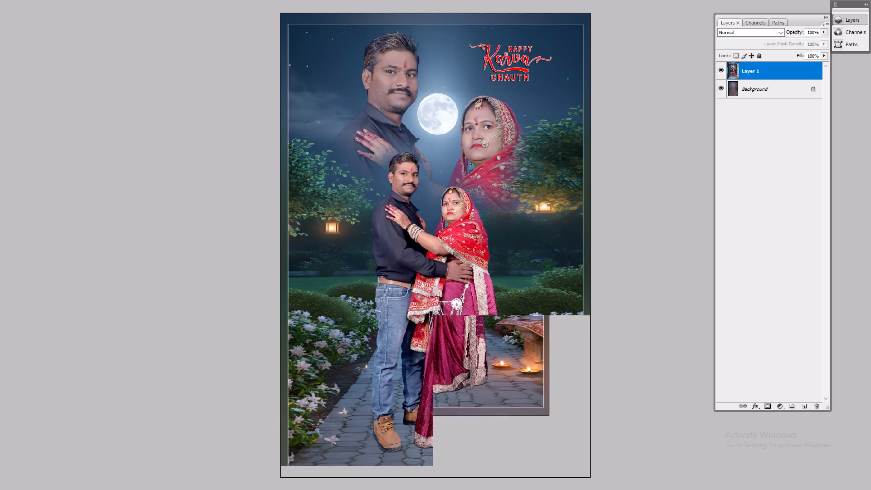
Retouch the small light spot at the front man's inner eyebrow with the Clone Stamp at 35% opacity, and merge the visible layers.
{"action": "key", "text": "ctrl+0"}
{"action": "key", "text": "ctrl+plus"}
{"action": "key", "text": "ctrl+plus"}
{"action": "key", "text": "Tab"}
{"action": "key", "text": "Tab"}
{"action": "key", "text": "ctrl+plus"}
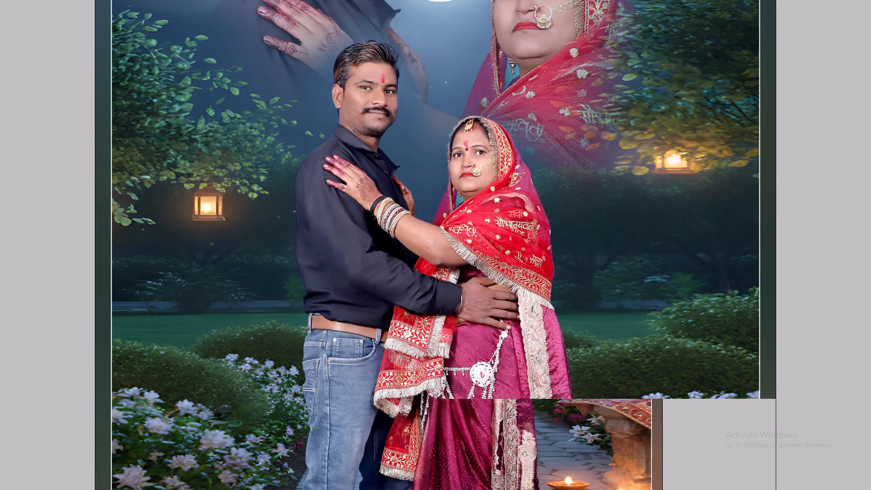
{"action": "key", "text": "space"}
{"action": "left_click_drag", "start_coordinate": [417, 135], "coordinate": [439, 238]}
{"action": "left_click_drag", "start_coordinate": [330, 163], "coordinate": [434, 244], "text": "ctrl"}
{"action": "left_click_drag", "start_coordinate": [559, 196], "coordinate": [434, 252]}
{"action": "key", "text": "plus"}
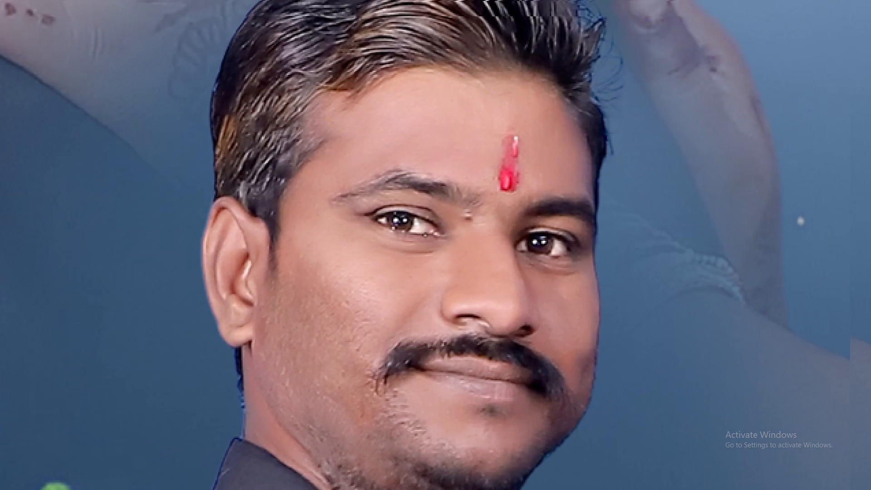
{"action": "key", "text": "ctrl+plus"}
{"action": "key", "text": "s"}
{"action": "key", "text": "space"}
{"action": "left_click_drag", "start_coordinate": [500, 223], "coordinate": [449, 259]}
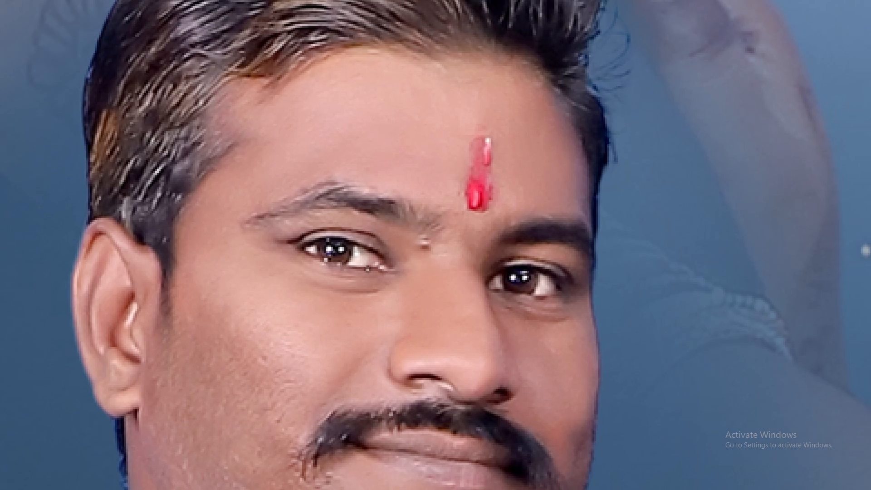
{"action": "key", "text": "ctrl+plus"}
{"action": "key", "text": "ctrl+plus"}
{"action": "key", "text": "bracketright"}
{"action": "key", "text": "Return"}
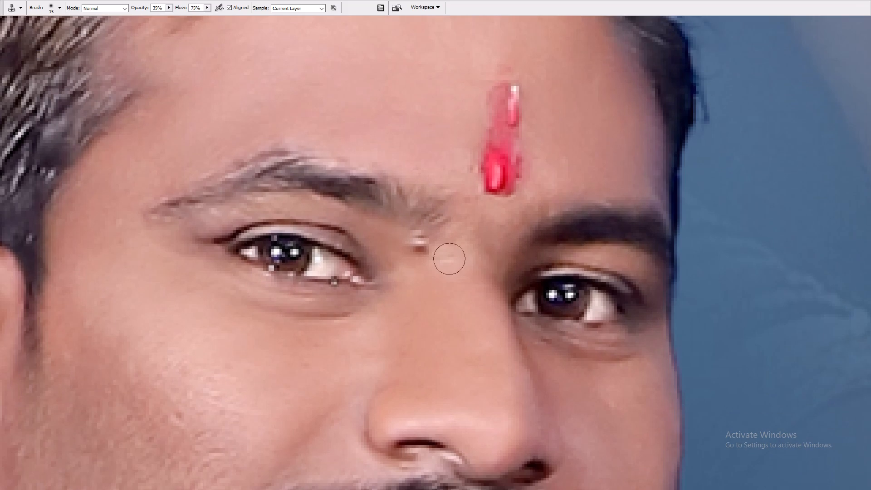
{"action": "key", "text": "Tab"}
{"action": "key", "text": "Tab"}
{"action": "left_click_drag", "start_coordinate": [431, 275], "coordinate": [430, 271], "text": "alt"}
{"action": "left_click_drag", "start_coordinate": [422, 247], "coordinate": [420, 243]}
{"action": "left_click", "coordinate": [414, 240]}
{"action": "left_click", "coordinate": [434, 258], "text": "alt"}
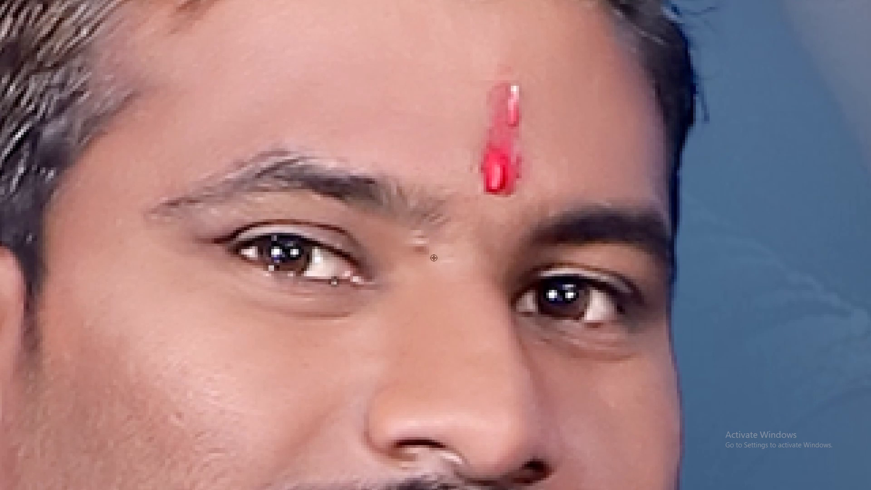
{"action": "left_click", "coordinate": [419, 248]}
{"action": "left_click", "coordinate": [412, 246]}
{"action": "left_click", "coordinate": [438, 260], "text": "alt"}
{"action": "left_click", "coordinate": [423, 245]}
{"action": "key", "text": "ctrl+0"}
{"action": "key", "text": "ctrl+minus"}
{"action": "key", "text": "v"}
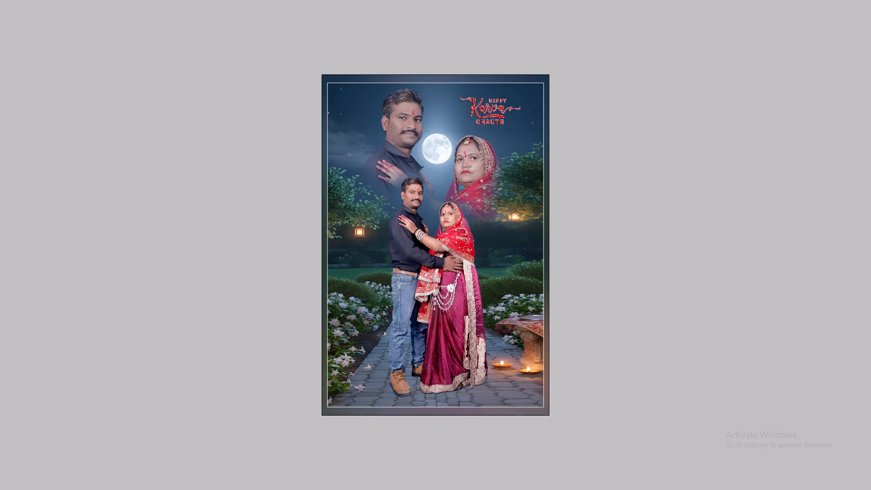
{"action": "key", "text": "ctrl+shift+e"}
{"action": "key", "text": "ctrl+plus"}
{"action": "key", "text": "ctrl+o"}
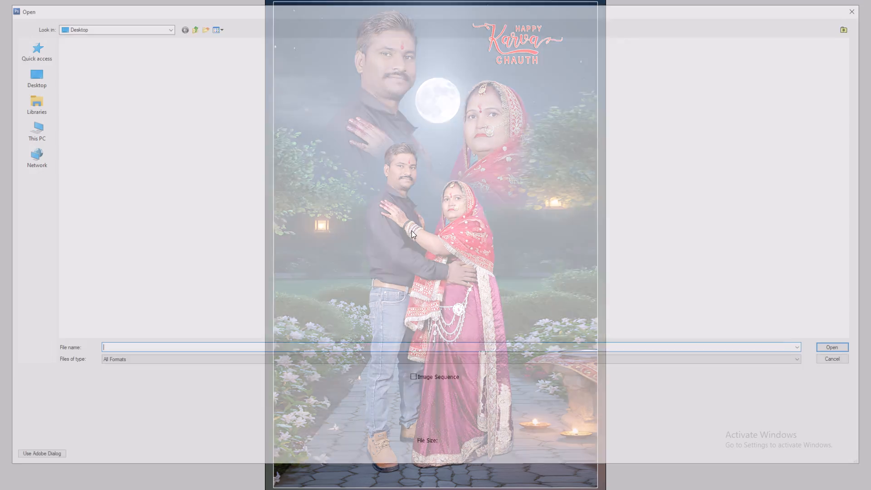
{"action": "left_click", "coordinate": [37, 76]}
{"action": "scroll", "coordinate": [307, 186], "scroll_direction": "down", "scroll_amount": 6}
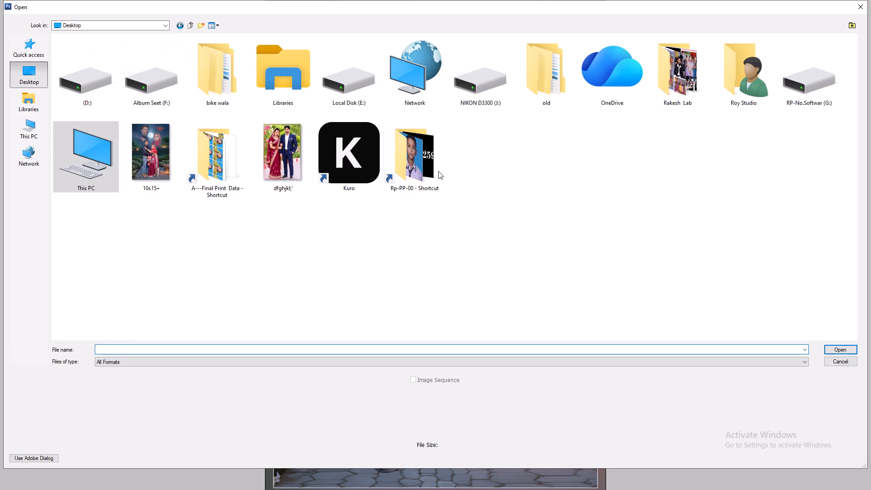
{"action": "double_click", "coordinate": [437, 171]}
{"action": "double_click", "coordinate": [252, 119]}
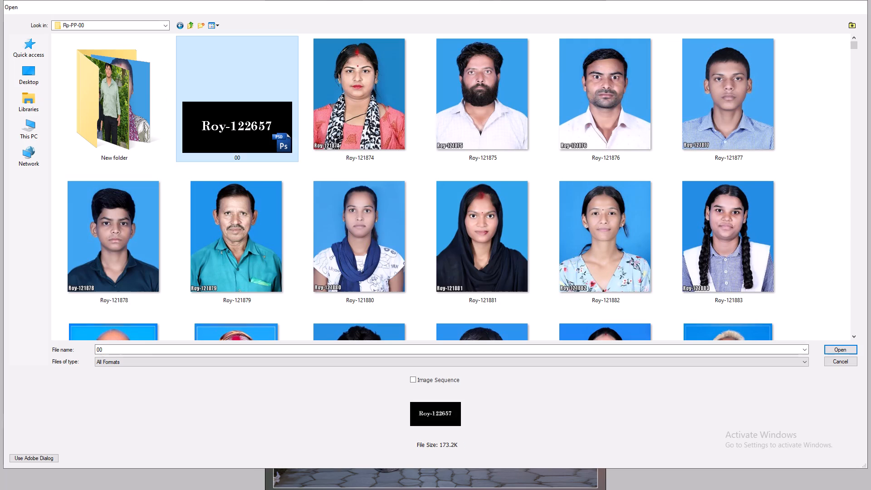
{"action": "key", "text": "ctrl+0"}
{"action": "key", "text": "t"}
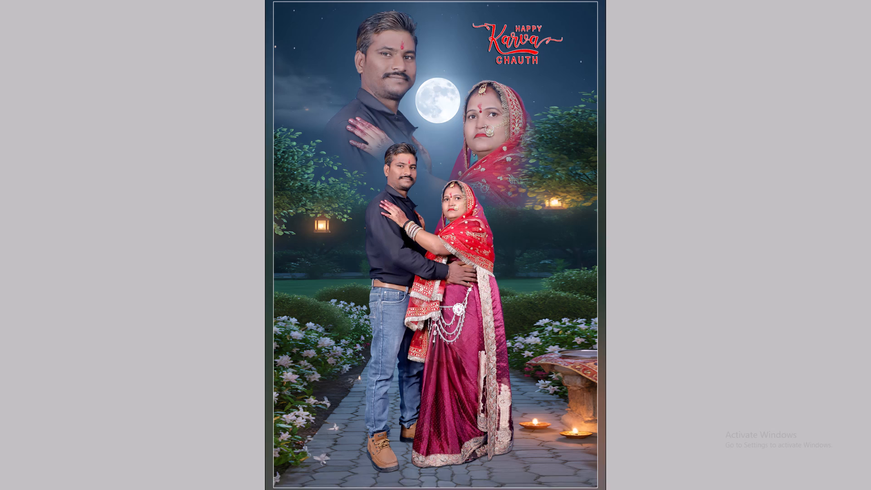
{"action": "left_click_drag", "start_coordinate": [650, 233], "coordinate": [714, 253]}
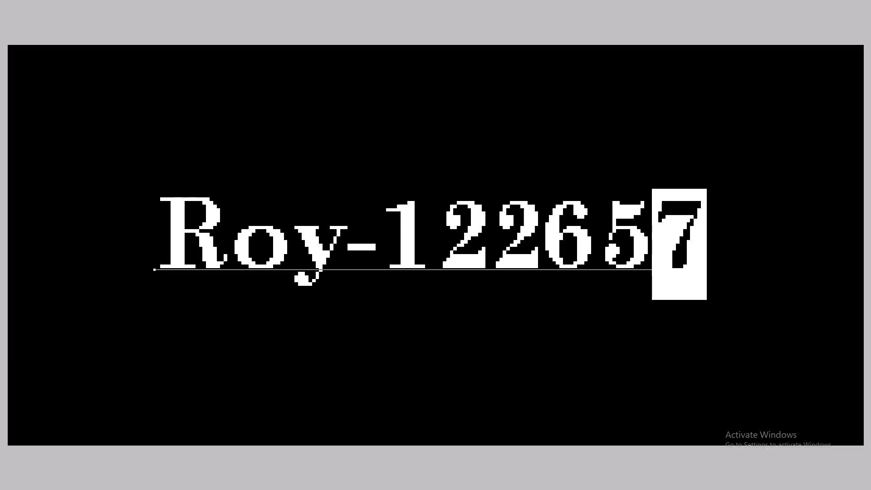
{"action": "key", "text": "8"}
{"action": "key", "text": "Return"}
{"action": "key", "text": "ctrl+s"}
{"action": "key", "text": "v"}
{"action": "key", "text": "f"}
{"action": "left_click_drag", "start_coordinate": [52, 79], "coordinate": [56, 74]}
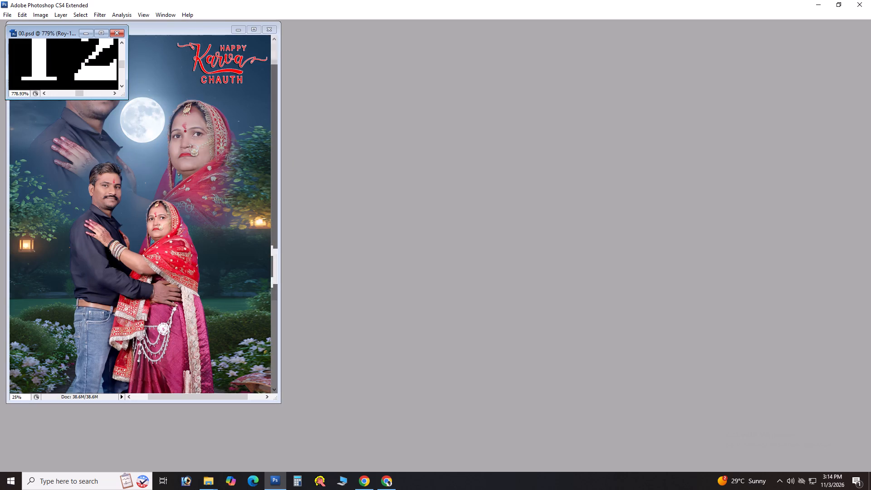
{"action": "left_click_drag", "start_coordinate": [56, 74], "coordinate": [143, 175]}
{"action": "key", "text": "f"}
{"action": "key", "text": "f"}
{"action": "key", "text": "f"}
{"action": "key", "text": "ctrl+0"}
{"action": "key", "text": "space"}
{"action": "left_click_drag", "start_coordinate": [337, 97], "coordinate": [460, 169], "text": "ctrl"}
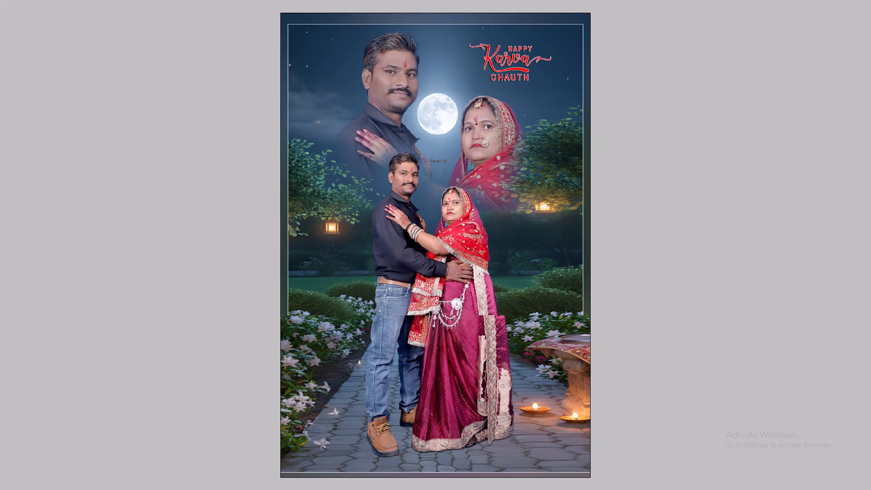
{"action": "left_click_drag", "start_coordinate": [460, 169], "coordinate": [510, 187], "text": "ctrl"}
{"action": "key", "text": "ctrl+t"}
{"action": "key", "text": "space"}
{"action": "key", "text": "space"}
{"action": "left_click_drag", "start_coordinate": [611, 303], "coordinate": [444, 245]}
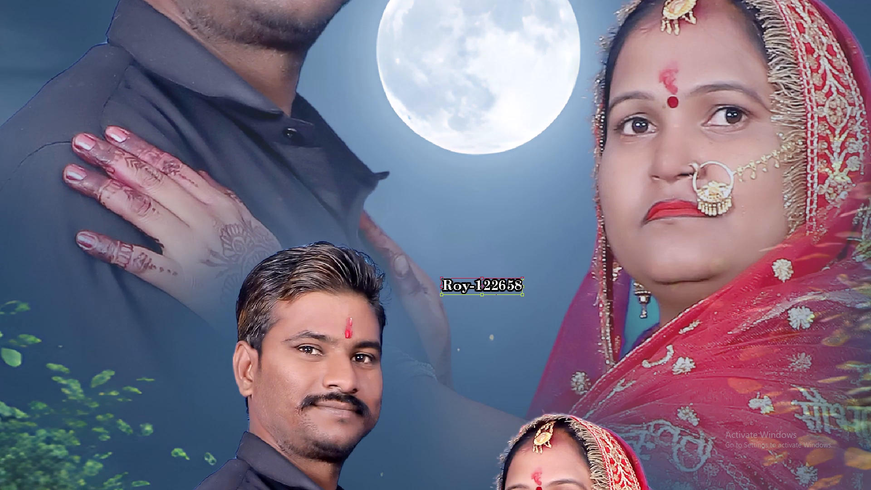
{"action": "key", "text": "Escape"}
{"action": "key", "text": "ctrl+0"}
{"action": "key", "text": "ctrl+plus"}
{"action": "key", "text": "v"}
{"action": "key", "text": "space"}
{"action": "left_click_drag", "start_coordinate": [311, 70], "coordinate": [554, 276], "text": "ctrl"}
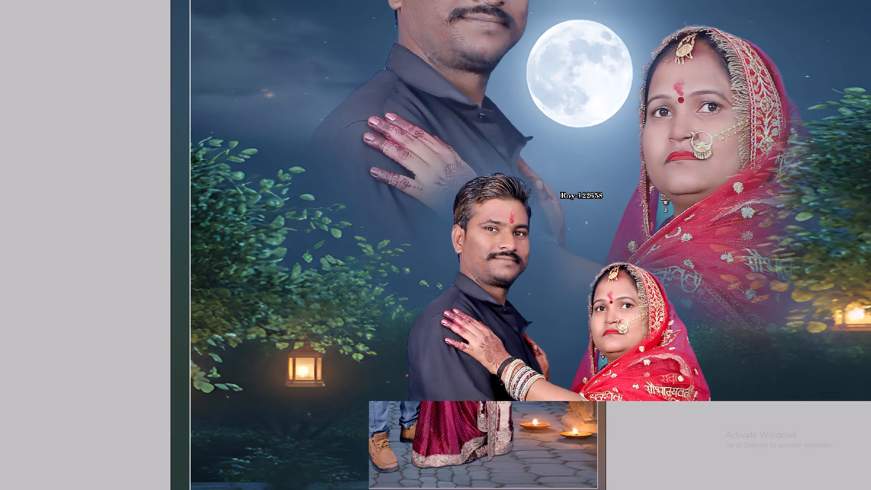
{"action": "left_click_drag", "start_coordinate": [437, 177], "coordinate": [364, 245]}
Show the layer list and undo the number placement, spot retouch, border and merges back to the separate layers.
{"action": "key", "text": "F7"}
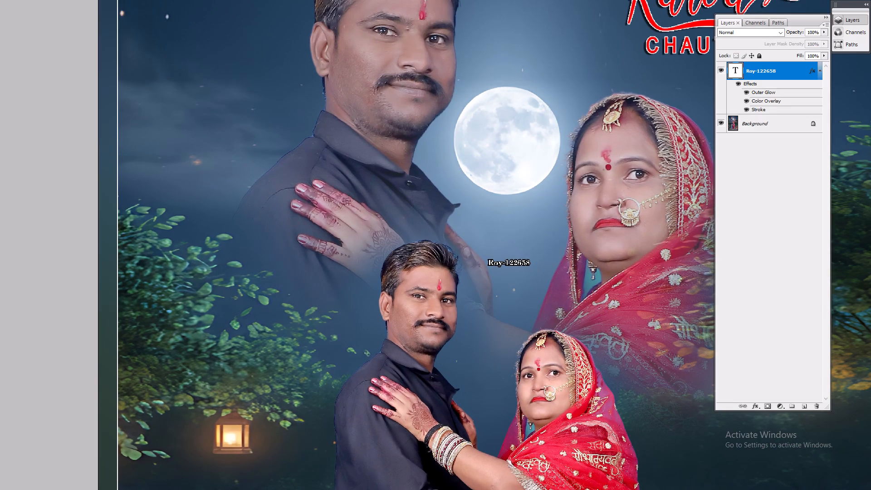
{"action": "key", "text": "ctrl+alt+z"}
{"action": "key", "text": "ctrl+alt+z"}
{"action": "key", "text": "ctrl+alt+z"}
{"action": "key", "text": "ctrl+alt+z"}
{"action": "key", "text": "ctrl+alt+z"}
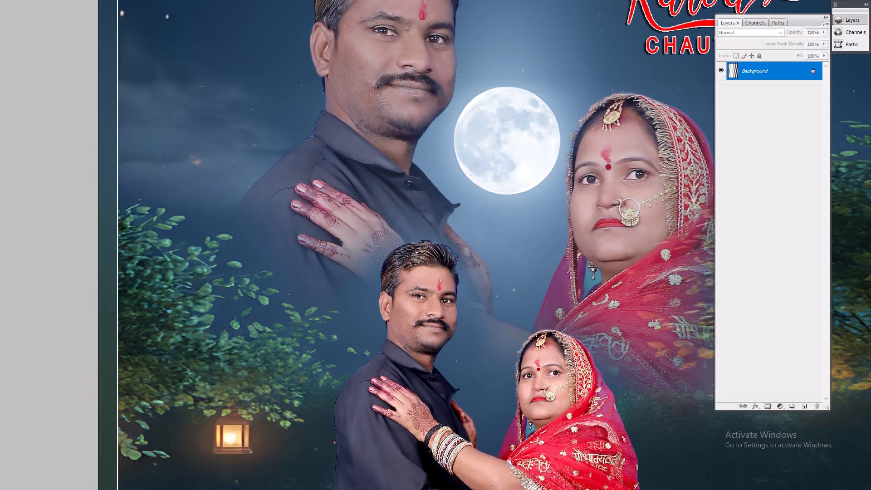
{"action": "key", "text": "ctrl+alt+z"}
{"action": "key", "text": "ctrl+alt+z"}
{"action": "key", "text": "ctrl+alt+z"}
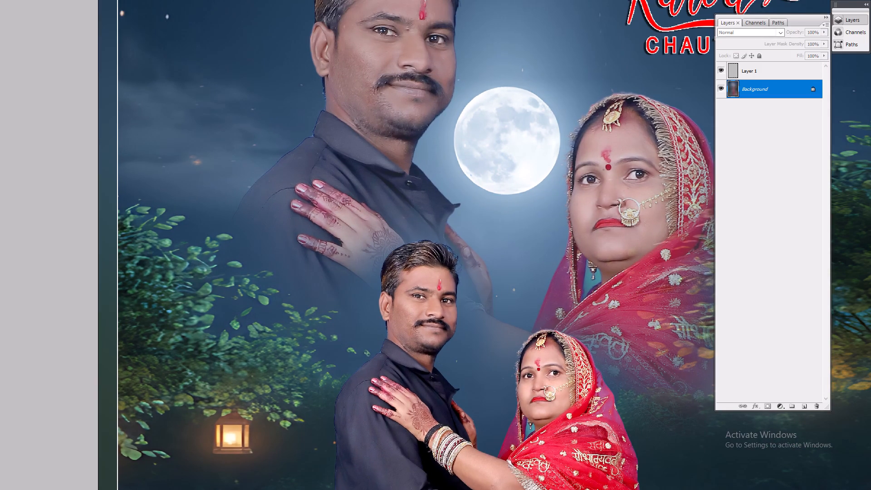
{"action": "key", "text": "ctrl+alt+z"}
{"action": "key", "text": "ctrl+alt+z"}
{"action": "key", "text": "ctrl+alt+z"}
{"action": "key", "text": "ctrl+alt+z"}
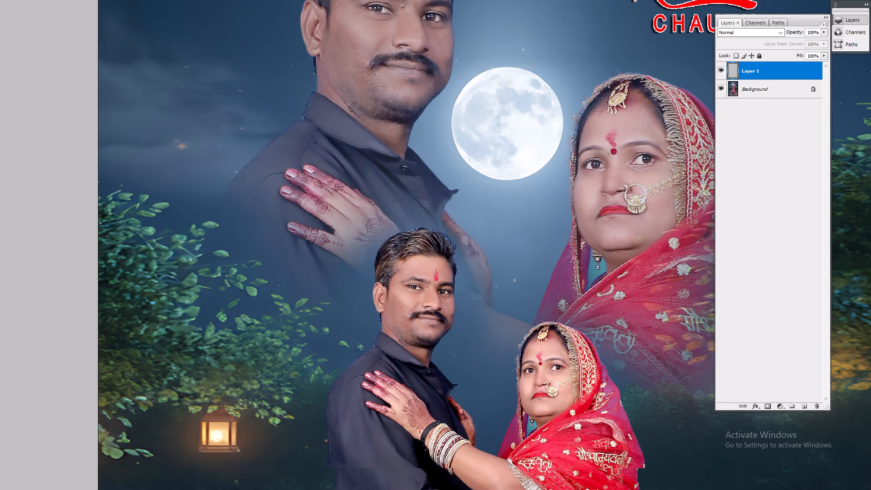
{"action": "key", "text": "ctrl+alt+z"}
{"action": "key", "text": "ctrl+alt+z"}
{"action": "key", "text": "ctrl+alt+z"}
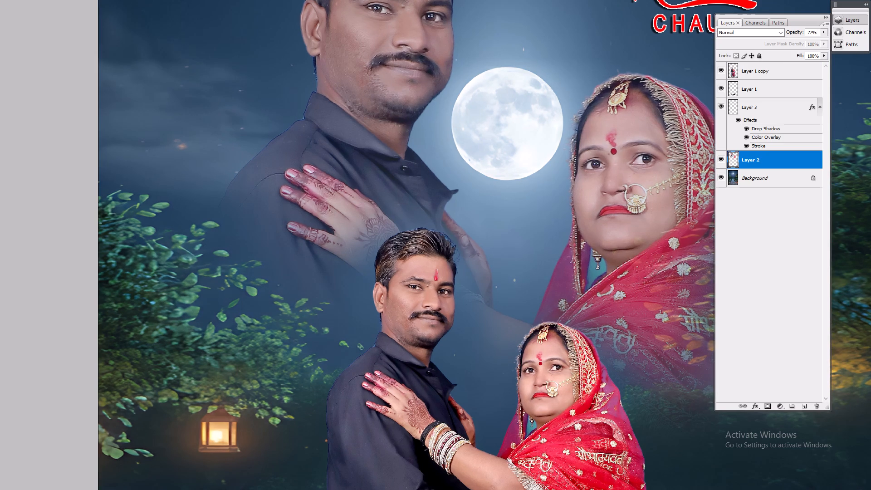
On the large faded couple layer, trace a Pen path up the man's outer shoulder edge to the base of his collar.
{"action": "right_click", "coordinate": [376, 137]}
{"action": "left_click", "coordinate": [395, 141]}
{"action": "key", "text": "ctrl+plus"}
{"action": "key", "text": "space"}
{"action": "left_click_drag", "start_coordinate": [286, 143], "coordinate": [383, 183]}
{"action": "key", "text": "ctrl+plus"}
{"action": "type", "text": "+"}
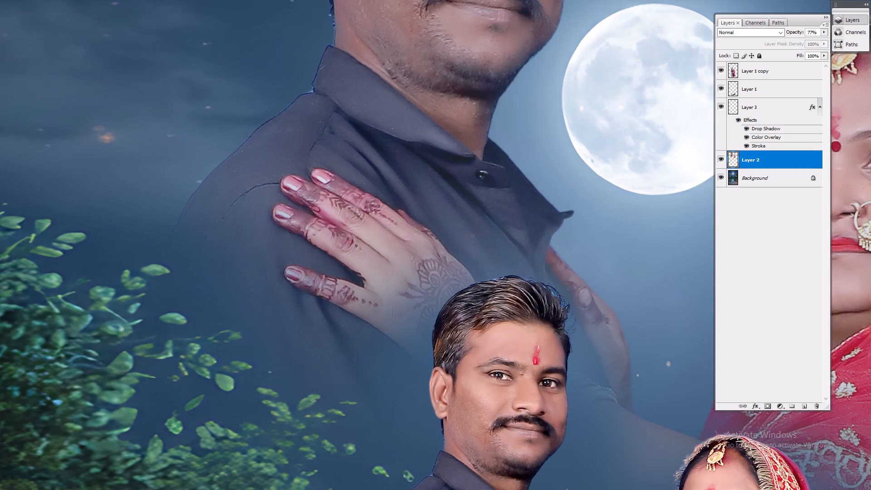
{"action": "key", "text": "space"}
{"action": "left_click_drag", "start_coordinate": [288, 183], "coordinate": [410, 266]}
{"action": "key", "text": "ctrl+plus"}
{"action": "key", "text": "space"}
{"action": "left_click_drag", "start_coordinate": [288, 302], "coordinate": [404, 253]}
{"action": "key", "text": "p"}
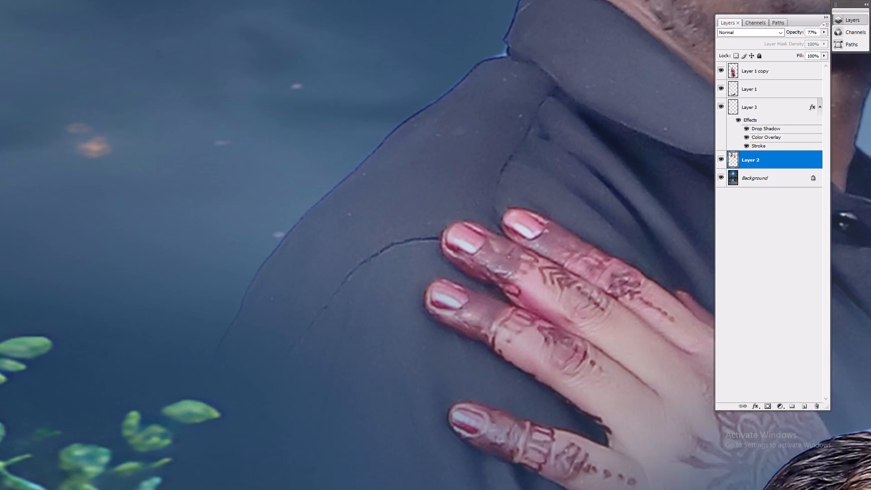
{"action": "key", "text": "space"}
{"action": "key", "text": "space"}
{"action": "key", "text": "space"}
{"action": "key", "text": "space"}
{"action": "key", "text": "space"}
{"action": "key", "text": "space"}
{"action": "left_click_drag", "start_coordinate": [210, 339], "coordinate": [232, 279]}
{"action": "left_click_drag", "start_coordinate": [197, 465], "coordinate": [236, 355]}
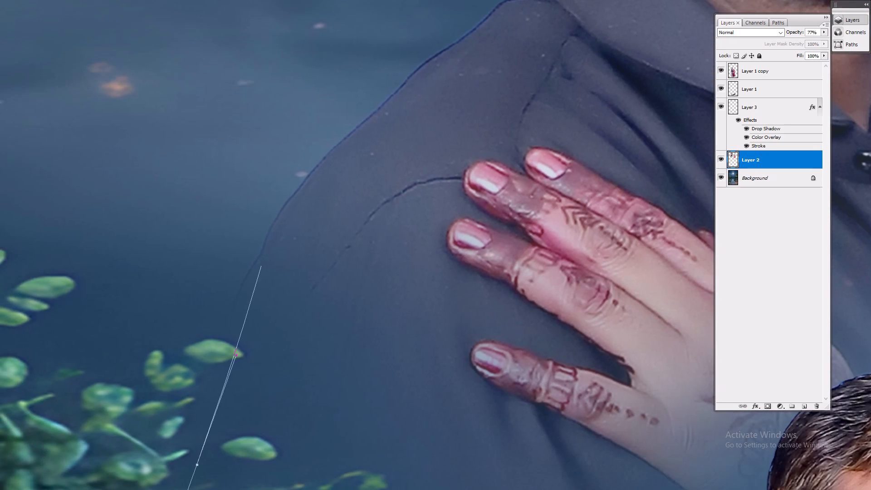
{"action": "left_click_drag", "start_coordinate": [262, 262], "coordinate": [279, 225]}
{"action": "key", "text": "ctrl+alt+z"}
{"action": "left_click_drag", "start_coordinate": [251, 278], "coordinate": [269, 249]}
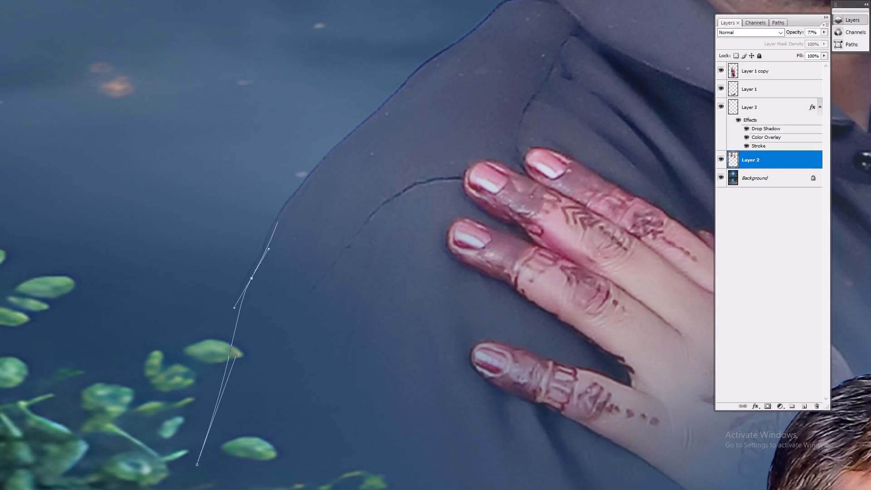
{"action": "left_click_drag", "start_coordinate": [295, 194], "coordinate": [321, 165]}
{"action": "key", "text": "space"}
{"action": "key", "text": "space"}
{"action": "left_click_drag", "start_coordinate": [315, 165], "coordinate": [169, 321]}
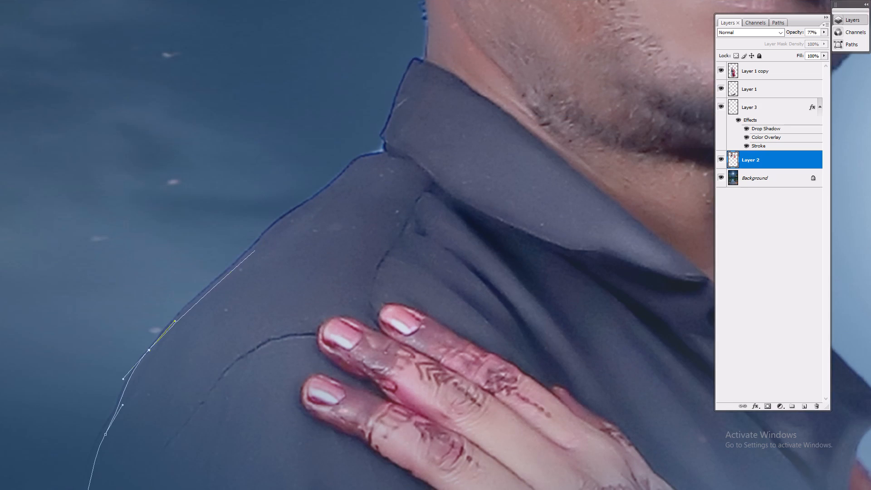
{"action": "left_click_drag", "start_coordinate": [271, 230], "coordinate": [291, 212]}
{"action": "key", "text": "space"}
{"action": "left_click_drag", "start_coordinate": [291, 211], "coordinate": [191, 323]}
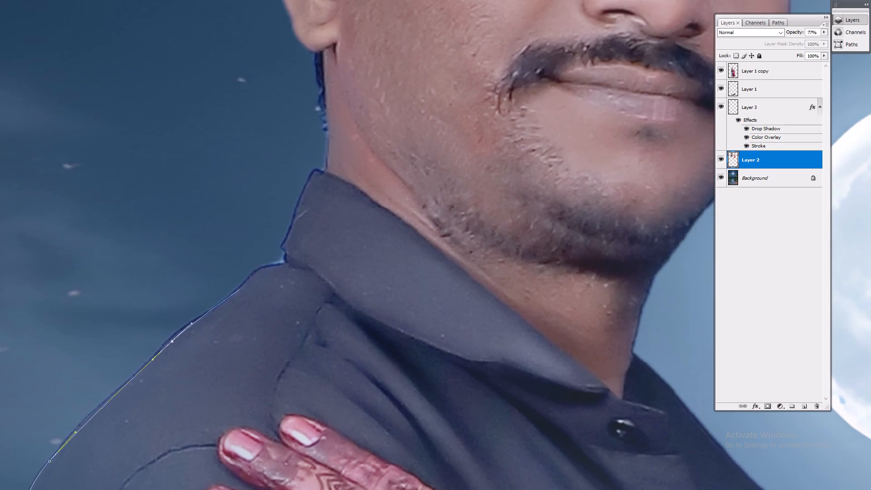
{"action": "left_click_drag", "start_coordinate": [241, 288], "coordinate": [259, 271]}
{"action": "left_click_drag", "start_coordinate": [275, 265], "coordinate": [285, 262]}
{"action": "left_click", "coordinate": [290, 262]}
Extend the path around the back of the collar and up the neck, cutting inside the blue fringe, to the faded man's earlobe.
{"action": "key", "text": "space"}
{"action": "left_click_drag", "start_coordinate": [276, 263], "coordinate": [264, 318]}
{"action": "key", "text": "ctrl+plus"}
{"action": "key", "text": "ctrl+alt+z"}
{"action": "left_click", "coordinate": [194, 355]}
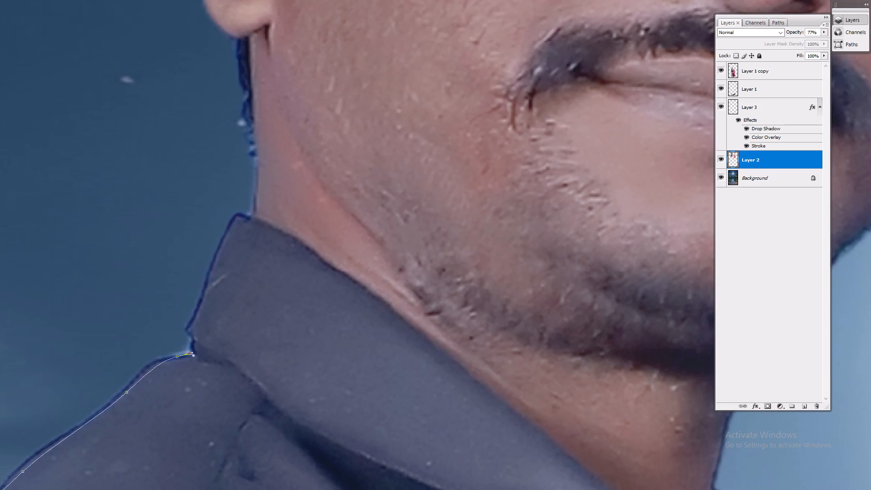
{"action": "left_click", "coordinate": [196, 341]}
{"action": "left_click_drag", "start_coordinate": [196, 315], "coordinate": [209, 289]}
{"action": "left_click_drag", "start_coordinate": [226, 237], "coordinate": [235, 221]}
{"action": "left_click", "coordinate": [247, 218]}
{"action": "left_click", "coordinate": [251, 217]}
{"action": "key", "text": "space"}
{"action": "left_click_drag", "start_coordinate": [249, 217], "coordinate": [246, 297]}
{"action": "left_click_drag", "start_coordinate": [253, 285], "coordinate": [253, 275]}
{"action": "key", "text": "space"}
{"action": "left_click_drag", "start_coordinate": [254, 269], "coordinate": [251, 358]}
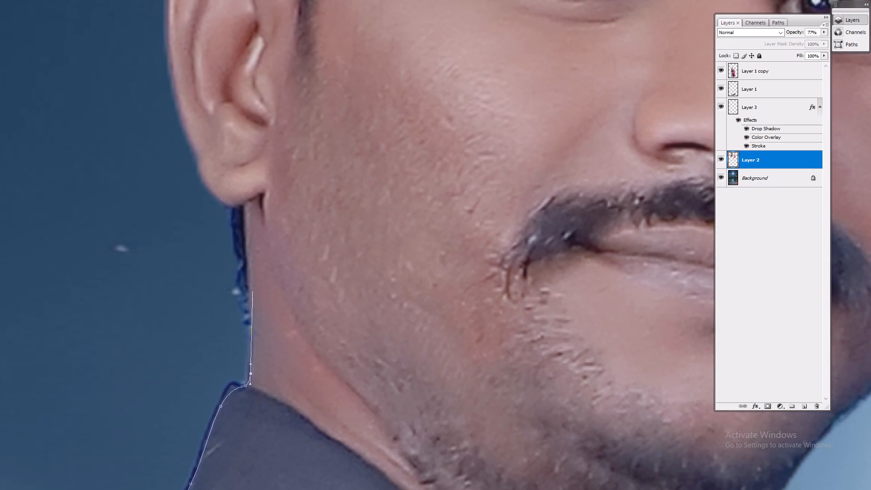
{"action": "left_click_drag", "start_coordinate": [253, 291], "coordinate": [252, 277]}
{"action": "key", "text": "space"}
{"action": "left_click_drag", "start_coordinate": [252, 275], "coordinate": [250, 330]}
{"action": "key", "text": "ctrl+alt+z"}
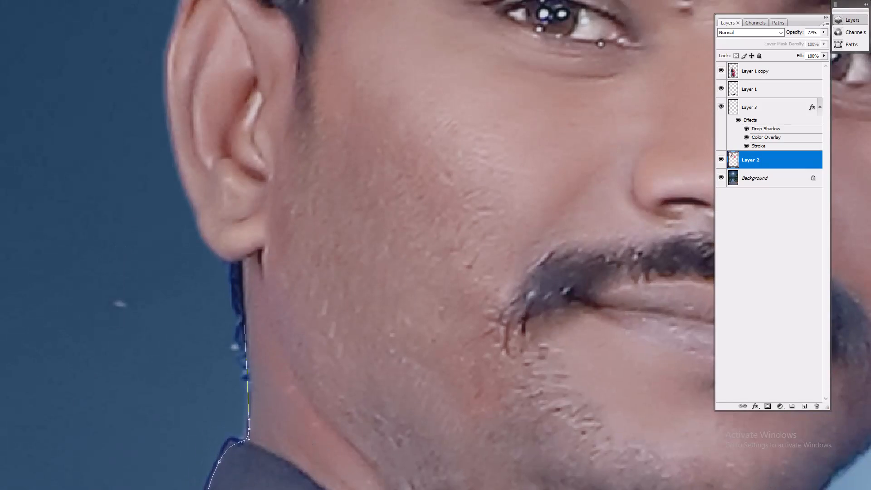
{"action": "left_click_drag", "start_coordinate": [246, 323], "coordinate": [242, 305]}
{"action": "left_click_drag", "start_coordinate": [234, 279], "coordinate": [234, 267]}
{"action": "left_click", "coordinate": [234, 260]}
{"action": "key", "text": "space"}
{"action": "left_click_drag", "start_coordinate": [220, 260], "coordinate": [222, 303]}
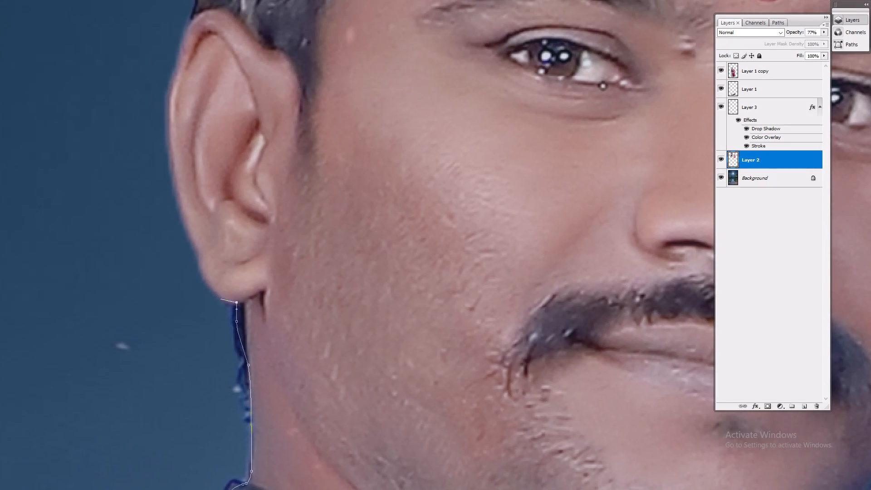
{"action": "left_click_drag", "start_coordinate": [202, 282], "coordinate": [191, 264]}
Close the path through the background, convert it to a selection feathered by 1 pixel, delete the fringe inside it, and deselect.
{"action": "key", "text": "ctrl+minus"}
{"action": "key", "text": "ctrl+minus"}
{"action": "key", "text": "space"}
{"action": "key", "text": "space"}
{"action": "key", "text": "space"}
{"action": "key", "text": "space"}
{"action": "left_click_drag", "start_coordinate": [177, 362], "coordinate": [258, 224]}
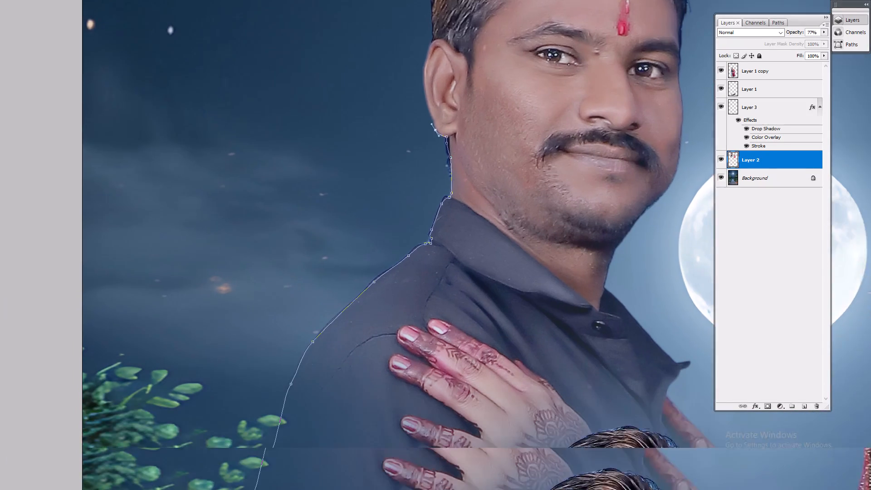
{"action": "left_click_drag", "start_coordinate": [258, 224], "coordinate": [269, 183]}
{"action": "left_click_drag", "start_coordinate": [157, 352], "coordinate": [188, 426]}
{"action": "left_click", "coordinate": [189, 427]}
{"action": "key", "text": "ctrl+Return"}
{"action": "key", "text": "ctrl+alt+d"}
{"action": "key", "text": "1"}
{"action": "key", "text": "Return"}
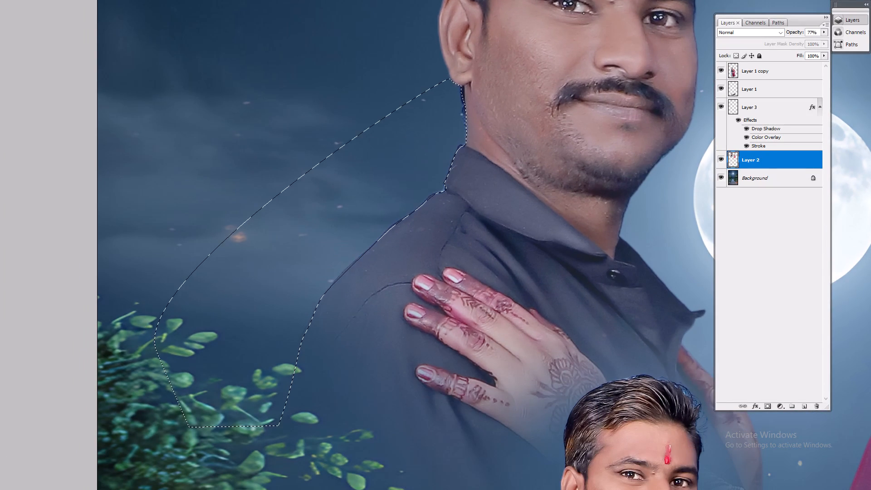
{"action": "key", "text": "Delete"}
{"action": "key", "text": "ctrl+d"}
Inspect the cutout edges around the faded man's shoulder, neck, hair and face for leftover fringe.
{"action": "key", "text": "v"}
{"action": "key", "text": "space"}
{"action": "key", "text": "space"}
{"action": "key", "text": "space"}
{"action": "key", "text": "space"}
{"action": "key", "text": "space"}
{"action": "key", "text": "space"}
{"action": "key", "text": "space"}
{"action": "key", "text": "space"}
{"action": "key", "text": "space"}
{"action": "key", "text": "space"}
{"action": "key", "text": "space"}
{"action": "key", "text": "space"}
{"action": "key", "text": "space"}
{"action": "key", "text": "space"}
{"action": "key", "text": "space"}
{"action": "key", "text": "space"}
{"action": "key", "text": "space"}
{"action": "key", "text": "space"}
{"action": "key", "text": "space"}
{"action": "key", "text": "space"}
{"action": "left_click_drag", "start_coordinate": [383, 315], "coordinate": [227, 437]}
{"action": "left_click_drag", "start_coordinate": [455, 306], "coordinate": [429, 317]}
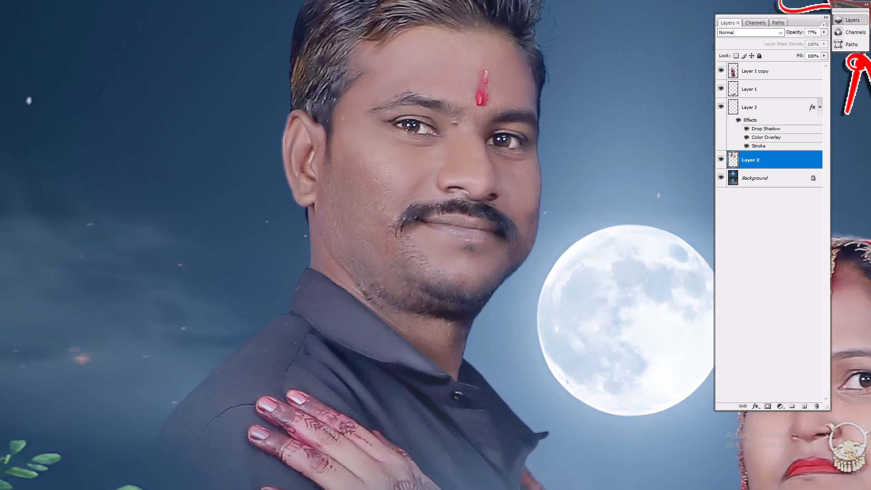
{"action": "left_click_drag", "start_coordinate": [429, 317], "coordinate": [328, 405]}
{"action": "left_click_drag", "start_coordinate": [375, 318], "coordinate": [370, 315]}
{"action": "key", "text": "space"}
{"action": "key", "text": "space"}
{"action": "key", "text": "space"}
{"action": "key", "text": "space"}
{"action": "key", "text": "space"}
{"action": "key", "text": "space"}
{"action": "key", "text": "space"}
{"action": "key", "text": "space"}
{"action": "key", "text": "space"}
{"action": "key", "text": "space"}
{"action": "key", "text": "space"}
{"action": "key", "text": "space"}
{"action": "key", "text": "space"}
{"action": "key", "text": "space"}
{"action": "key", "text": "space"}
{"action": "key", "text": "space"}
{"action": "key", "text": "space"}
{"action": "key", "text": "space"}
{"action": "left_click_drag", "start_coordinate": [353, 363], "coordinate": [355, 295]}
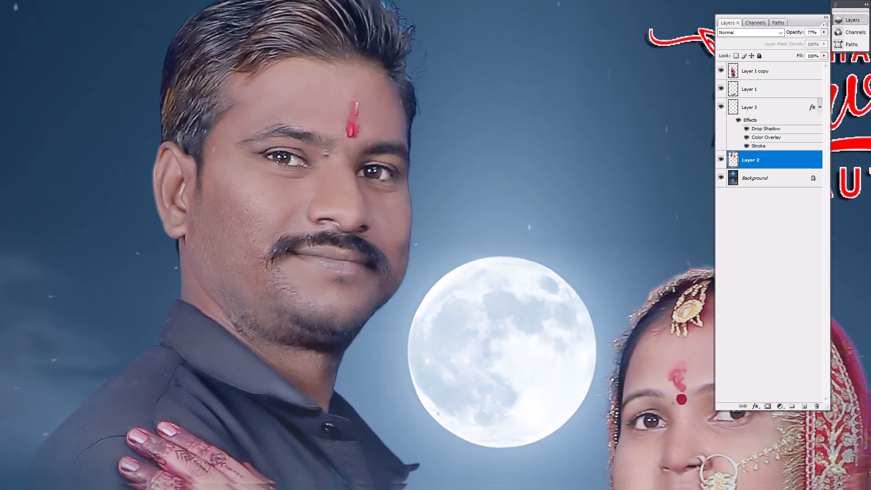
{"action": "left_click_drag", "start_coordinate": [355, 295], "coordinate": [353, 229]}
{"action": "key", "text": "space"}
{"action": "key", "text": "space"}
{"action": "key", "text": "space"}
{"action": "key", "text": "space"}
{"action": "key", "text": "space"}
{"action": "key", "text": "space"}
{"action": "key", "text": "space"}
{"action": "key", "text": "space"}
{"action": "key", "text": "space"}
{"action": "left_click_drag", "start_coordinate": [351, 190], "coordinate": [338, 263]}
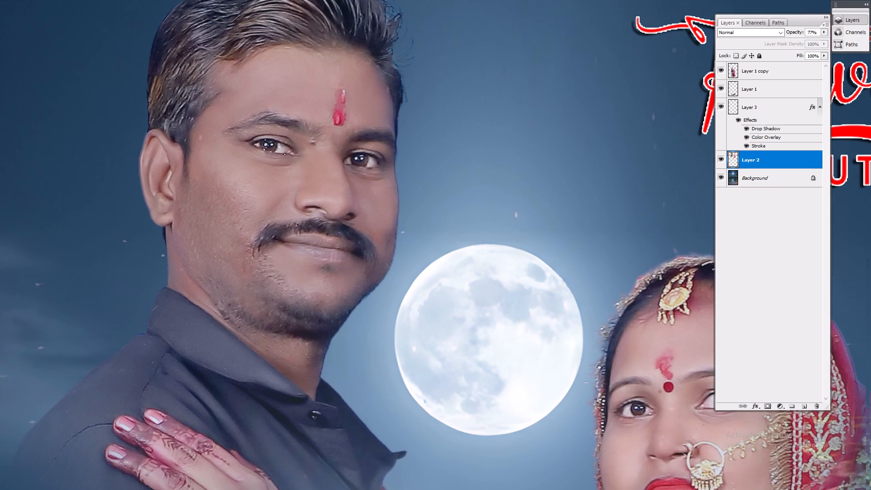
On the large faded couple layer, start a Pen path from the man's moon-side temple down the edge of his cheek.
{"action": "right_click", "coordinate": [340, 237]}
{"action": "left_click", "coordinate": [348, 239]}
{"action": "left_click", "coordinate": [348, 239]}
{"action": "left_click", "coordinate": [358, 243]}
{"action": "key", "text": "ctrl+plus"}
{"action": "key", "text": "l"}
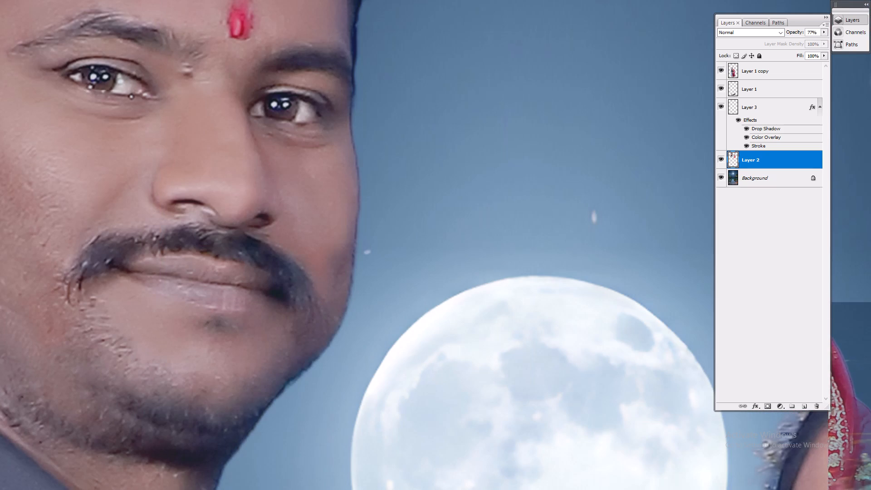
{"action": "key", "text": "space"}
{"action": "key", "text": "space"}
{"action": "key", "text": "space"}
{"action": "key", "text": "space"}
{"action": "left_click_drag", "start_coordinate": [406, 138], "coordinate": [423, 201]}
{"action": "key", "text": "ctrl+minus"}
{"action": "key", "text": "p"}
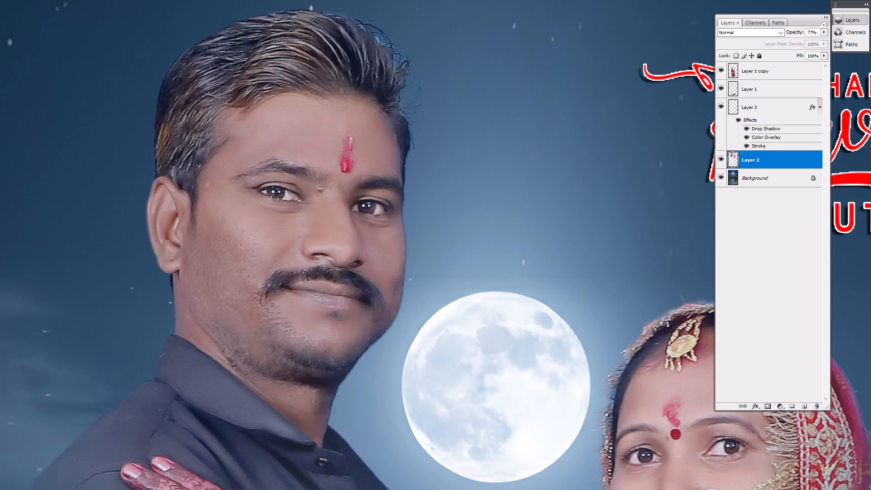
{"action": "left_click_drag", "start_coordinate": [411, 127], "coordinate": [406, 146]}
{"action": "left_click_drag", "start_coordinate": [398, 200], "coordinate": [398, 214]}
{"action": "key", "text": "space"}
{"action": "left_click_drag", "start_coordinate": [400, 254], "coordinate": [404, 176]}
{"action": "left_click_drag", "start_coordinate": [398, 225], "coordinate": [383, 255]}
Extend the path under the faded man's jaw, down his neck, and along the open collar toward its tip.
{"action": "key", "text": "space"}
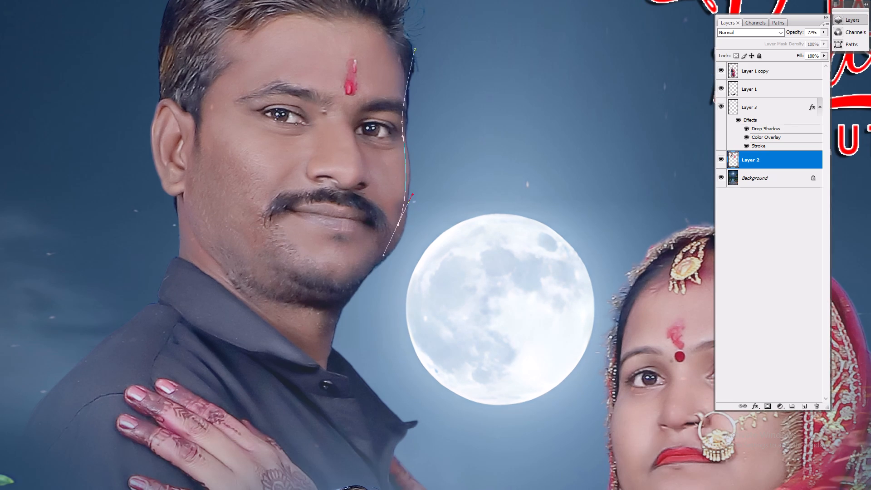
{"action": "left_click_drag", "start_coordinate": [383, 255], "coordinate": [401, 178]}
{"action": "left_click_drag", "start_coordinate": [374, 211], "coordinate": [369, 217]}
{"action": "left_click_drag", "start_coordinate": [357, 236], "coordinate": [352, 245]}
{"action": "left_click", "coordinate": [347, 259]}
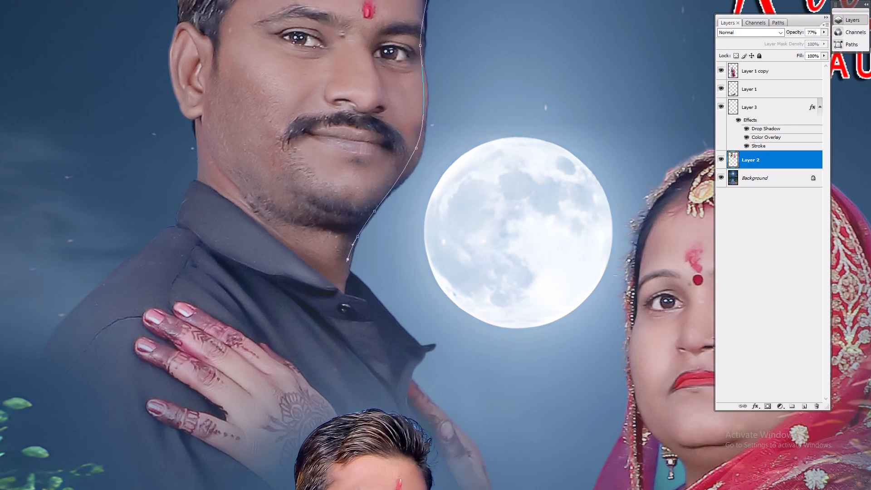
{"action": "key", "text": "space"}
{"action": "left_click_drag", "start_coordinate": [347, 266], "coordinate": [319, 221]}
{"action": "left_click_drag", "start_coordinate": [374, 284], "coordinate": [379, 291]}
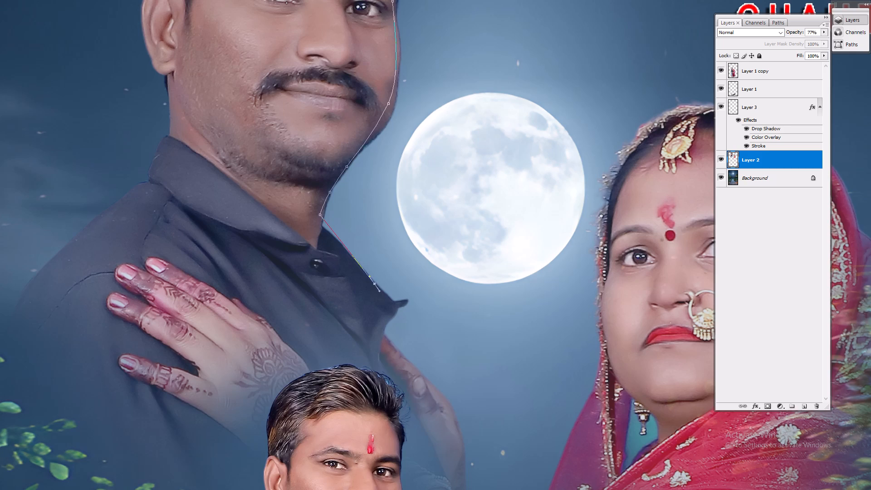
Close the path through the background across the moon, convert it to a selection, and open its feather setting.
{"action": "key", "text": "space"}
{"action": "left_click_drag", "start_coordinate": [389, 258], "coordinate": [374, 376]}
{"action": "left_click_drag", "start_coordinate": [514, 281], "coordinate": [553, 232]}
{"action": "left_click_drag", "start_coordinate": [563, 82], "coordinate": [544, 66]}
{"action": "key", "text": "ctrl+Return"}
{"action": "key", "text": "ctrl+alt+d"}
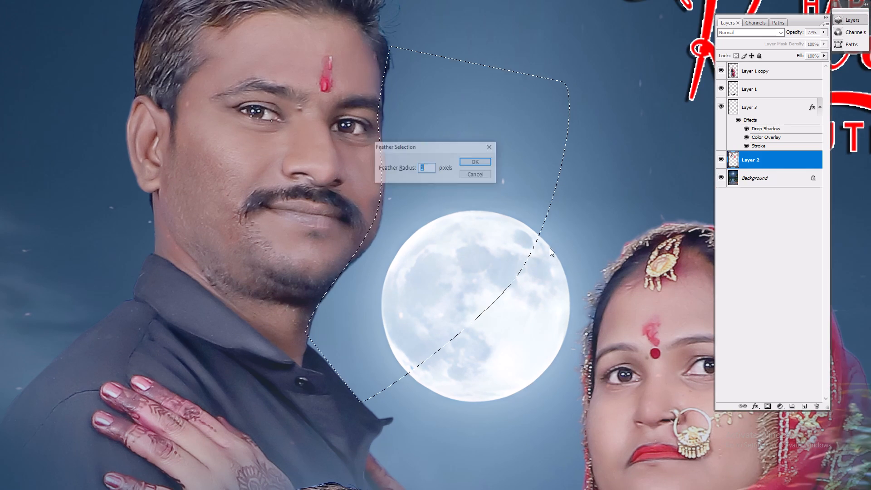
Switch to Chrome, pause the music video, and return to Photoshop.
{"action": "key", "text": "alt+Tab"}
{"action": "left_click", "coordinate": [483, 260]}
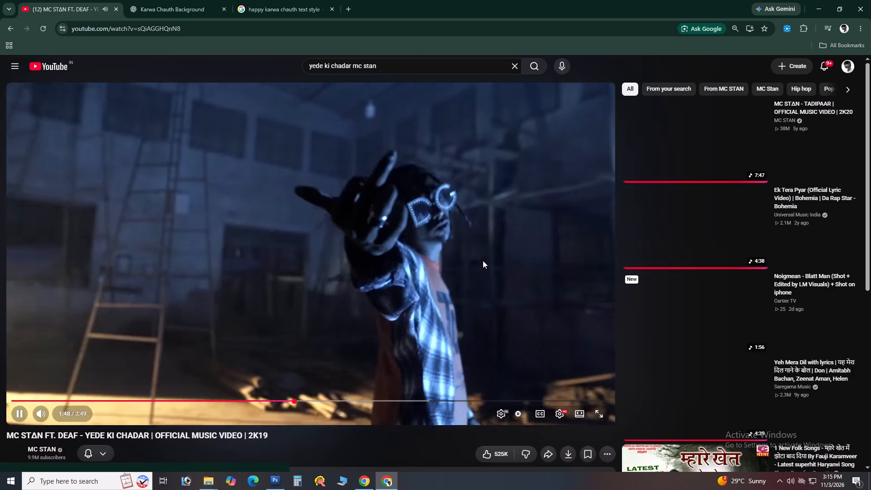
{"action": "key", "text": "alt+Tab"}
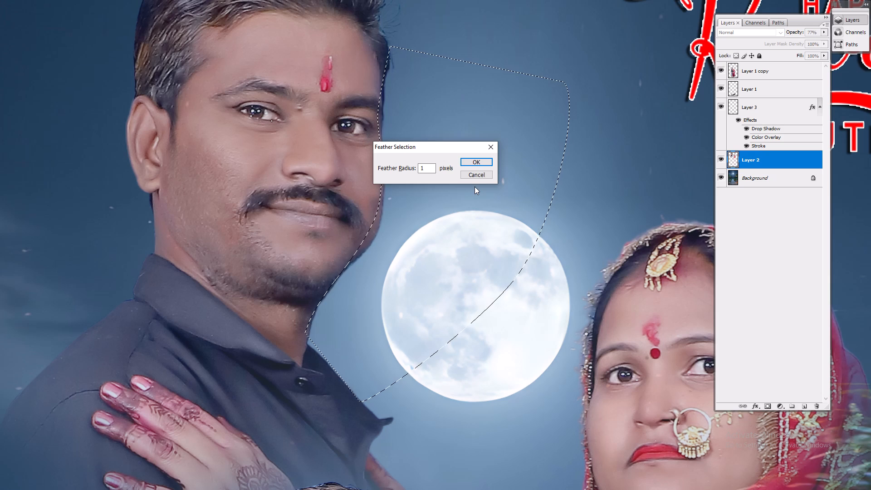
Feather the selection beside the faded man's face by 1 pixel.
{"action": "key", "text": "1"}
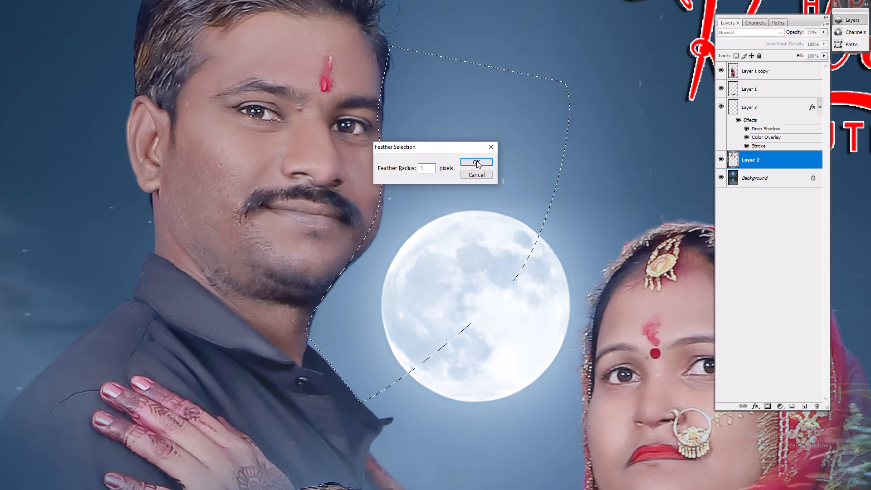
{"action": "left_click", "coordinate": [476, 161]}
Apply Hue/Saturation with hue -9 to the selected face edge, compare before and after, and deselect.
{"action": "key", "text": "alt+i"}
{"action": "key", "text": "alt+a"}
{"action": "key", "text": "alt+h"}
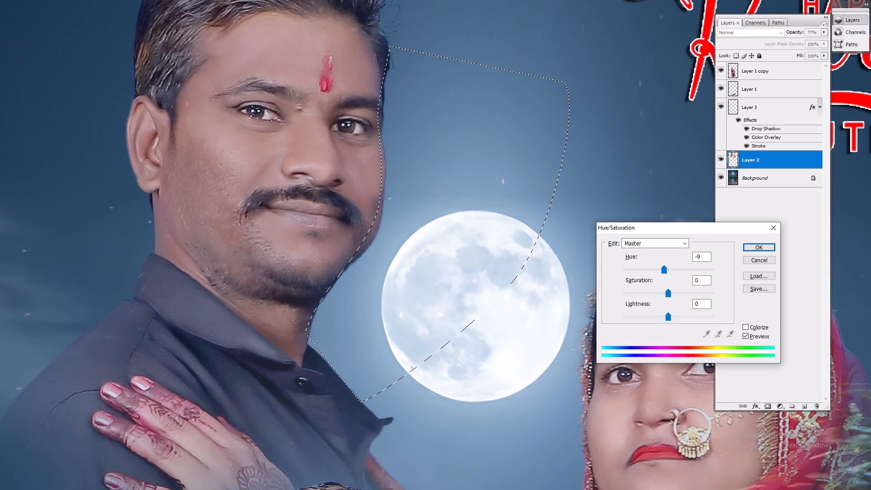
{"action": "key", "text": "Return"}
{"action": "key", "text": "ctrl+alt+z"}
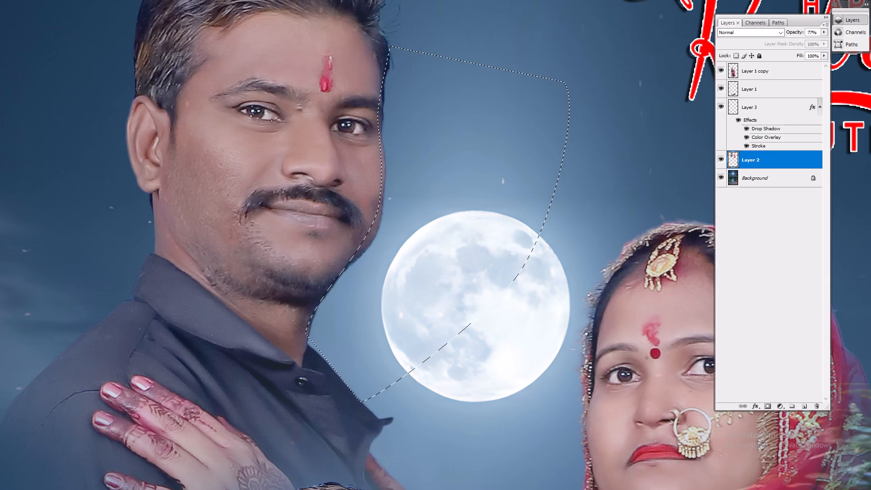
{"action": "key", "text": "ctrl+z"}
{"action": "key", "text": "ctrl+d"}
{"action": "key", "text": "ctrl+minus"}
{"action": "key", "text": "v"}
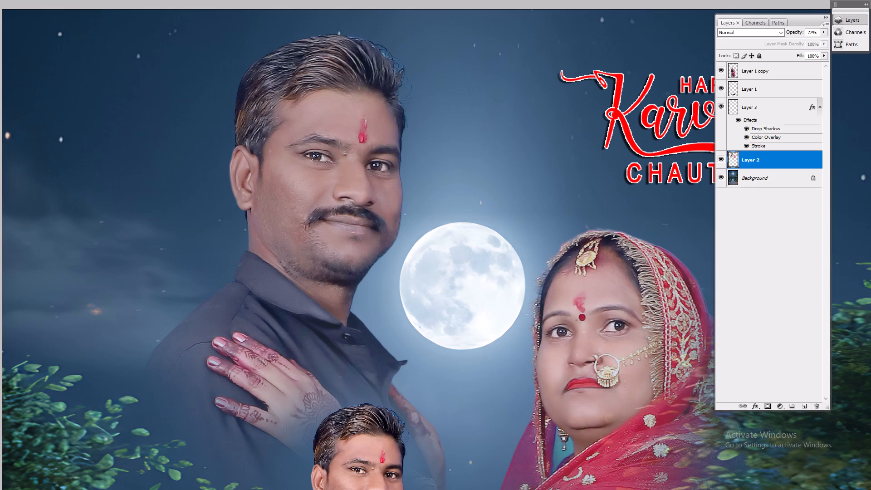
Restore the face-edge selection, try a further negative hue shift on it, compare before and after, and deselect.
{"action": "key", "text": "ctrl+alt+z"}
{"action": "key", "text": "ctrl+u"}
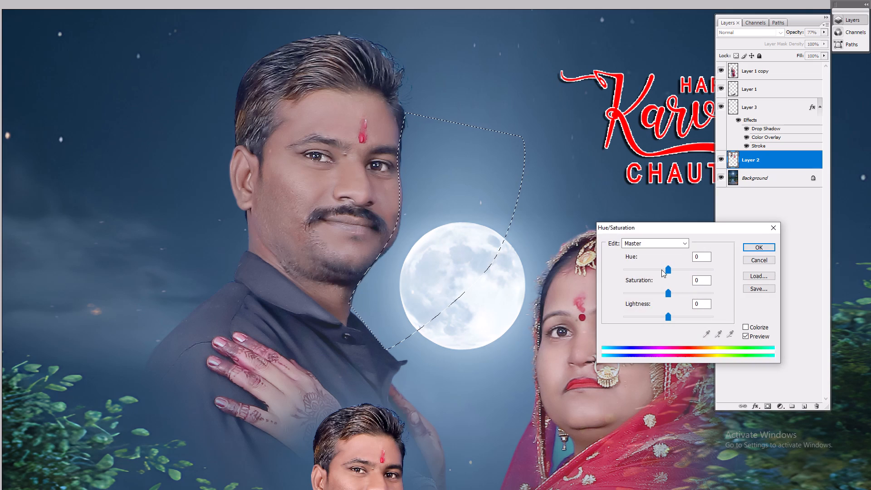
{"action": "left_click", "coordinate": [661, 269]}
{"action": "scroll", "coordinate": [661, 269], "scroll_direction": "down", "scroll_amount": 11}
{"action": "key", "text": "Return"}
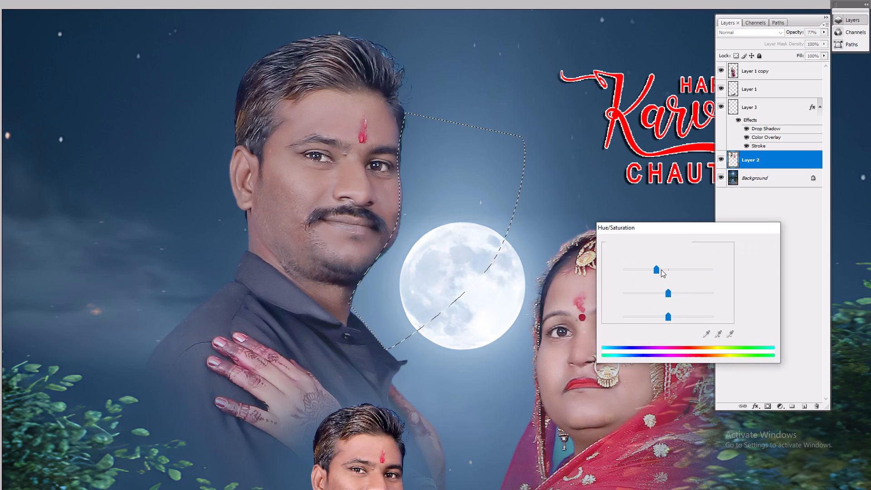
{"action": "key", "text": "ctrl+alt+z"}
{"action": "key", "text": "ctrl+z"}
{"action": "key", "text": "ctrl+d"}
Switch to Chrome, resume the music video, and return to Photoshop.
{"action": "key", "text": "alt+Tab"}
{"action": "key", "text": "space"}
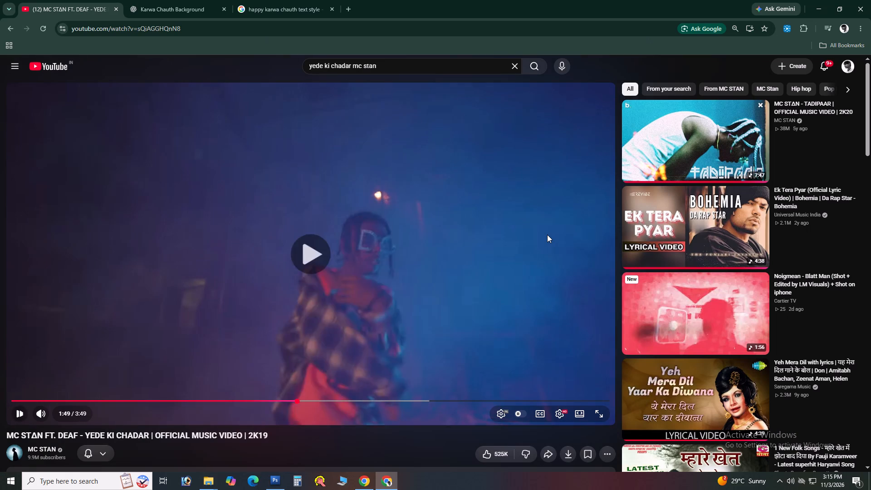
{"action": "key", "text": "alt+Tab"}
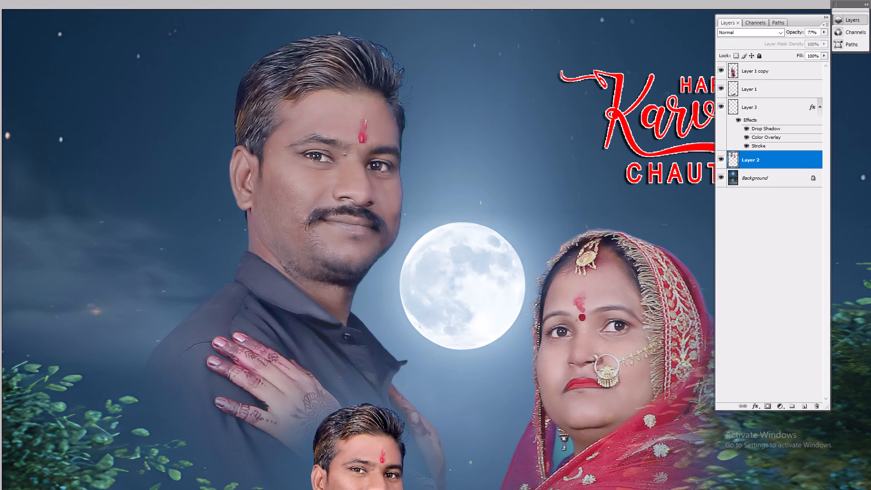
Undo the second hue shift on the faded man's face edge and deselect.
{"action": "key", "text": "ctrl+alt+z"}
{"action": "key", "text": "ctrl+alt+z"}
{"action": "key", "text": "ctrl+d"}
On the large faded couple layer, start a Pen path from the top of the woman's veil down its outer curve, redoing misplaced points.
{"action": "key", "text": "v"}
{"action": "key", "text": "ctrl+minus"}
{"action": "key", "text": "v"}
{"action": "key", "text": "space"}
{"action": "key", "text": "space"}
{"action": "key", "text": "space"}
{"action": "key", "text": "space"}
{"action": "key", "text": "space"}
{"action": "left_click_drag", "start_coordinate": [581, 289], "coordinate": [527, 206]}
{"action": "right_click", "coordinate": [515, 225]}
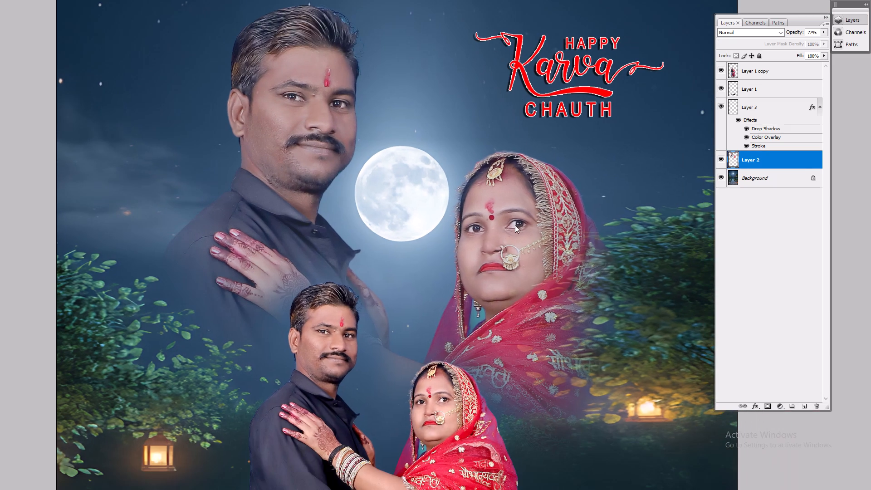
{"action": "left_click", "coordinate": [528, 230]}
{"action": "key", "text": "ctrl+plus"}
{"action": "key", "text": "space"}
{"action": "key", "text": "space"}
{"action": "key", "text": "space"}
{"action": "key", "text": "space"}
{"action": "key", "text": "space"}
{"action": "key", "text": "space"}
{"action": "key", "text": "space"}
{"action": "key", "text": "space"}
{"action": "key", "text": "space"}
{"action": "key", "text": "space"}
{"action": "key", "text": "space"}
{"action": "key", "text": "space"}
{"action": "key", "text": "space"}
{"action": "key", "text": "space"}
{"action": "key", "text": "space"}
{"action": "key", "text": "space"}
{"action": "key", "text": "space"}
{"action": "left_click_drag", "start_coordinate": [554, 206], "coordinate": [445, 240]}
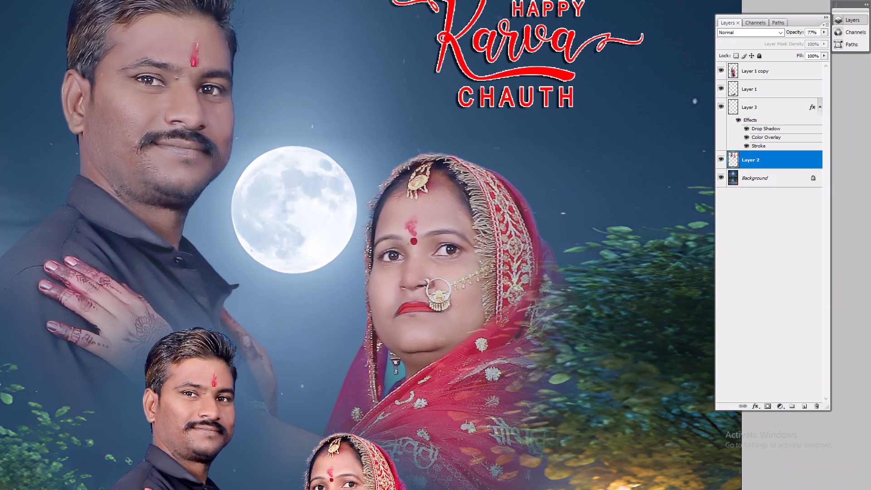
{"action": "key", "text": "ctrl+plus"}
{"action": "key", "text": "p"}
{"action": "key", "text": "space"}
{"action": "key", "text": "space"}
{"action": "key", "text": "space"}
{"action": "left_click_drag", "start_coordinate": [519, 157], "coordinate": [418, 259]}
{"action": "key", "text": "ctrl+plus"}
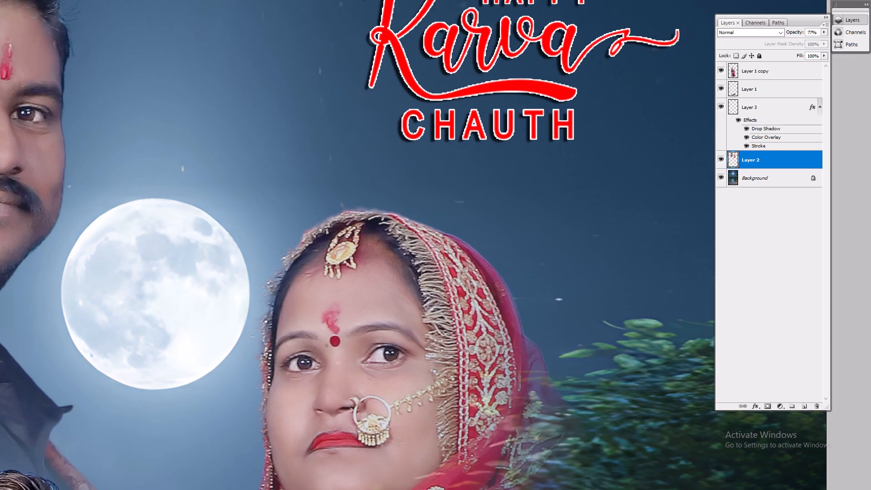
{"action": "key", "text": "space"}
{"action": "left_click_drag", "start_coordinate": [416, 196], "coordinate": [340, 217]}
{"action": "key", "text": "ctrl+plus"}
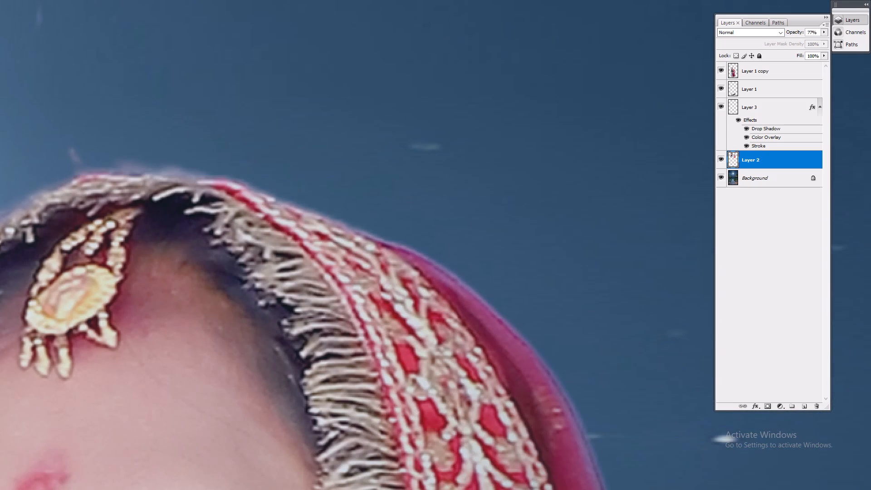
{"action": "left_click_drag", "start_coordinate": [235, 175], "coordinate": [250, 177]}
{"action": "left_click_drag", "start_coordinate": [466, 285], "coordinate": [503, 317]}
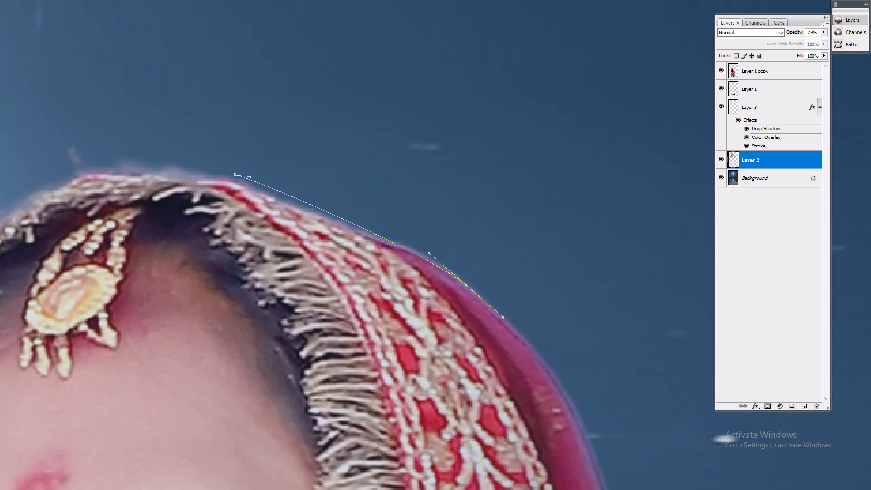
{"action": "key", "text": "ctrl+alt+z"}
{"action": "left_click_drag", "start_coordinate": [489, 317], "coordinate": [543, 377]}
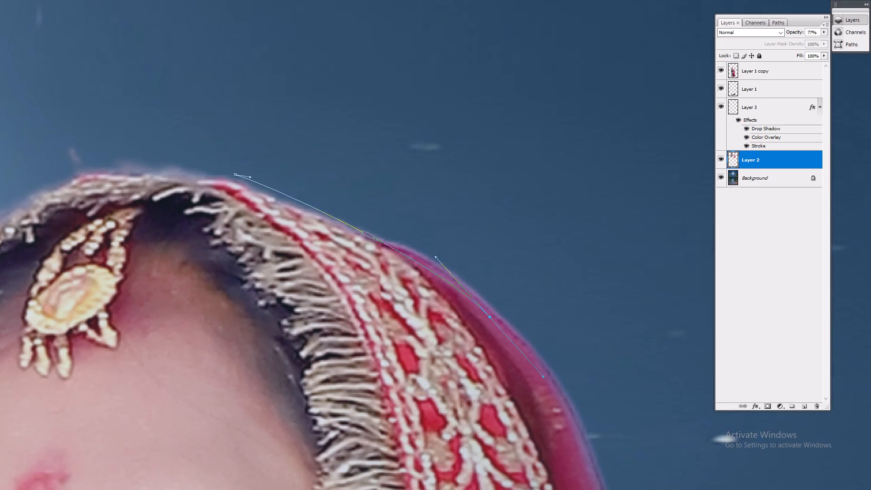
{"action": "left_click_drag", "start_coordinate": [543, 377], "coordinate": [552, 392]}
{"action": "key", "text": "space"}
{"action": "key", "text": "space"}
{"action": "key", "text": "space"}
{"action": "left_click_drag", "start_coordinate": [552, 392], "coordinate": [509, 285]}
{"action": "key", "text": "ctrl+alt+z"}
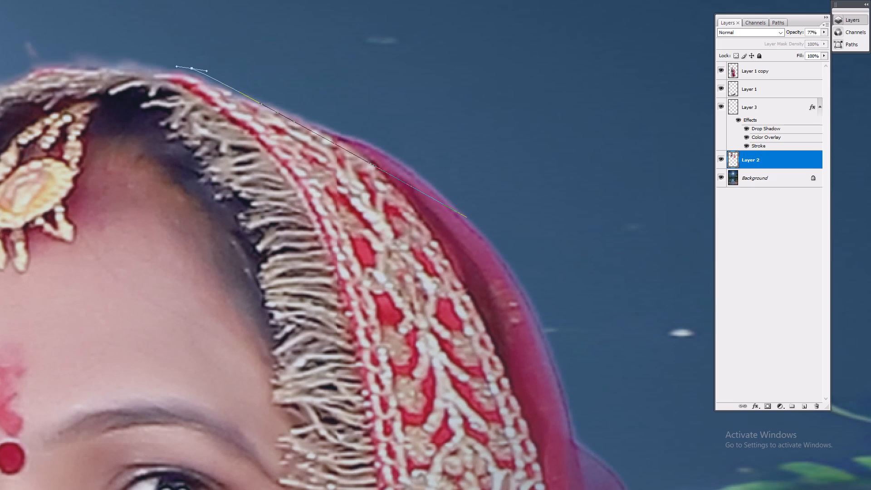
{"action": "left_click_drag", "start_coordinate": [492, 251], "coordinate": [548, 333]}
Extend the path down the veil's outer edge, past the notch, and along the purple fold beside the foliage.
{"action": "key", "text": "space"}
{"action": "key", "text": "space"}
{"action": "key", "text": "space"}
{"action": "key", "text": "space"}
{"action": "left_click_drag", "start_coordinate": [556, 368], "coordinate": [514, 205]}
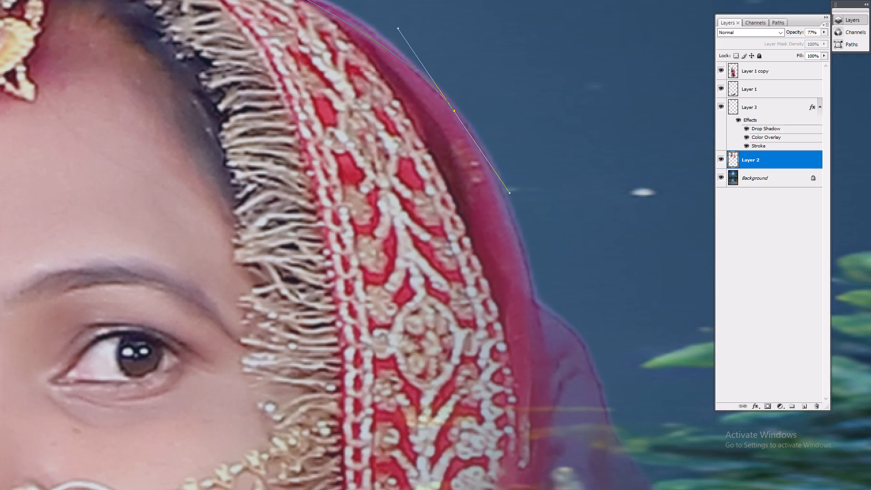
{"action": "left_click_drag", "start_coordinate": [526, 265], "coordinate": [526, 275]}
{"action": "left_click", "coordinate": [532, 282]}
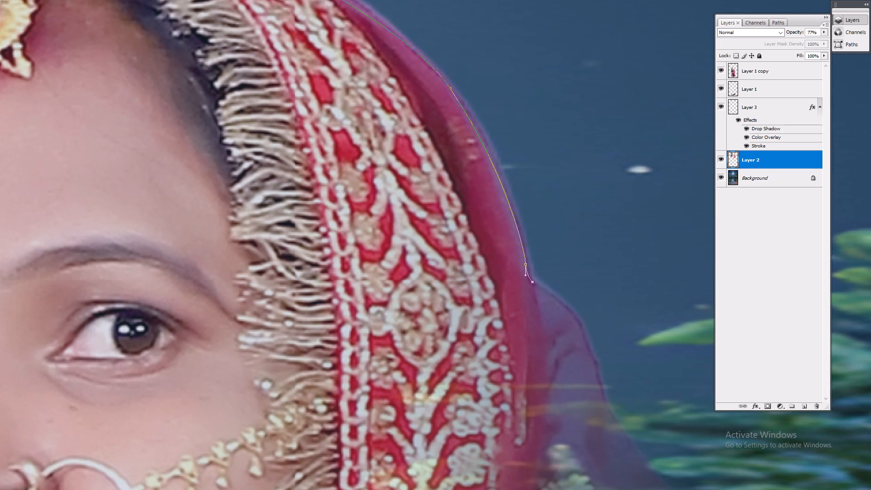
{"action": "key", "text": "space"}
{"action": "key", "text": "space"}
{"action": "key", "text": "space"}
{"action": "key", "text": "space"}
{"action": "key", "text": "space"}
{"action": "key", "text": "space"}
{"action": "key", "text": "space"}
{"action": "key", "text": "space"}
{"action": "key", "text": "space"}
{"action": "key", "text": "space"}
{"action": "key", "text": "space"}
{"action": "key", "text": "space"}
{"action": "key", "text": "space"}
{"action": "key", "text": "space"}
{"action": "key", "text": "space"}
{"action": "key", "text": "space"}
{"action": "key", "text": "space"}
{"action": "left_click_drag", "start_coordinate": [538, 283], "coordinate": [439, 185]}
{"action": "left_click_drag", "start_coordinate": [499, 291], "coordinate": [520, 338]}
{"action": "left_click_drag", "start_coordinate": [553, 398], "coordinate": [561, 412]}
Close the path through the sky and foliage outside the woman's veil and convert it to a selection feathered by 1 pixel.
{"action": "key", "text": "ctrl+0"}
{"action": "key", "text": "space"}
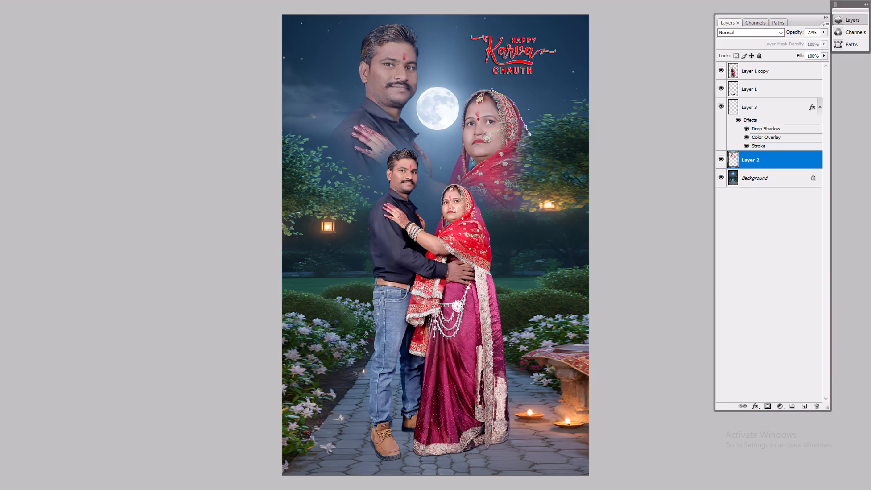
{"action": "left_click_drag", "start_coordinate": [444, 75], "coordinate": [567, 230], "text": "ctrl"}
{"action": "left_click_drag", "start_coordinate": [573, 213], "coordinate": [357, 312]}
{"action": "left_click_drag", "start_coordinate": [542, 250], "coordinate": [528, 174]}
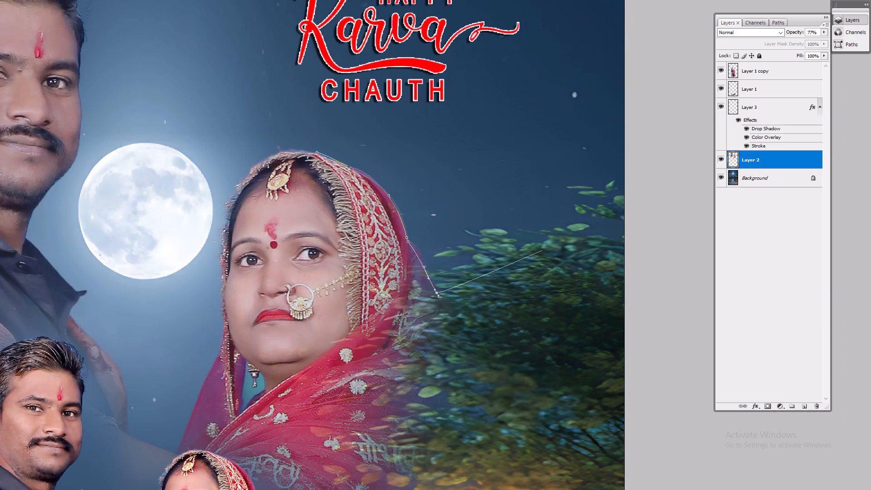
{"action": "left_click_drag", "start_coordinate": [434, 105], "coordinate": [419, 104]}
{"action": "key", "text": "ctrl+Return"}
{"action": "key", "text": "ctrl+alt+d"}
{"action": "key", "text": "1"}
{"action": "key", "text": "Return"}
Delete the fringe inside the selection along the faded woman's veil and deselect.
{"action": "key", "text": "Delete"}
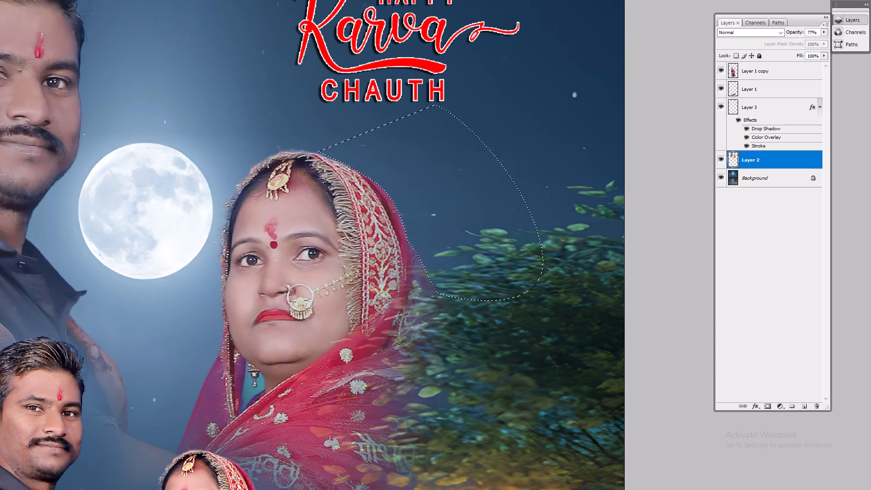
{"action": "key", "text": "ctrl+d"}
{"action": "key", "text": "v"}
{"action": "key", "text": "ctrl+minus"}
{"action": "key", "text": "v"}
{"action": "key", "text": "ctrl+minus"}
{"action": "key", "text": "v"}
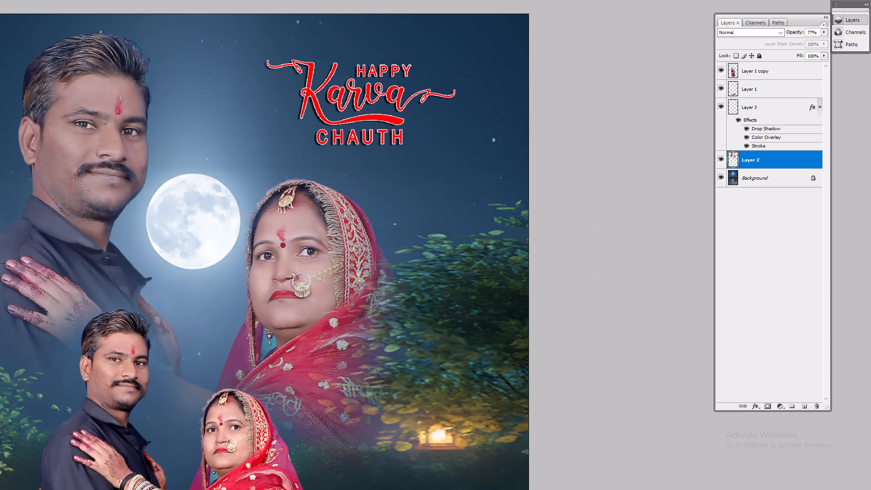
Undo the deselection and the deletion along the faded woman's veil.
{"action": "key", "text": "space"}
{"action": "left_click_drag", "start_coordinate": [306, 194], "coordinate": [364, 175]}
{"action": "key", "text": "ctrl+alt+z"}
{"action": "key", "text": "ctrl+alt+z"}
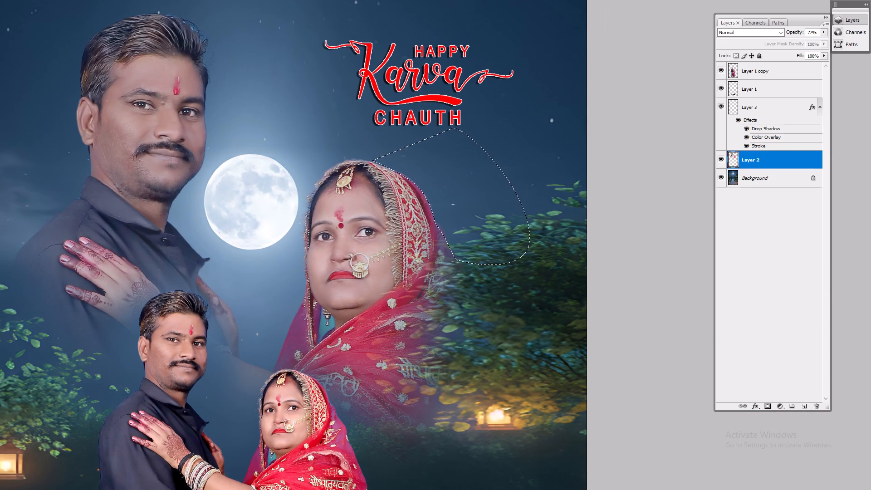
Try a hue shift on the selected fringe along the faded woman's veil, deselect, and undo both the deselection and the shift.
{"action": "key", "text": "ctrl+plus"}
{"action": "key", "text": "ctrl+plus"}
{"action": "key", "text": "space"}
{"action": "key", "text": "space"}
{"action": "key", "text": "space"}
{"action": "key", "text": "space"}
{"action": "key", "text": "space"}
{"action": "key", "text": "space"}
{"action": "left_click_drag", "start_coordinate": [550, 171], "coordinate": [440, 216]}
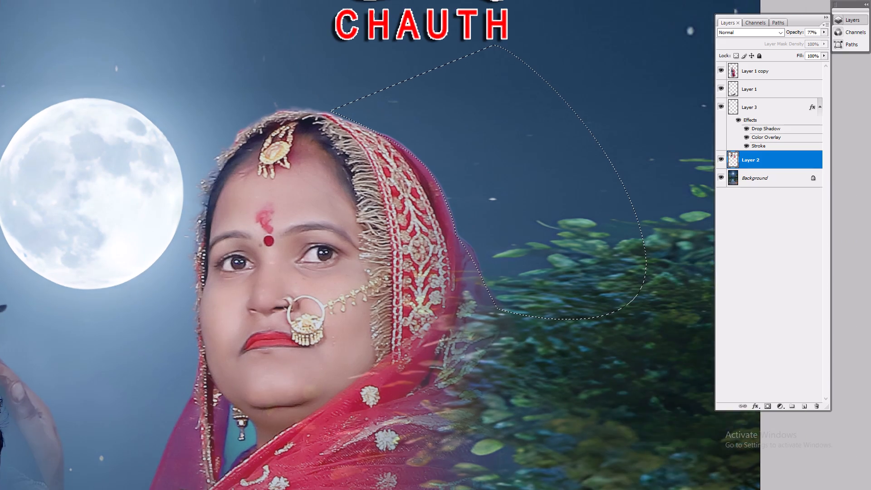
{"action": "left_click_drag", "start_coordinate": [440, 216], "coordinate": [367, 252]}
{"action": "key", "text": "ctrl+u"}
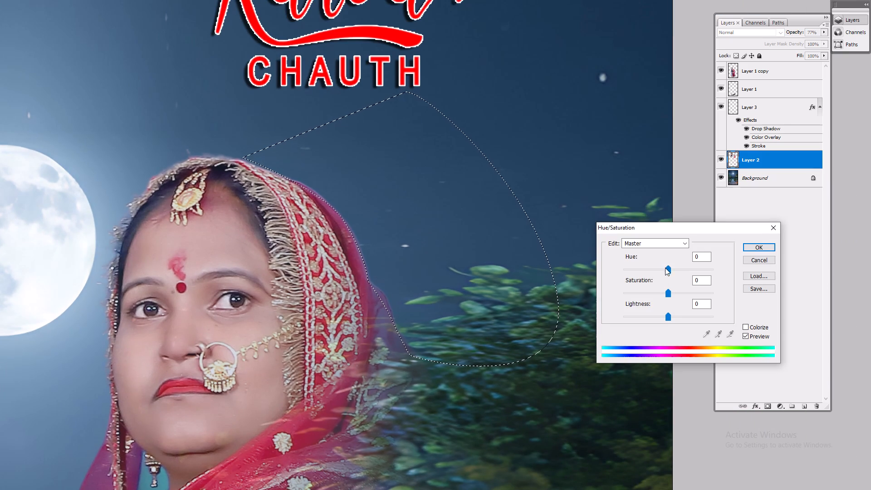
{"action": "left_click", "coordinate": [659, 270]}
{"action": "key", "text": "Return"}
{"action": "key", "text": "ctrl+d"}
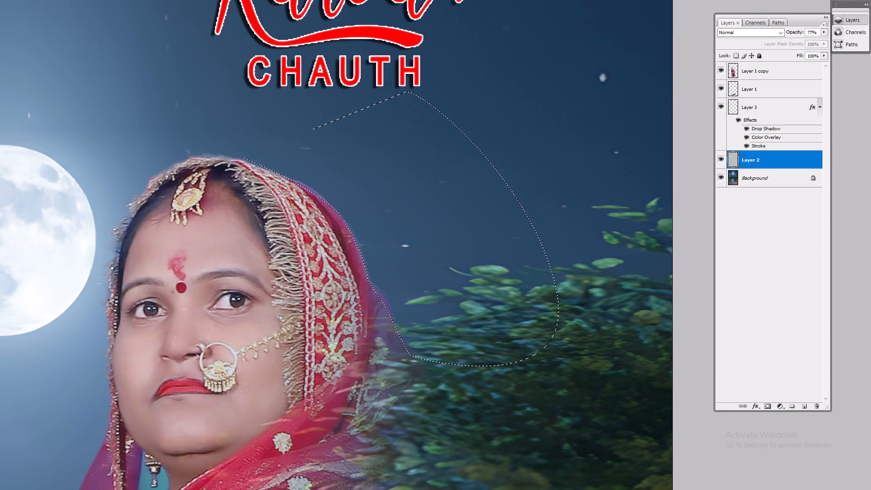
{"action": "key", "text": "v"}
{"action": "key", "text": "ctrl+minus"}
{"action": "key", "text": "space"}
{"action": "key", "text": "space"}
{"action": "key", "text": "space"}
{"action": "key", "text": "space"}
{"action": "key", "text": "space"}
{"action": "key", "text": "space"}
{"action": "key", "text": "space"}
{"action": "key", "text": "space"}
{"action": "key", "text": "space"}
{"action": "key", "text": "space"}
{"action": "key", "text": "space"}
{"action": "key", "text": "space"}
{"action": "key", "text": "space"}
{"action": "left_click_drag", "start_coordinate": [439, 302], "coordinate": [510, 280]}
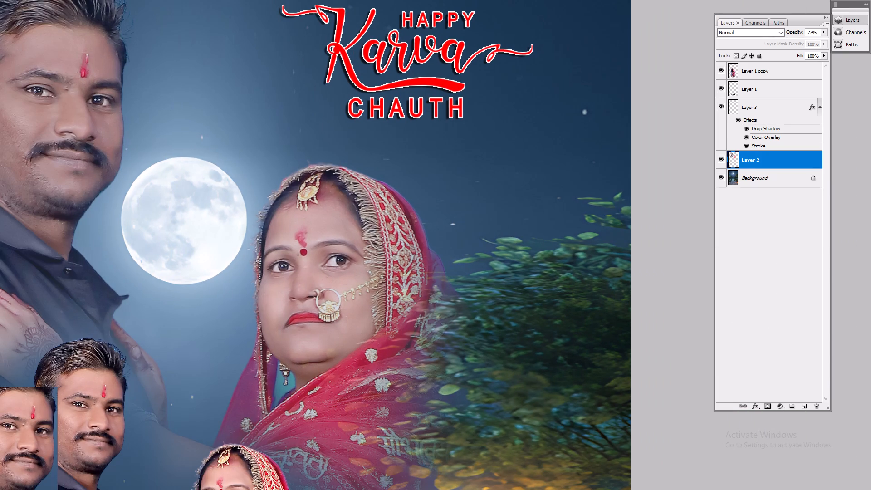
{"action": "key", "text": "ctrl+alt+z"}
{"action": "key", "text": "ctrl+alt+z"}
Shift the hue of the selected fringe along the faded woman's veil to +31 and deselect.
{"action": "key", "text": "ctrl+u"}
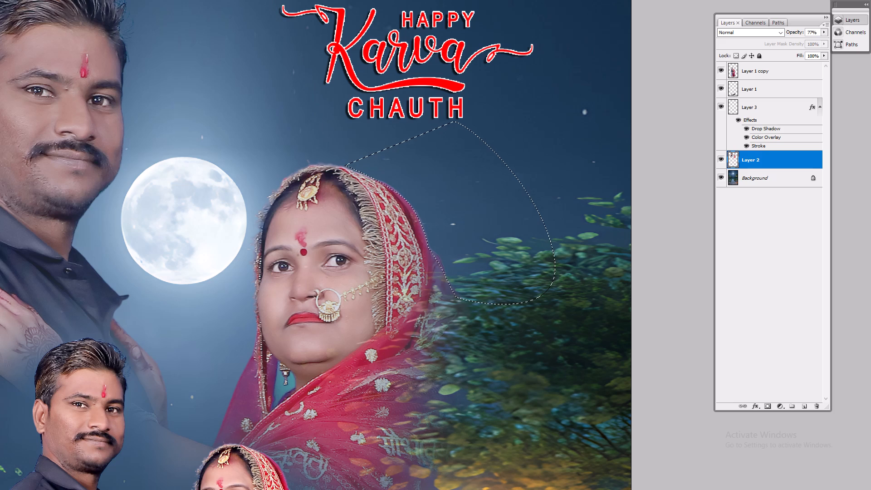
{"action": "left_click", "coordinate": [682, 272]}
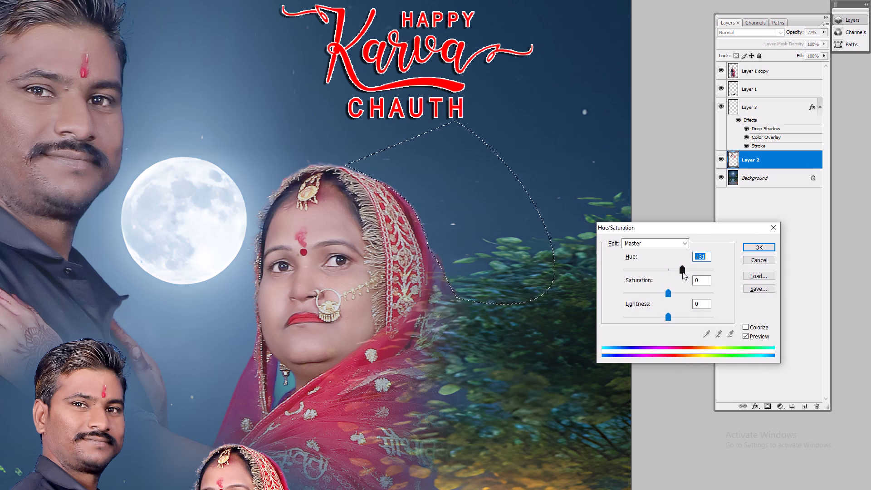
{"action": "key", "text": "Return"}
{"action": "key", "text": "ctrl+d"}
{"action": "key", "text": "v"}
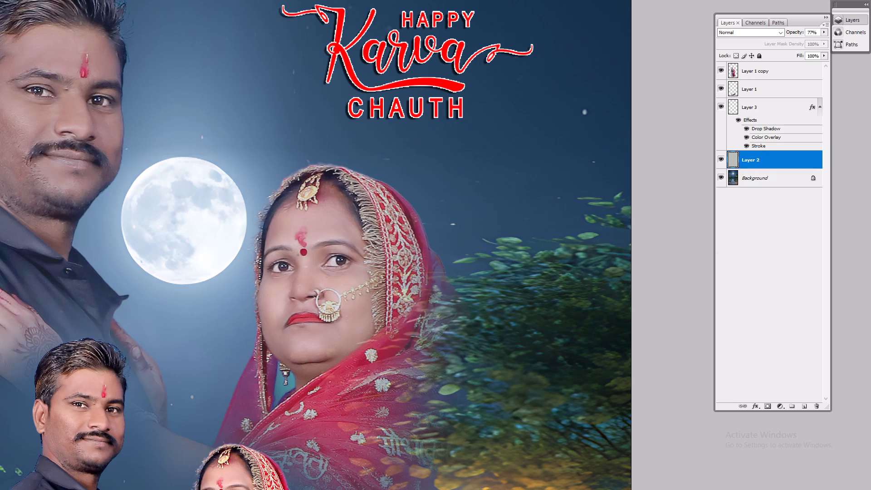
On Layer 1 copy, lasso the fringe outside the small man's shirt back from collar to belt and feather the selection by 1 pixel.
{"action": "key", "text": "ctrl+minus"}
{"action": "type", "text": "v"}
{"action": "key", "text": "space"}
{"action": "left_click_drag", "start_coordinate": [363, 292], "coordinate": [499, 218]}
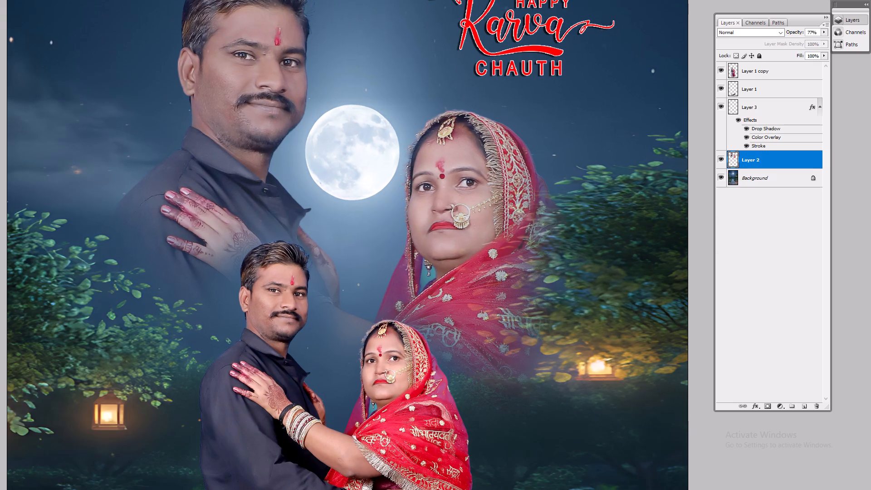
{"action": "key", "text": "ctrl+minus"}
{"action": "key", "text": "ctrl+plus"}
{"action": "key", "text": "space"}
{"action": "key", "text": "space"}
{"action": "key", "text": "space"}
{"action": "key", "text": "space"}
{"action": "key", "text": "space"}
{"action": "left_click_drag", "start_coordinate": [376, 284], "coordinate": [393, 257]}
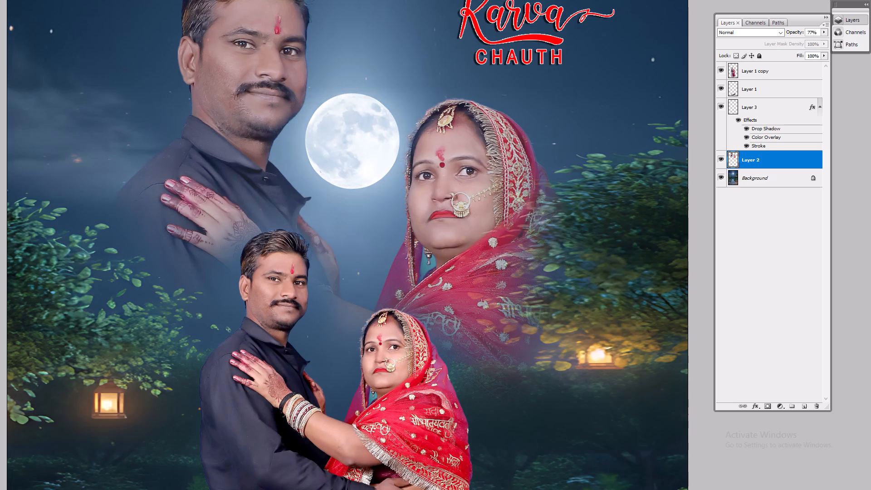
{"action": "left_click_drag", "start_coordinate": [393, 257], "coordinate": [483, 175]}
{"action": "right_click", "coordinate": [370, 328]}
{"action": "left_click", "coordinate": [389, 332]}
{"action": "right_click", "coordinate": [377, 334]}
{"action": "left_click", "coordinate": [387, 337]}
{"action": "key", "text": "ctrl+plus"}
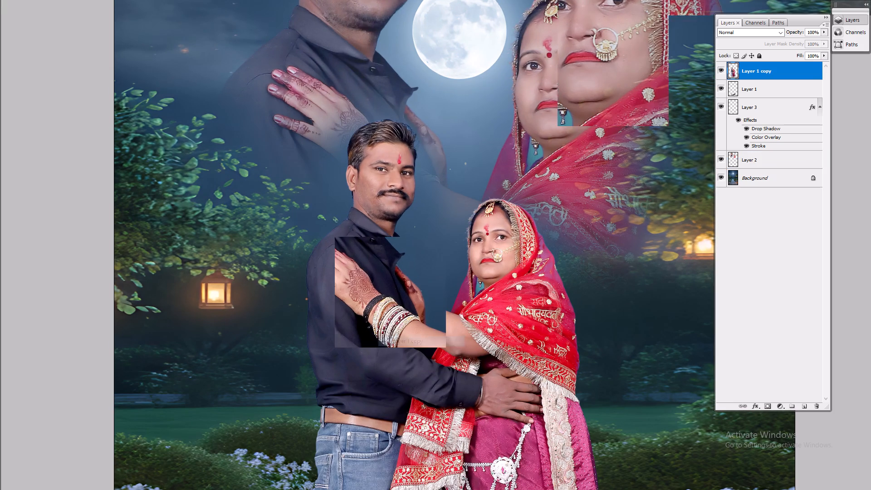
{"action": "key", "text": "space"}
{"action": "key", "text": "space"}
{"action": "key", "text": "space"}
{"action": "key", "text": "space"}
{"action": "key", "text": "space"}
{"action": "key", "text": "space"}
{"action": "key", "text": "space"}
{"action": "key", "text": "space"}
{"action": "key", "text": "space"}
{"action": "key", "text": "space"}
{"action": "key", "text": "space"}
{"action": "key", "text": "space"}
{"action": "key", "text": "space"}
{"action": "key", "text": "space"}
{"action": "key", "text": "space"}
{"action": "key", "text": "space"}
{"action": "key", "text": "space"}
{"action": "key", "text": "space"}
{"action": "left_click_drag", "start_coordinate": [361, 345], "coordinate": [409, 141]}
{"action": "right_click", "coordinate": [362, 176]}
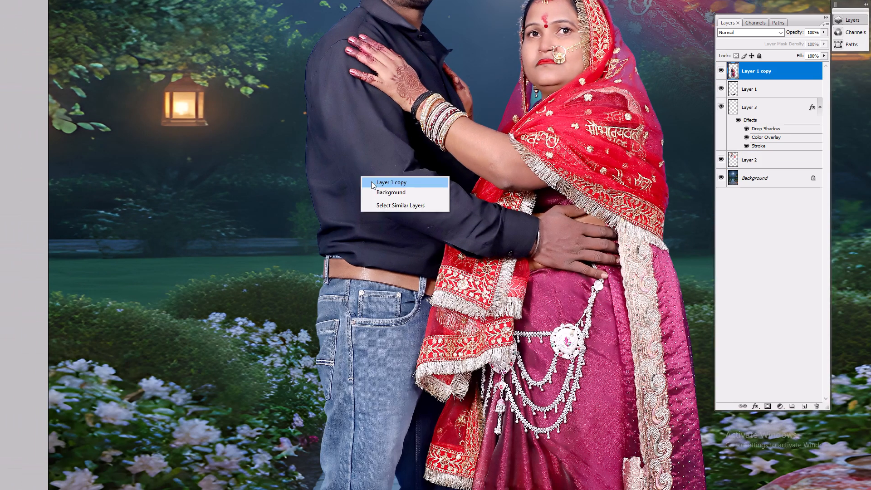
{"action": "left_click", "coordinate": [371, 181]}
{"action": "key", "text": "space"}
{"action": "key", "text": "space"}
{"action": "key", "text": "space"}
{"action": "key", "text": "space"}
{"action": "key", "text": "space"}
{"action": "key", "text": "space"}
{"action": "key", "text": "space"}
{"action": "left_click_drag", "start_coordinate": [363, 177], "coordinate": [355, 260]}
{"action": "key", "text": "ctrl+plus"}
{"action": "key", "text": "space"}
{"action": "key", "text": "space"}
{"action": "key", "text": "space"}
{"action": "key", "text": "space"}
{"action": "key", "text": "space"}
{"action": "key", "text": "space"}
{"action": "key", "text": "space"}
{"action": "left_click_drag", "start_coordinate": [323, 183], "coordinate": [331, 194]}
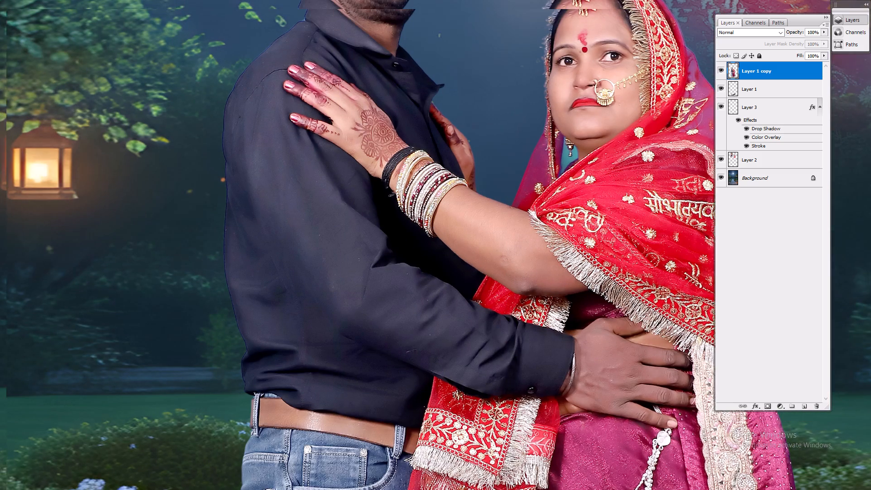
{"action": "left_click_drag", "start_coordinate": [331, 194], "coordinate": [358, 235]}
{"action": "key", "text": "l"}
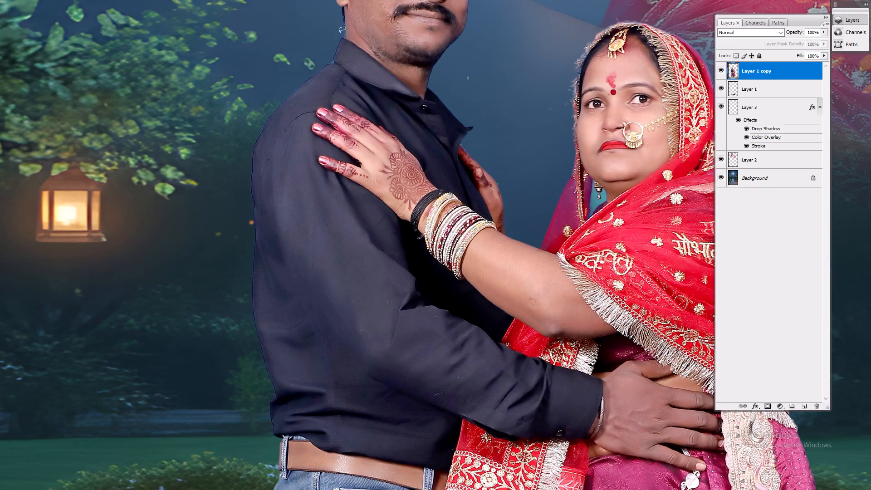
{"action": "left_click_drag", "start_coordinate": [342, 37], "coordinate": [263, 146]}
{"action": "left_click_drag", "start_coordinate": [263, 146], "coordinate": [269, 356]}
{"action": "left_click_drag", "start_coordinate": [269, 356], "coordinate": [317, 0]}
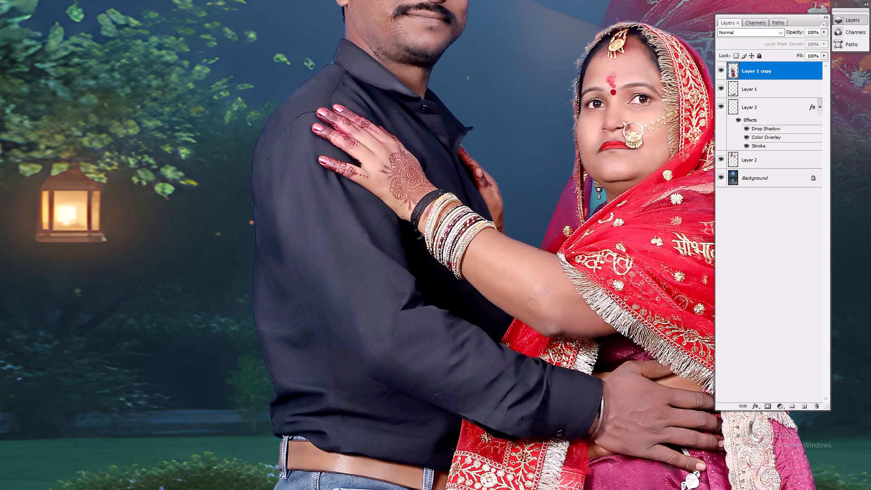
{"action": "key", "text": "ctrl+alt+d"}
{"action": "key", "text": "1"}
{"action": "key", "text": "Return"}
Adjust the hue of the selected fringe along the man's shirt back, compare before and after, and deselect.
{"action": "key", "text": "ctrl+u"}
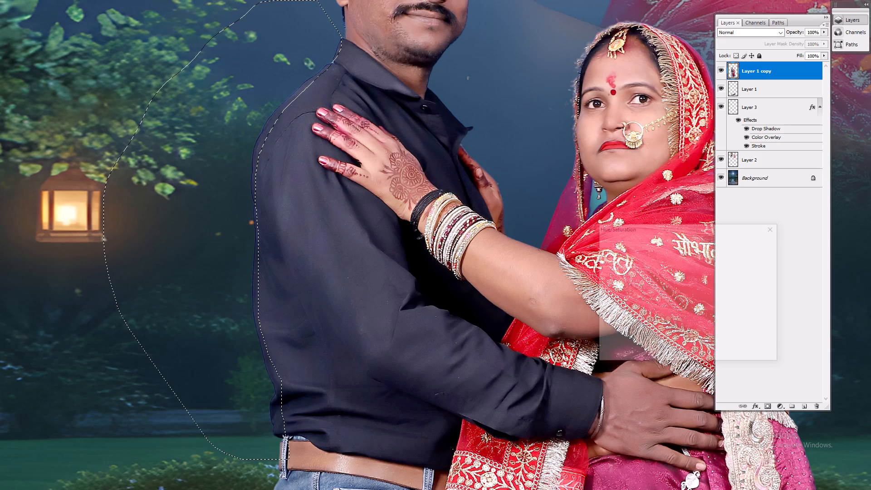
{"action": "left_click", "coordinate": [682, 270]}
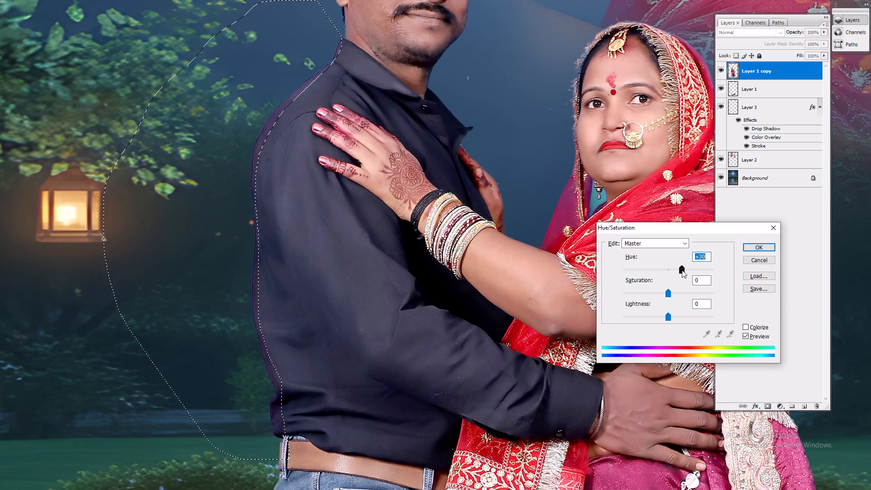
{"action": "scroll", "coordinate": [682, 270], "scroll_direction": "down", "scroll_amount": 20}
{"action": "scroll", "coordinate": [682, 270], "scroll_direction": "down", "scroll_amount": 11}
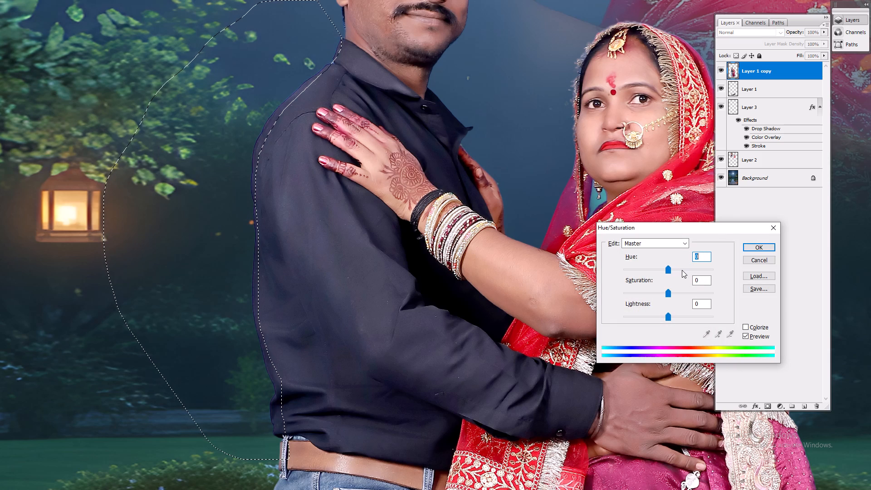
{"action": "scroll", "coordinate": [682, 270], "scroll_direction": "down", "scroll_amount": 7}
{"action": "key", "text": "Return"}
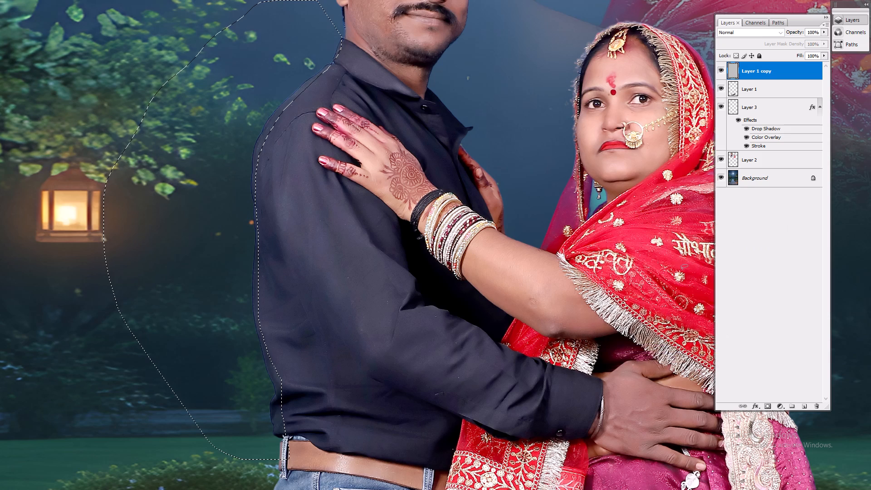
{"action": "key", "text": "ctrl+alt+z"}
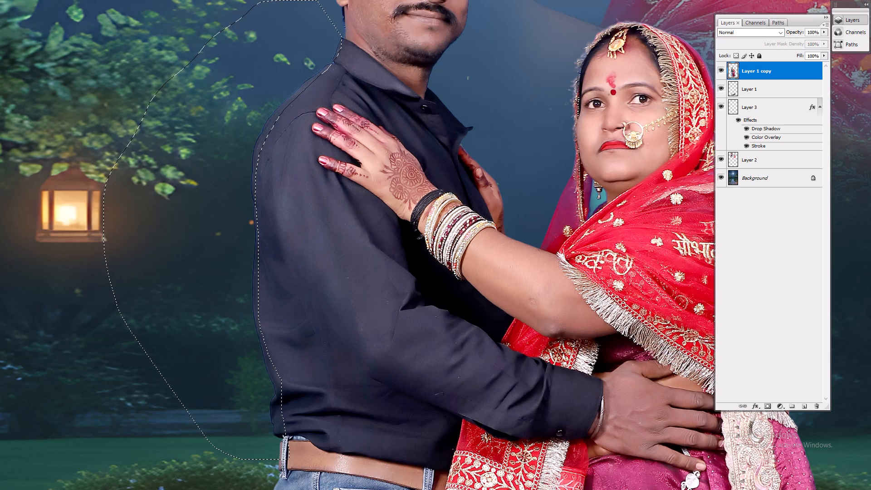
{"action": "key", "text": "ctrl+z"}
{"action": "key", "text": "ctrl+d"}
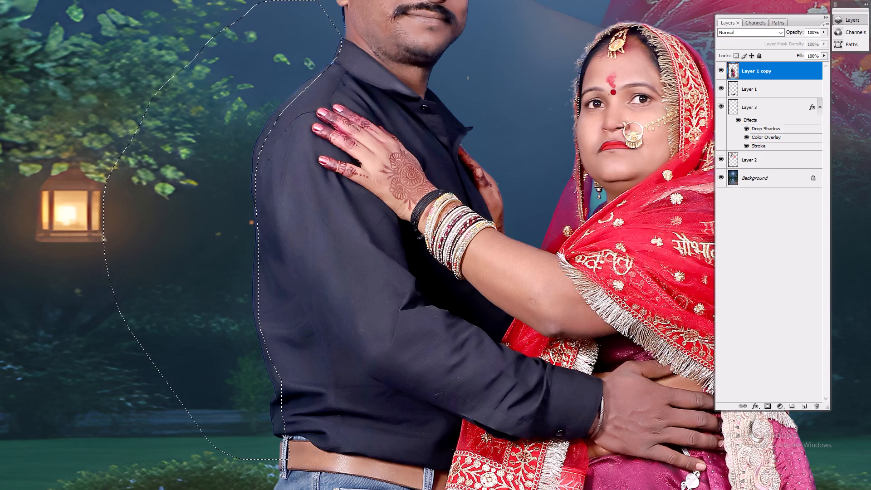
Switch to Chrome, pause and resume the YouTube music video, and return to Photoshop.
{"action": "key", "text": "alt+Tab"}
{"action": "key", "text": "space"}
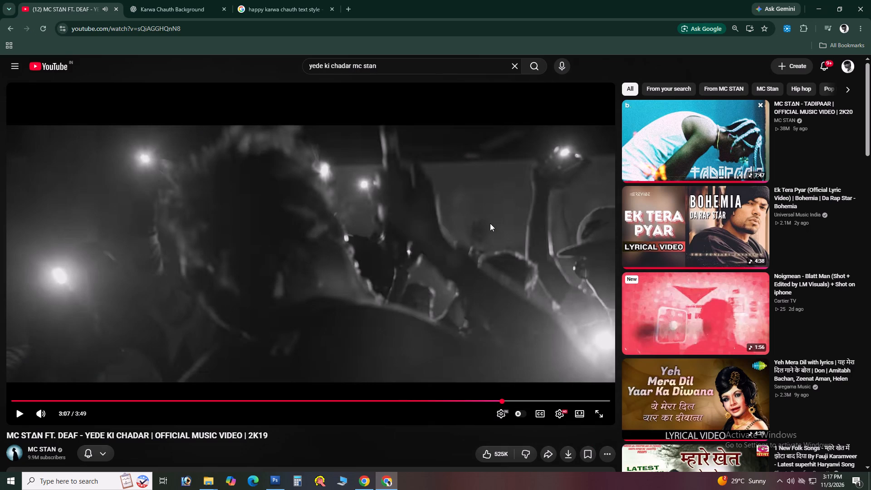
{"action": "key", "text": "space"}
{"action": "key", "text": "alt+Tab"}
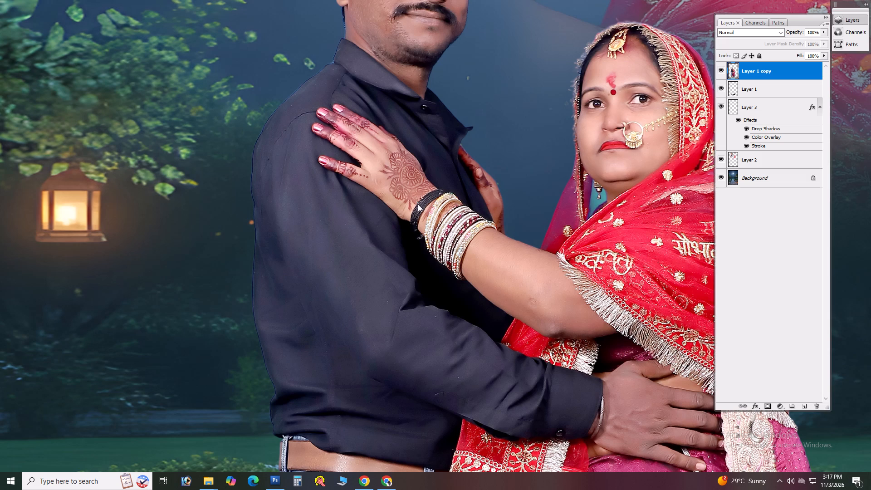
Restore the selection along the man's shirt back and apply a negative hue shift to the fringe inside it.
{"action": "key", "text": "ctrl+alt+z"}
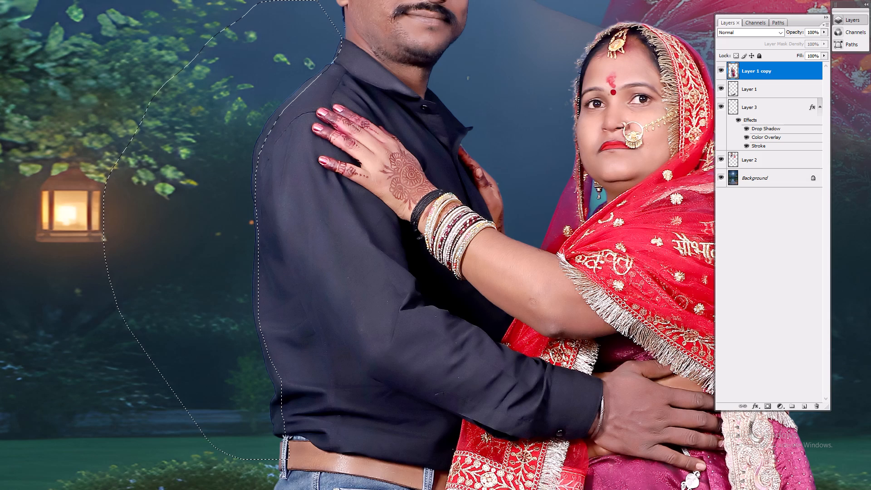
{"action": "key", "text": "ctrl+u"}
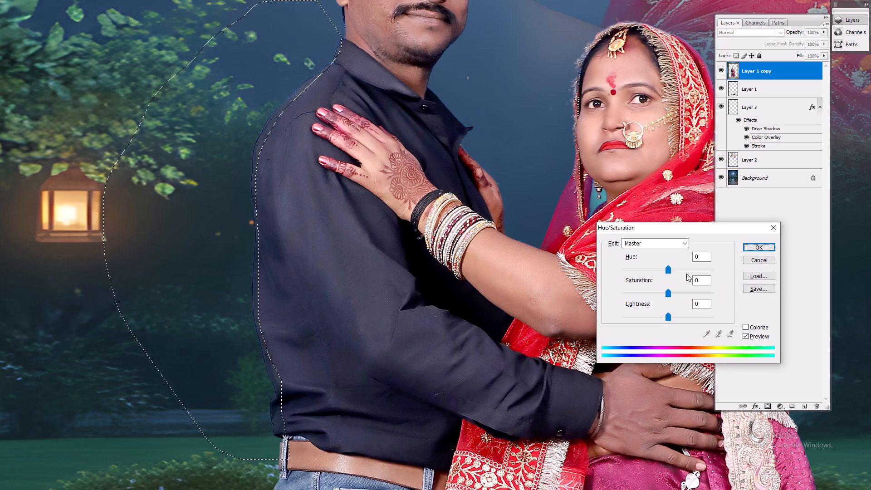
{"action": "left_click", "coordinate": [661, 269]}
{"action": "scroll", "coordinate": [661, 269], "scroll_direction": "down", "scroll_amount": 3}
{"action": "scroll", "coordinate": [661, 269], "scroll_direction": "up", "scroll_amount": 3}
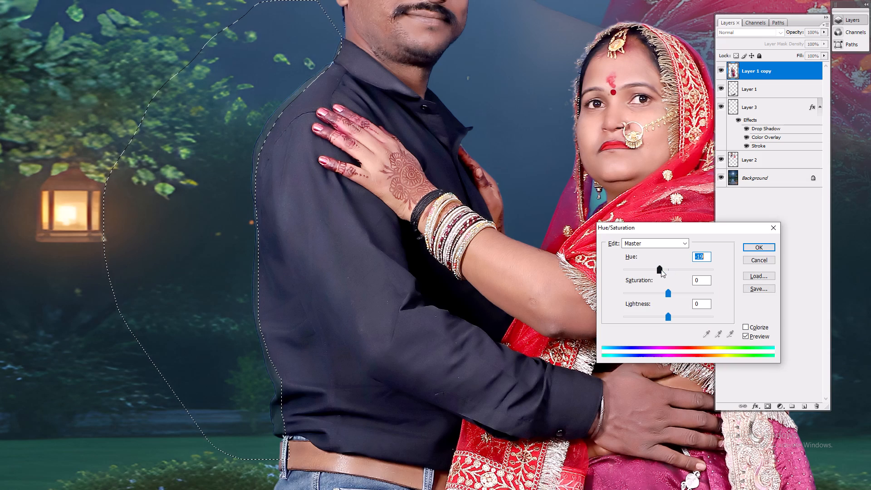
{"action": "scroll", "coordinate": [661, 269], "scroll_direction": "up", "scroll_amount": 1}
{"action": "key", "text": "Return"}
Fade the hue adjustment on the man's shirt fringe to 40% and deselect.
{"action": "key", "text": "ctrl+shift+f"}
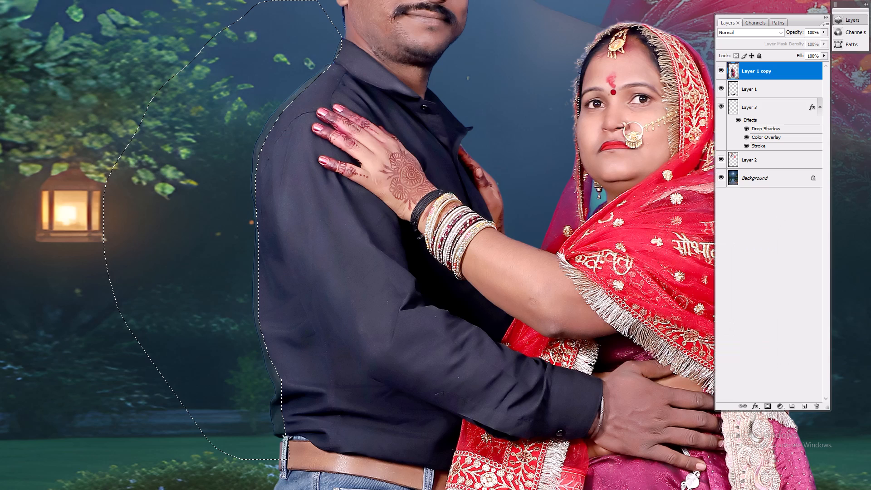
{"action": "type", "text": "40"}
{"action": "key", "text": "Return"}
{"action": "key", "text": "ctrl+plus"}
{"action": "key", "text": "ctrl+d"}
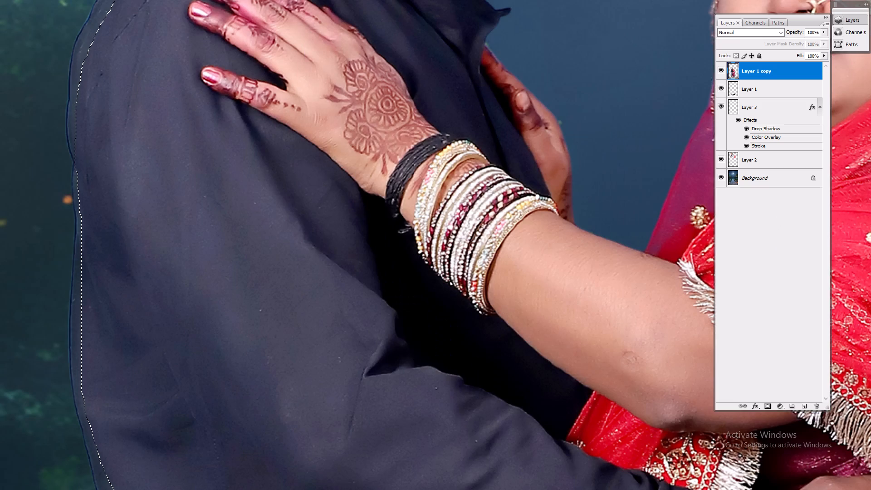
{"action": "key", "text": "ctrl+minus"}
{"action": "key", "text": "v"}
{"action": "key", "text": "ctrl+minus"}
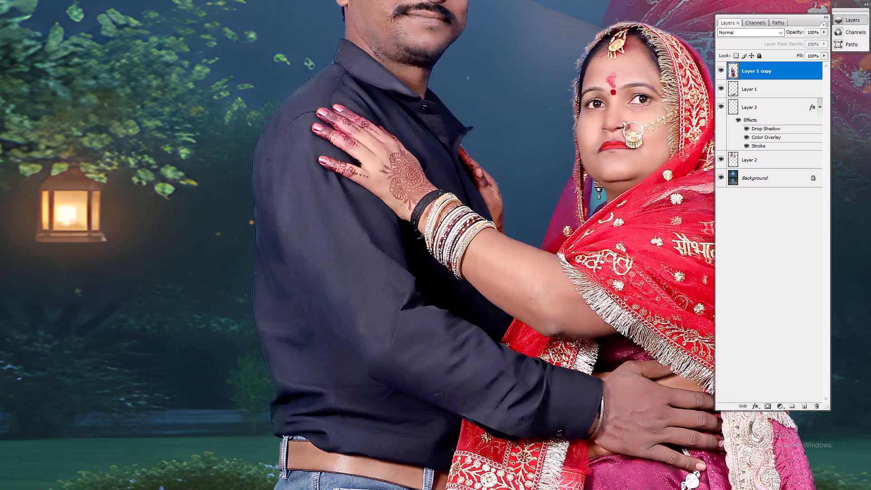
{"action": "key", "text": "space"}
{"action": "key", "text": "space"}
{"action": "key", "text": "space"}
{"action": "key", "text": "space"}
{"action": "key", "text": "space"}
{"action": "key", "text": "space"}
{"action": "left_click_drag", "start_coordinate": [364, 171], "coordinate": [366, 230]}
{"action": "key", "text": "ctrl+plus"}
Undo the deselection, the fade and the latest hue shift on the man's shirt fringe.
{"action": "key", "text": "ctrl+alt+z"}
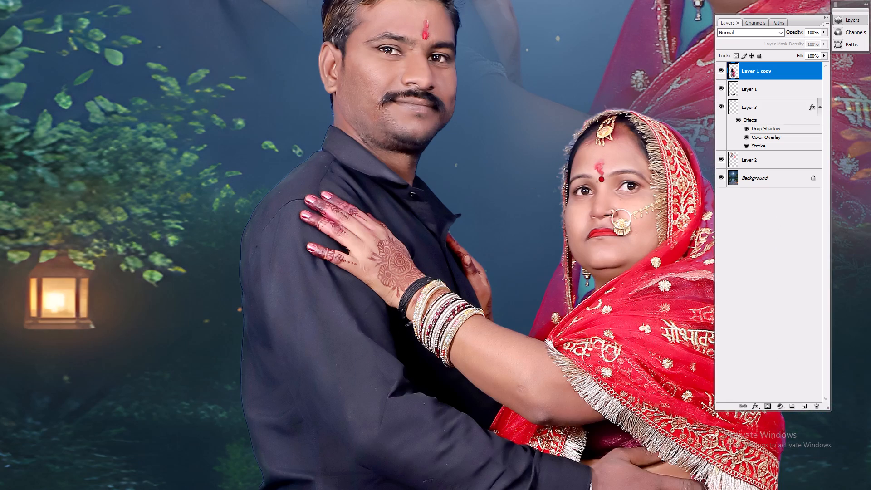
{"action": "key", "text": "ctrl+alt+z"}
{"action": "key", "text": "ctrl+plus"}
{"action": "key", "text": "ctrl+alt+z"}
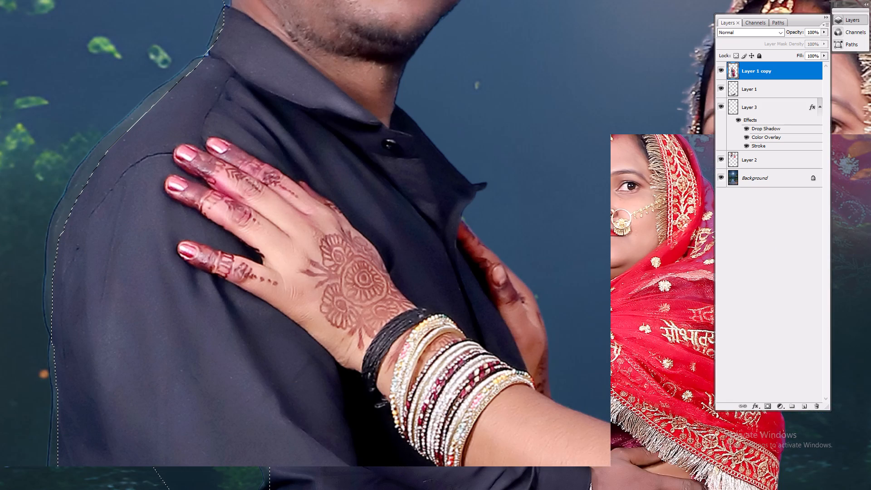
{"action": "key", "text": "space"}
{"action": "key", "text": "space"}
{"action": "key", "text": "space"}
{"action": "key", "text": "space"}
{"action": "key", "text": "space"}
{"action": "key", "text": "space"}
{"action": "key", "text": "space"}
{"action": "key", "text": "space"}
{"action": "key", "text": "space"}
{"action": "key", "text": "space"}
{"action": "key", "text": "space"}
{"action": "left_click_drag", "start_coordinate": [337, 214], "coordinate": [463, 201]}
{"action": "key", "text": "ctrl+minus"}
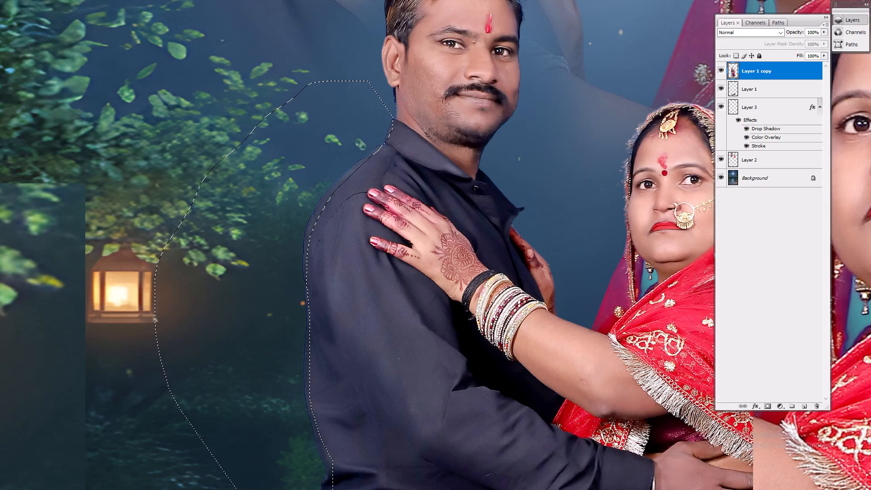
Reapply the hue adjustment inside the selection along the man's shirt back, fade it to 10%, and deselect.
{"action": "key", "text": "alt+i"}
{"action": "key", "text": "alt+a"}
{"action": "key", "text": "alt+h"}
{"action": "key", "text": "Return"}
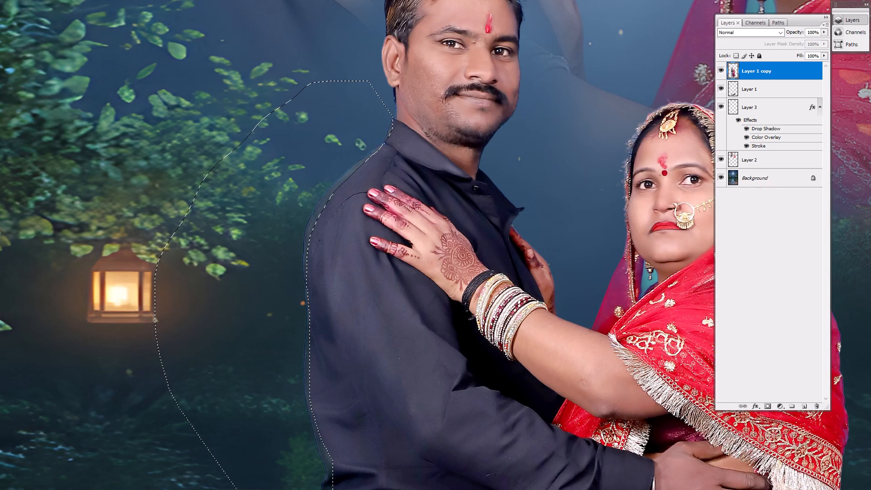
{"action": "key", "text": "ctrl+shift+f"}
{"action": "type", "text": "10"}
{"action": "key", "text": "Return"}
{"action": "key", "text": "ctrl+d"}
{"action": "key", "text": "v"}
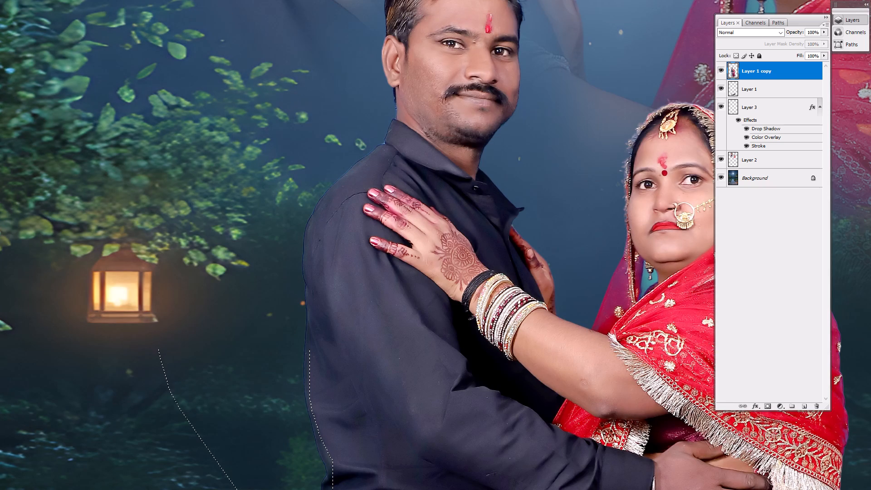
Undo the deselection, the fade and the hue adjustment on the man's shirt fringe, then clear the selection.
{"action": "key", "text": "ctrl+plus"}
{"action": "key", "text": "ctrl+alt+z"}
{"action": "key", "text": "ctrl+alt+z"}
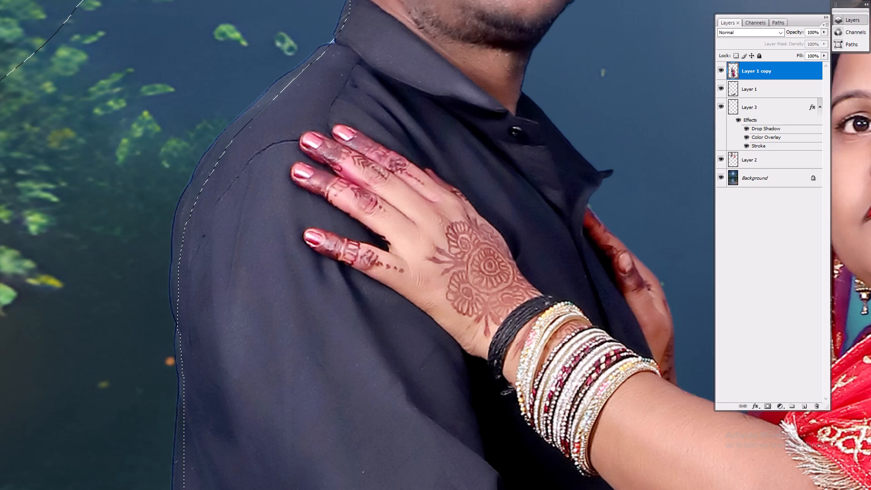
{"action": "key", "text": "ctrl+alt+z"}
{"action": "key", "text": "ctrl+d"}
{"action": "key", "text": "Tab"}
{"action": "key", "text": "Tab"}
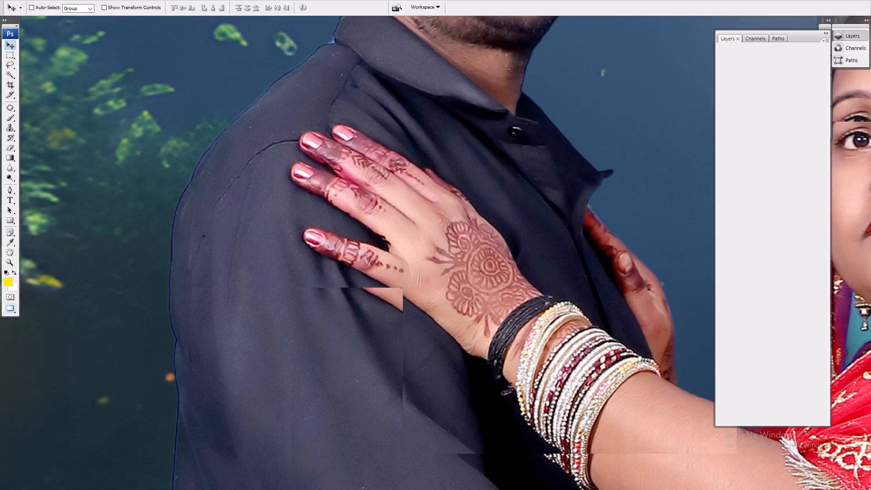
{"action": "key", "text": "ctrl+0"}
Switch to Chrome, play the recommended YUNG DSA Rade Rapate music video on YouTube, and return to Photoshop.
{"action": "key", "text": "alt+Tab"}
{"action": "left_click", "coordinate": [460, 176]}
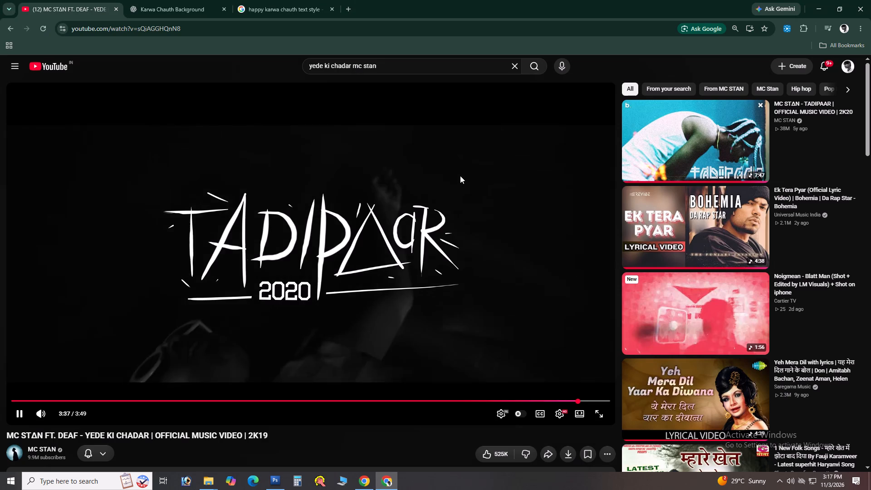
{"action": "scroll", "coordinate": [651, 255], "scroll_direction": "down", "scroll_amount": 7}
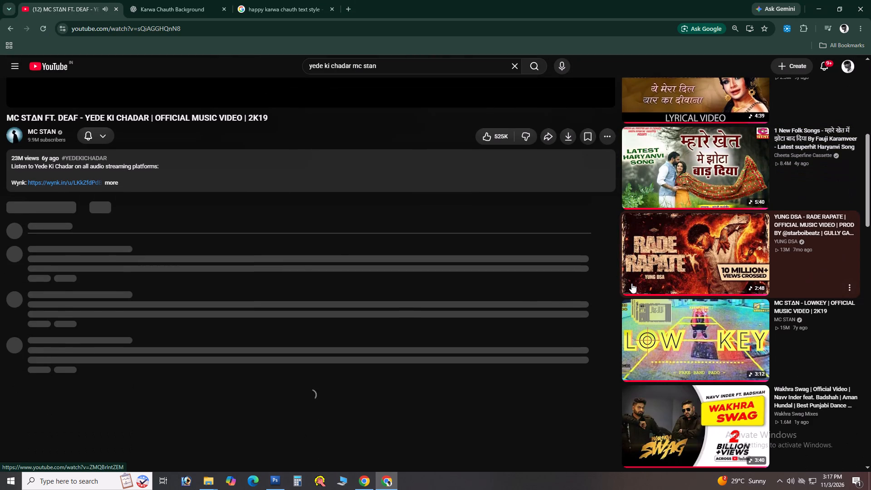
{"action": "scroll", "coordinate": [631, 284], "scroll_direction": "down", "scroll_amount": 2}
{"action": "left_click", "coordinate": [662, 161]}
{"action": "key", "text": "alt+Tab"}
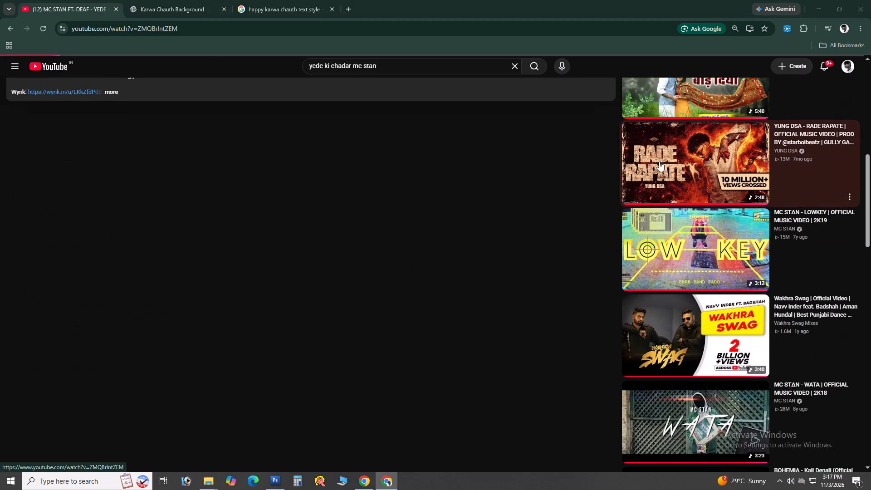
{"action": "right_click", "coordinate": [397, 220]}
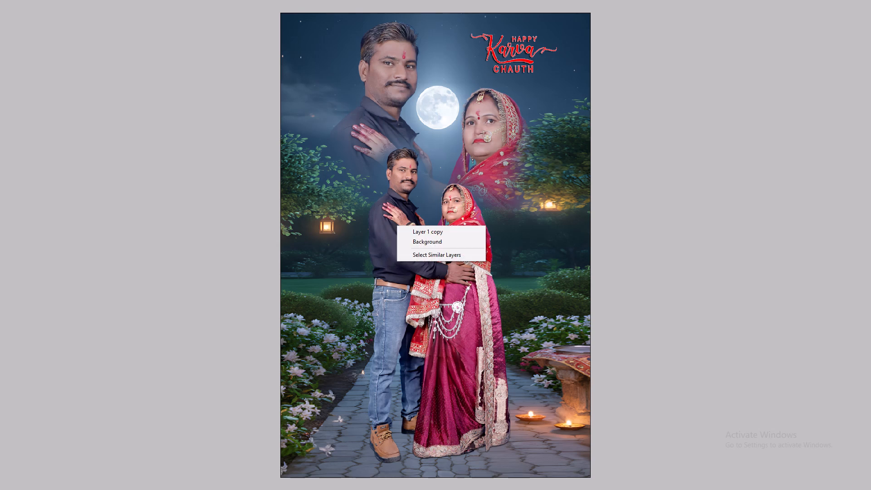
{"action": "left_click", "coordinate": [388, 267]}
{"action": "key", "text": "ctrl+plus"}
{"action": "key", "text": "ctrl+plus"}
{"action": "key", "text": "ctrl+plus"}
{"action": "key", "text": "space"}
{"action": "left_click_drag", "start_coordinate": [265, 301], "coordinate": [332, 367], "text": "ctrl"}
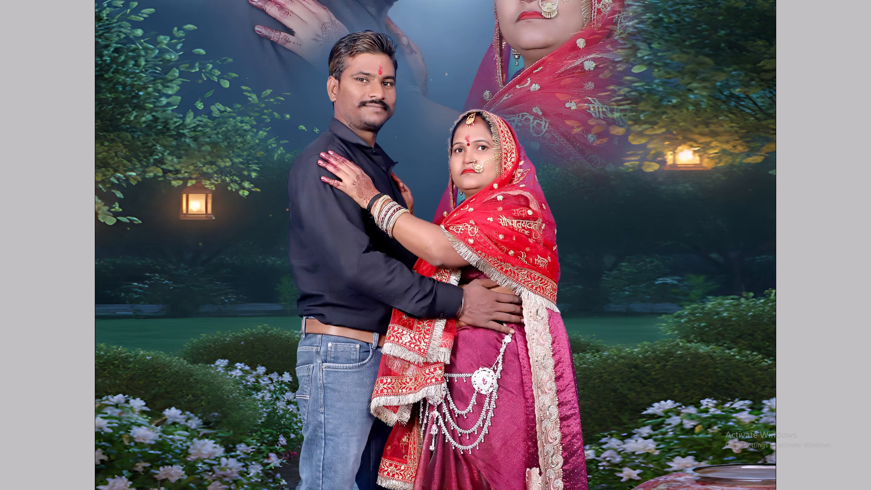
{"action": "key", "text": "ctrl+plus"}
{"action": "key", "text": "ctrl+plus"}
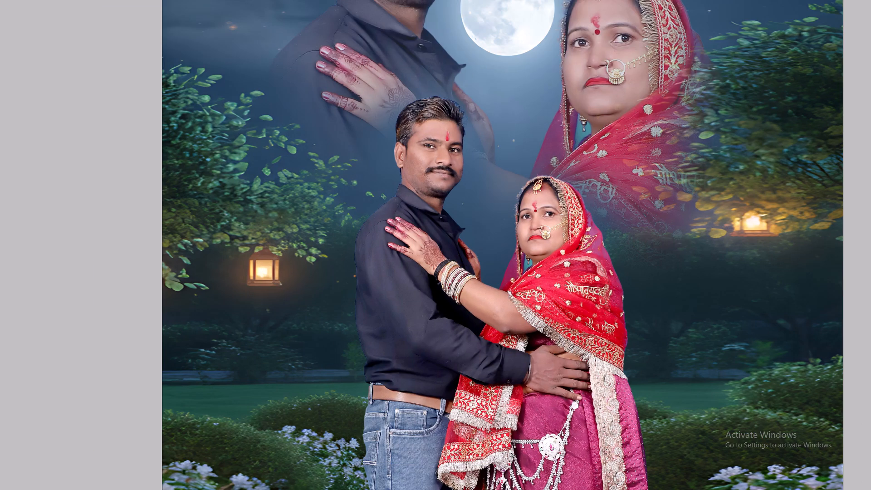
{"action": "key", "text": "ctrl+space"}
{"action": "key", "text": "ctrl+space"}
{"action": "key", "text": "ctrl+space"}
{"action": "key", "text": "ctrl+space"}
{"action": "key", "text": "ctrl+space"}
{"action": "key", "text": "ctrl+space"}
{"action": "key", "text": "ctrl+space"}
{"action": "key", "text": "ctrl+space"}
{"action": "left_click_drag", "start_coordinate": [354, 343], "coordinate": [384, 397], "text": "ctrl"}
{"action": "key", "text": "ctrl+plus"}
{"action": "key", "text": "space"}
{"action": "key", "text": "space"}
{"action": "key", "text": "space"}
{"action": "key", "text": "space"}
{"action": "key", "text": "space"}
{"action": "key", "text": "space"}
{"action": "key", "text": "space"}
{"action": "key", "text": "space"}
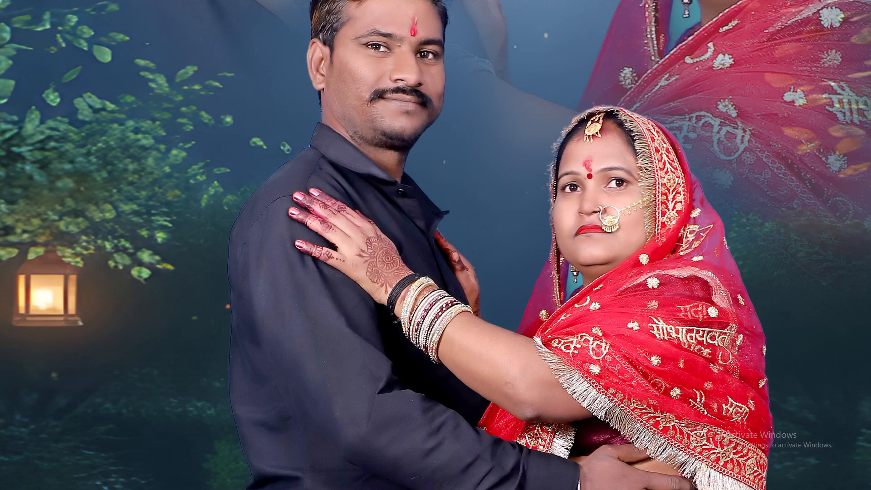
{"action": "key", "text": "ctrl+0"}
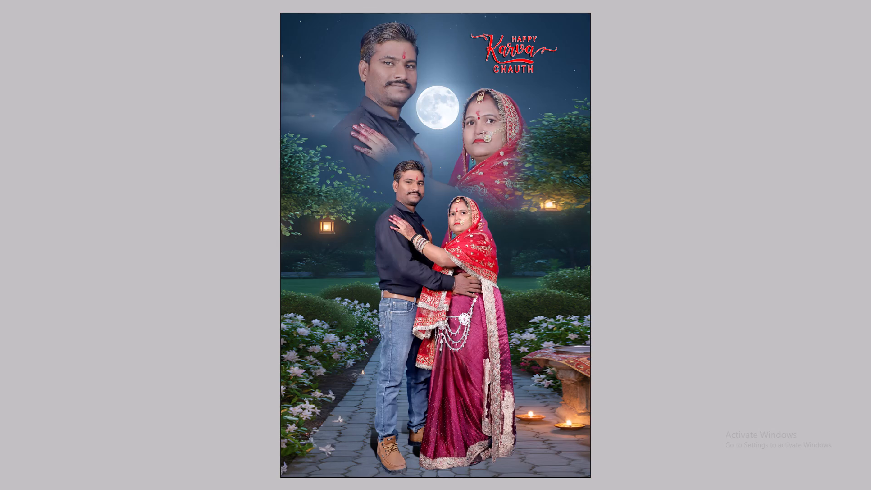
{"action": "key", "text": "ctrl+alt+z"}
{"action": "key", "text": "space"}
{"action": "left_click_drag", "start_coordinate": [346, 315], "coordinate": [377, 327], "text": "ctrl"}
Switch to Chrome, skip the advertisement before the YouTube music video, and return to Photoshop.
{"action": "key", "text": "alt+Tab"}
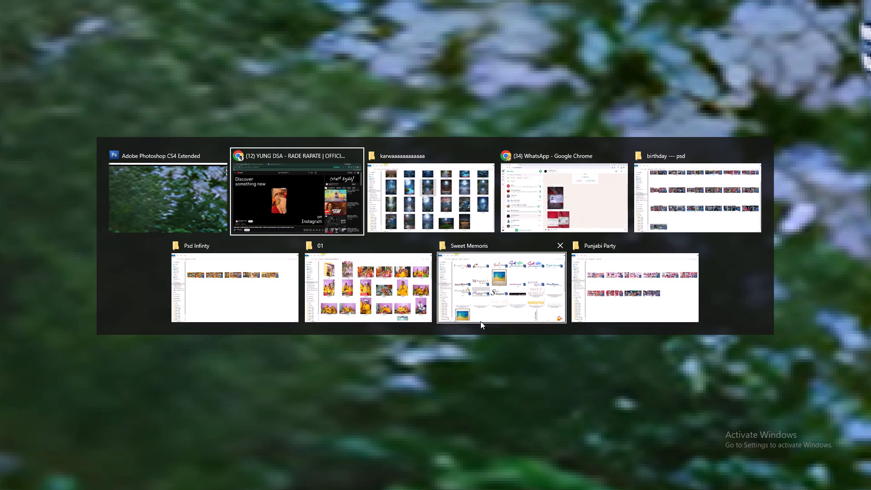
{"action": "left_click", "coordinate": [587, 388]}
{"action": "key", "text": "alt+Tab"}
Start a Pen path at the man's shirt hem above the belt and trace up the lower back, just inside the dark blue fringe.
{"action": "key", "text": "ctrl+0"}
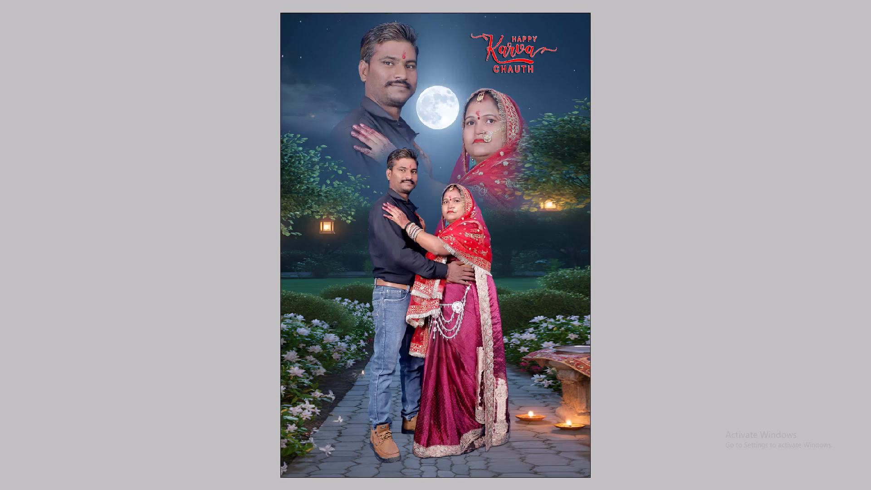
{"action": "key", "text": "space"}
{"action": "left_click_drag", "start_coordinate": [354, 265], "coordinate": [610, 364], "text": "ctrl"}
{"action": "left_click_drag", "start_coordinate": [240, 167], "coordinate": [343, 286]}
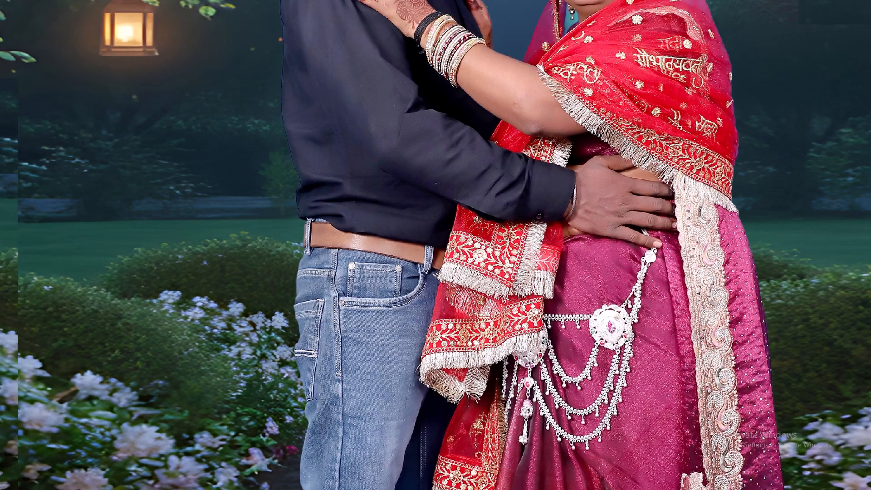
{"action": "left_click_drag", "start_coordinate": [343, 286], "coordinate": [345, 288]}
{"action": "key", "text": "ctrl+plus"}
{"action": "key", "text": "ctrl+plus"}
{"action": "key", "text": "space"}
{"action": "key", "text": "space"}
{"action": "key", "text": "space"}
{"action": "key", "text": "space"}
{"action": "key", "text": "space"}
{"action": "key", "text": "space"}
{"action": "left_click_drag", "start_coordinate": [253, 224], "coordinate": [537, 335]}
{"action": "key", "text": "ctrl+plus"}
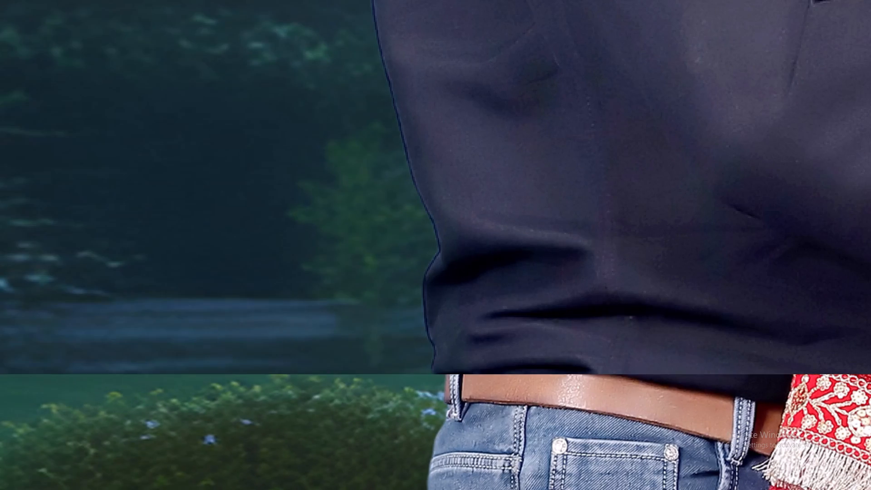
{"action": "key", "text": "space"}
{"action": "key", "text": "space"}
{"action": "key", "text": "space"}
{"action": "key", "text": "space"}
{"action": "key", "text": "space"}
{"action": "key", "text": "space"}
{"action": "key", "text": "space"}
{"action": "key", "text": "space"}
{"action": "key", "text": "space"}
{"action": "left_click_drag", "start_coordinate": [457, 335], "coordinate": [414, 224]}
{"action": "key", "text": "p"}
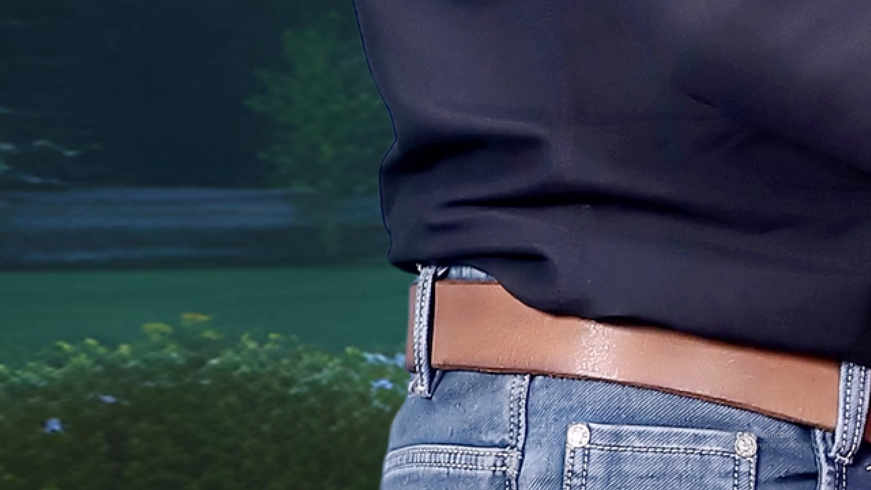
{"action": "key", "text": "ctrl+space"}
{"action": "left_click_drag", "start_coordinate": [274, 197], "coordinate": [539, 319], "text": "ctrl"}
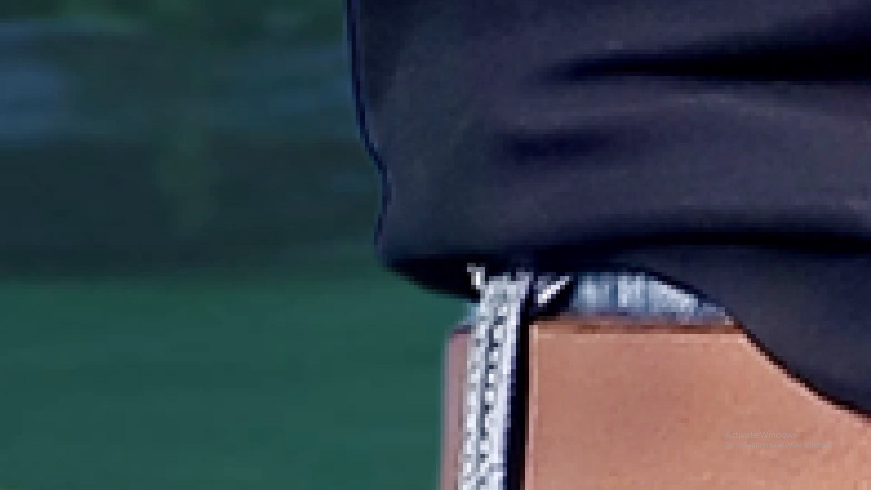
{"action": "left_click_drag", "start_coordinate": [406, 283], "coordinate": [384, 259]}
{"action": "left_click_drag", "start_coordinate": [383, 225], "coordinate": [383, 210]}
{"action": "left_click_drag", "start_coordinate": [394, 184], "coordinate": [394, 179]}
{"action": "left_click_drag", "start_coordinate": [376, 142], "coordinate": [367, 109]}
{"action": "key", "text": "space"}
{"action": "key", "text": "space"}
{"action": "left_click_drag", "start_coordinate": [358, 84], "coordinate": [347, 278]}
{"action": "left_click_drag", "start_coordinate": [354, 132], "coordinate": [364, 93]}
{"action": "key", "text": "space"}
{"action": "left_click_drag", "start_coordinate": [364, 94], "coordinate": [331, 245]}
{"action": "left_click_drag", "start_coordinate": [364, 204], "coordinate": [364, 179]}
{"action": "key", "text": "space"}
{"action": "left_click_drag", "start_coordinate": [362, 159], "coordinate": [360, 352]}
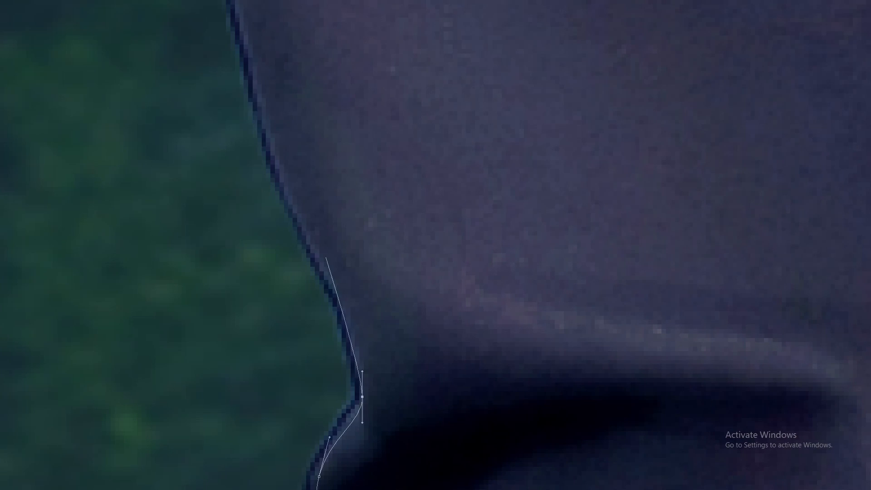
{"action": "left_click_drag", "start_coordinate": [323, 255], "coordinate": [283, 156]}
{"action": "key", "text": "space"}
{"action": "key", "text": "space"}
{"action": "key", "text": "space"}
{"action": "key", "text": "space"}
{"action": "key", "text": "space"}
{"action": "key", "text": "space"}
{"action": "left_click_drag", "start_coordinate": [257, 65], "coordinate": [298, 290]}
{"action": "left_click_drag", "start_coordinate": [264, 149], "coordinate": [235, 45]}
Continue the Pen path up the middle of the man's shirt back to the upper sleeve, just inside the dark blue fringe.
{"action": "key", "text": "ctrl+minus"}
{"action": "key", "text": "ctrl+minus"}
{"action": "key", "text": "space"}
{"action": "key", "text": "space"}
{"action": "key", "text": "space"}
{"action": "key", "text": "space"}
{"action": "key", "text": "space"}
{"action": "key", "text": "space"}
{"action": "left_click_drag", "start_coordinate": [285, 33], "coordinate": [257, 280]}
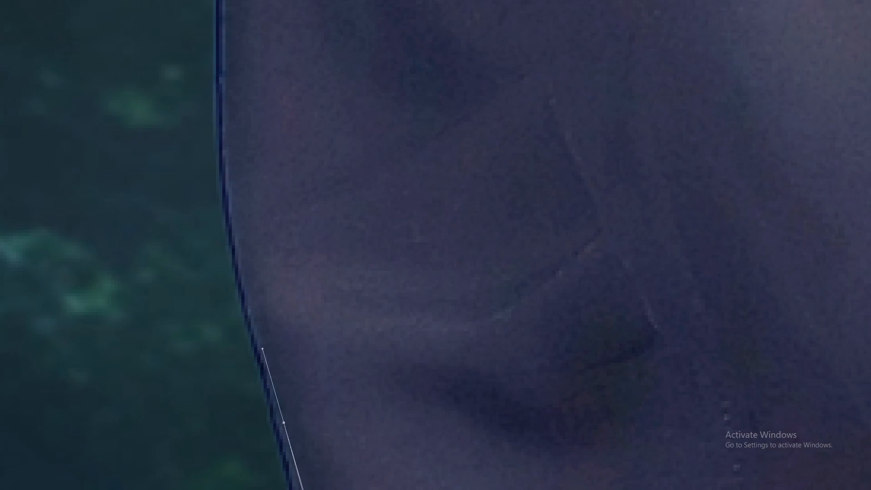
{"action": "left_click_drag", "start_coordinate": [230, 119], "coordinate": [230, 27]}
{"action": "key", "text": "space"}
{"action": "key", "text": "space"}
{"action": "left_click_drag", "start_coordinate": [230, 27], "coordinate": [226, 360]}
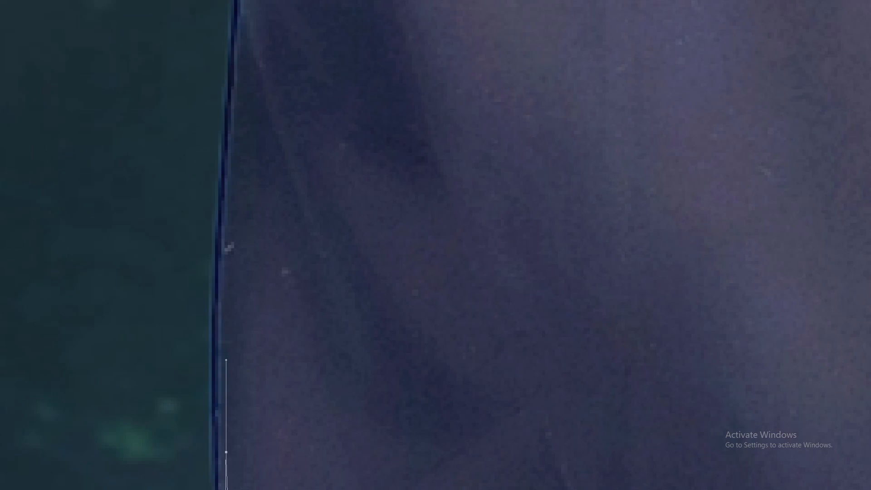
{"action": "key", "text": "space"}
{"action": "left_click_drag", "start_coordinate": [230, 160], "coordinate": [211, 277]}
{"action": "left_click_drag", "start_coordinate": [222, 182], "coordinate": [234, 93]}
{"action": "key", "text": "space"}
{"action": "left_click_drag", "start_coordinate": [230, 94], "coordinate": [213, 313]}
{"action": "left_click_drag", "start_coordinate": [194, 169], "coordinate": [198, 116]}
{"action": "left_click_drag", "start_coordinate": [198, 95], "coordinate": [198, 93]}
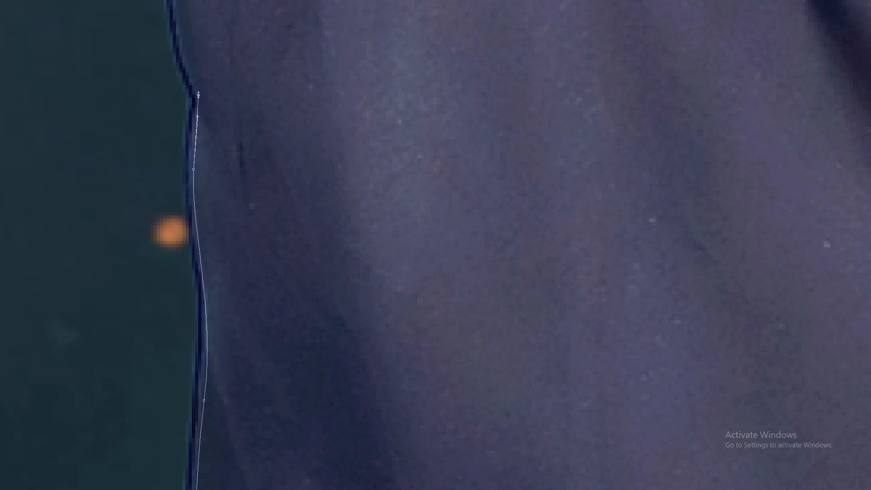
{"action": "left_click_drag", "start_coordinate": [198, 93], "coordinate": [197, 84]}
{"action": "key", "text": "space"}
{"action": "key", "text": "space"}
{"action": "key", "text": "space"}
{"action": "key", "text": "space"}
{"action": "key", "text": "space"}
{"action": "key", "text": "space"}
{"action": "left_click_drag", "start_coordinate": [170, 54], "coordinate": [169, 269]}
{"action": "left_click_drag", "start_coordinate": [178, 132], "coordinate": [182, 29]}
Continue the Pen path up the man's upper sleeve and over his shoulder to the collar base, just inside the dark blue fringe.
{"action": "key", "text": "space"}
{"action": "key", "text": "space"}
{"action": "left_click_drag", "start_coordinate": [182, 32], "coordinate": [163, 342]}
{"action": "left_click_drag", "start_coordinate": [201, 174], "coordinate": [248, 95]}
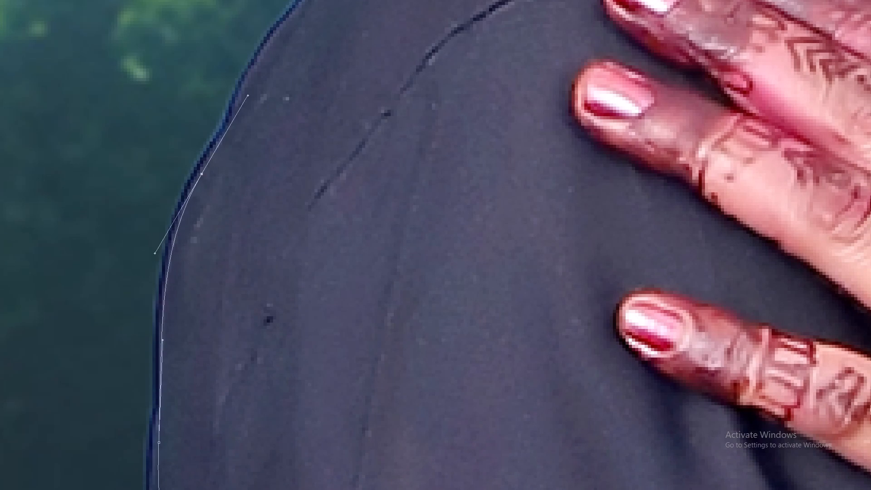
{"action": "key", "text": "space"}
{"action": "left_click_drag", "start_coordinate": [237, 99], "coordinate": [161, 286]}
{"action": "left_click_drag", "start_coordinate": [251, 163], "coordinate": [320, 89]}
{"action": "key", "text": "space"}
{"action": "key", "text": "space"}
{"action": "key", "text": "space"}
{"action": "key", "text": "space"}
{"action": "key", "text": "space"}
{"action": "key", "text": "space"}
{"action": "key", "text": "space"}
{"action": "key", "text": "space"}
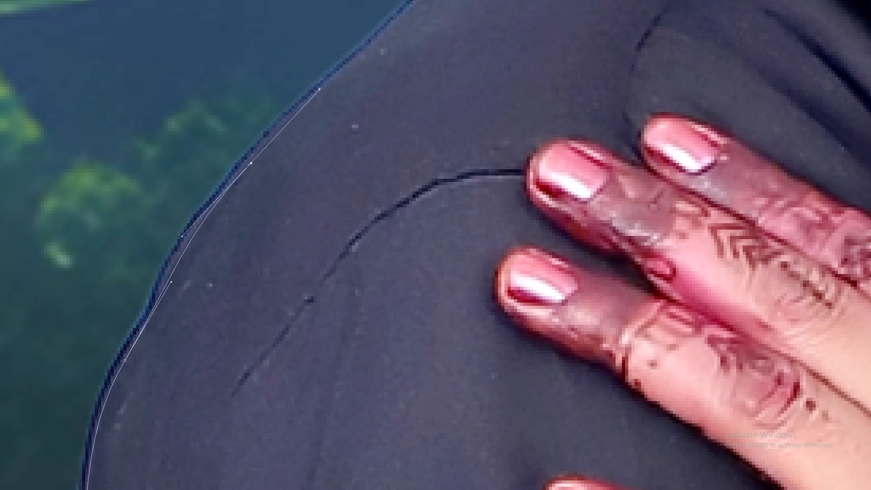
{"action": "left_click_drag", "start_coordinate": [337, 71], "coordinate": [90, 356]}
{"action": "left_click_drag", "start_coordinate": [242, 225], "coordinate": [282, 202]}
{"action": "left_click_drag", "start_coordinate": [336, 147], "coordinate": [355, 130]}
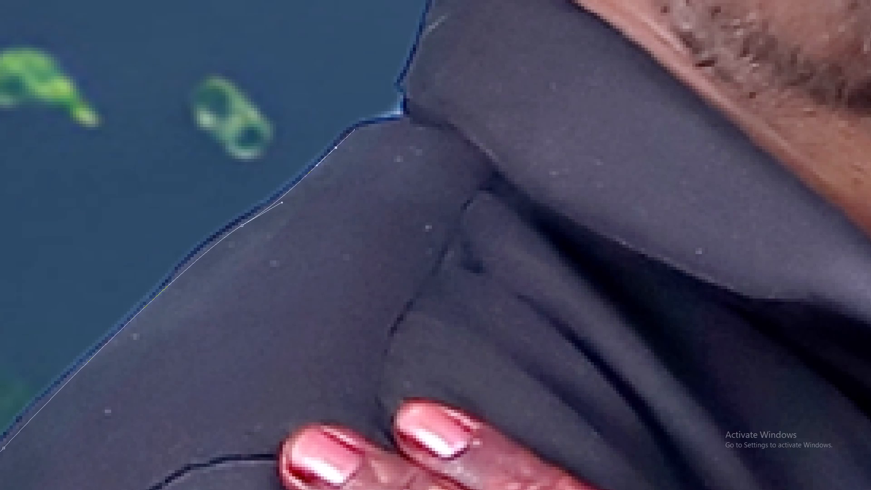
{"action": "left_click_drag", "start_coordinate": [355, 130], "coordinate": [358, 127]}
{"action": "left_click_drag", "start_coordinate": [396, 121], "coordinate": [402, 118]}
{"action": "left_click", "coordinate": [414, 115]}
{"action": "key", "text": "space"}
{"action": "key", "text": "space"}
{"action": "key", "text": "space"}
{"action": "key", "text": "space"}
{"action": "key", "text": "space"}
{"action": "left_click_drag", "start_coordinate": [398, 127], "coordinate": [343, 313]}
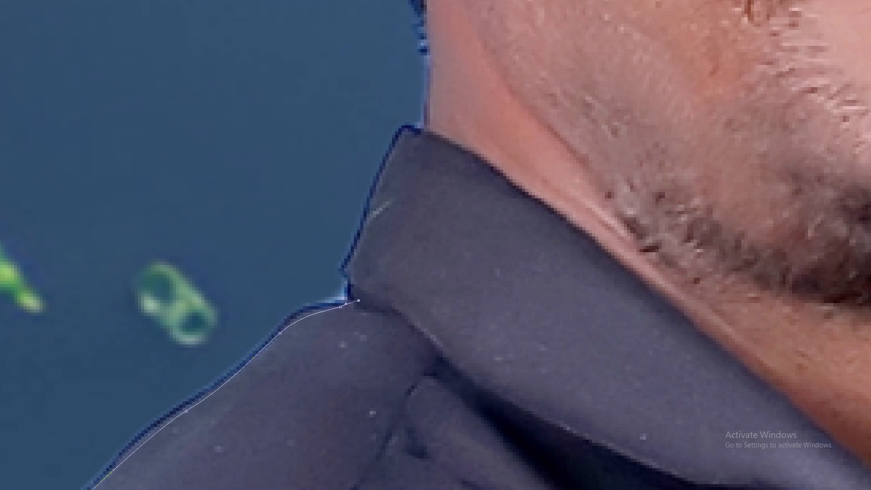
{"action": "key", "text": "ctrl+alt+z"}
{"action": "left_click", "coordinate": [352, 300]}
Trace the Pen path up the back of the man's shirt collar to where it meets his neck, just inside the fringe.
{"action": "left_click_drag", "start_coordinate": [352, 285], "coordinate": [353, 280]}
{"action": "left_click_drag", "start_coordinate": [354, 258], "coordinate": [367, 230]}
{"action": "key", "text": "ctrl+alt+z"}
{"action": "left_click_drag", "start_coordinate": [356, 253], "coordinate": [366, 238]}
{"action": "left_click_drag", "start_coordinate": [366, 238], "coordinate": [367, 231]}
{"action": "key", "text": "space"}
{"action": "left_click_drag", "start_coordinate": [366, 226], "coordinate": [327, 325]}
{"action": "left_click_drag", "start_coordinate": [355, 250], "coordinate": [367, 230]}
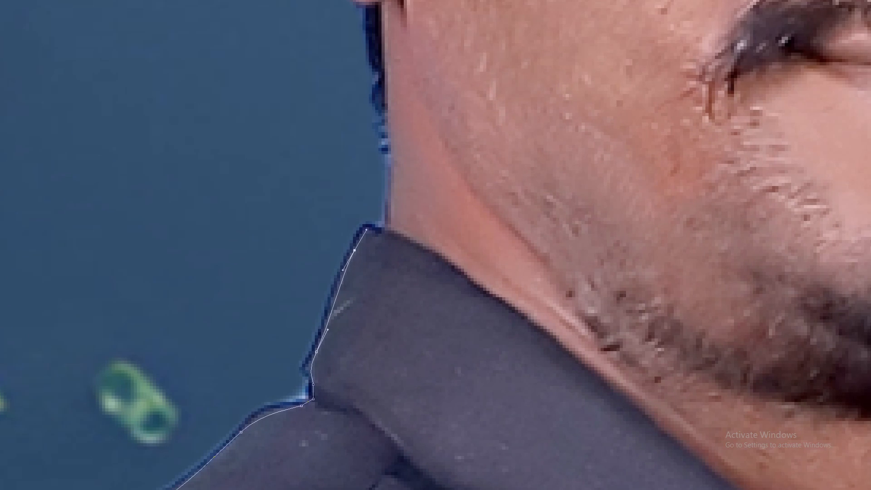
{"action": "left_click_drag", "start_coordinate": [379, 229], "coordinate": [384, 229]}
{"action": "left_click", "coordinate": [390, 231]}
Continue the Pen path up the back of the man's neck, past the blue-fringed hair, and around the bottom of his earlobe.
{"action": "key", "text": "space"}
{"action": "left_click_drag", "start_coordinate": [384, 232], "coordinate": [356, 353]}
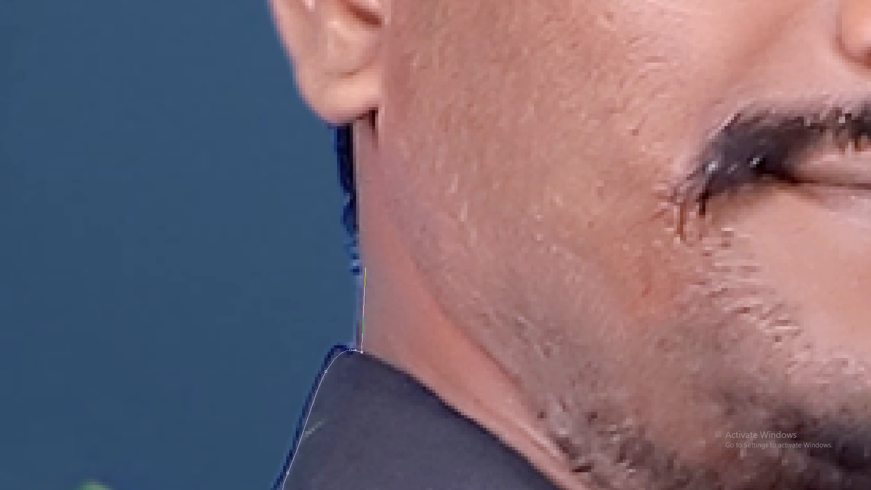
{"action": "left_click_drag", "start_coordinate": [362, 258], "coordinate": [361, 232]}
{"action": "key", "text": "space"}
{"action": "left_click_drag", "start_coordinate": [364, 224], "coordinate": [360, 286]}
{"action": "left_click_drag", "start_coordinate": [338, 208], "coordinate": [335, 201]}
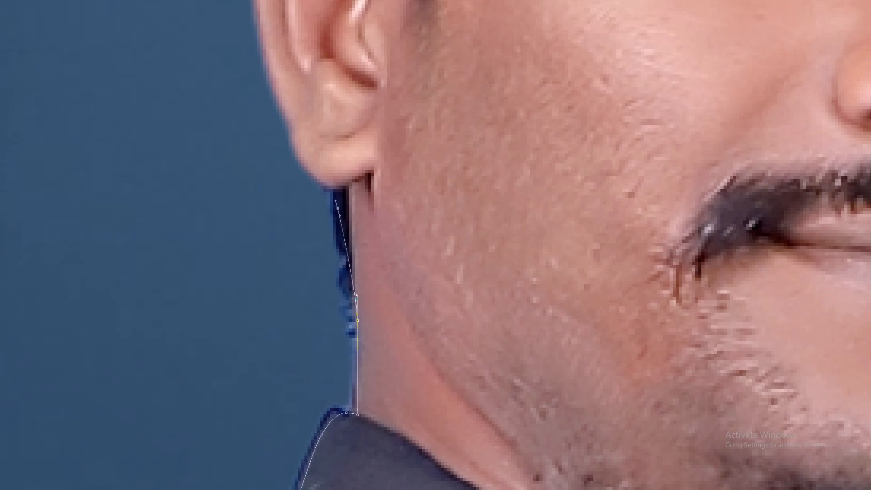
{"action": "left_click", "coordinate": [333, 188]}
{"action": "left_click_drag", "start_coordinate": [303, 172], "coordinate": [289, 159]}
Close the Pen path through the garden behind the man's back down to his shirt hem and convert it to a selection.
{"action": "key", "text": "ctrl+minus"}
{"action": "key", "text": "ctrl+minus"}
{"action": "key", "text": "ctrl+minus"}
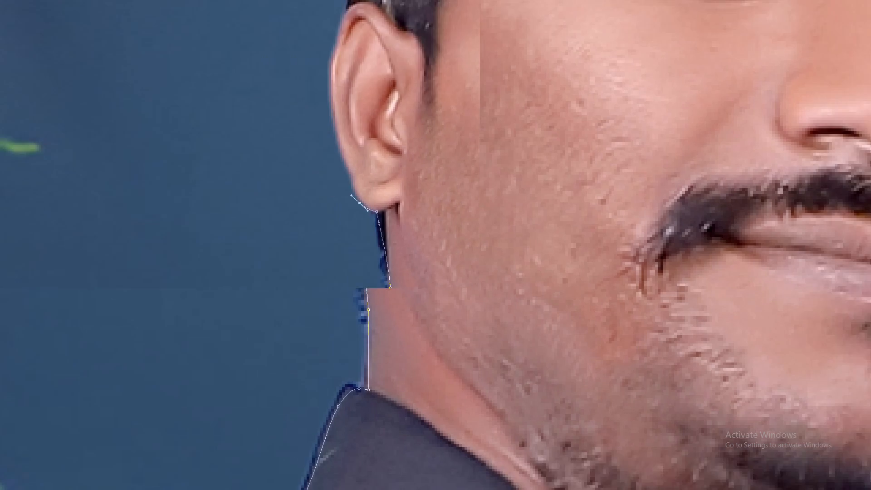
{"action": "key", "text": "ctrl+minus"}
{"action": "key", "text": "ctrl+minus"}
{"action": "key", "text": "ctrl+minus"}
{"action": "key", "text": "space"}
{"action": "key", "text": "space"}
{"action": "key", "text": "space"}
{"action": "key", "text": "space"}
{"action": "key", "text": "space"}
{"action": "left_click_drag", "start_coordinate": [277, 297], "coordinate": [347, 67]}
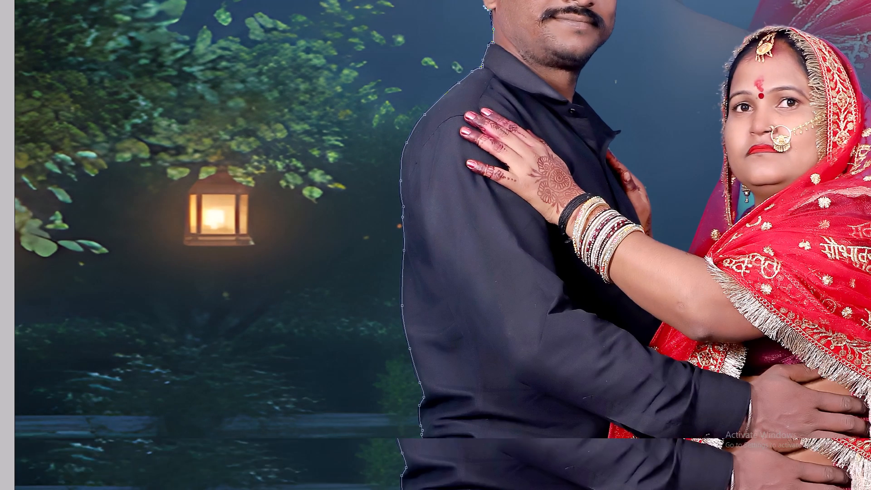
{"action": "left_click_drag", "start_coordinate": [275, 129], "coordinate": [256, 283]}
{"action": "key", "text": "space"}
{"action": "key", "text": "space"}
{"action": "key", "text": "space"}
{"action": "key", "text": "space"}
{"action": "key", "text": "space"}
{"action": "left_click_drag", "start_coordinate": [260, 325], "coordinate": [271, 234]}
{"action": "left_click_drag", "start_coordinate": [279, 279], "coordinate": [336, 372]}
{"action": "left_click_drag", "start_coordinate": [363, 373], "coordinate": [378, 373]}
{"action": "key", "text": "ctrl+Return"}
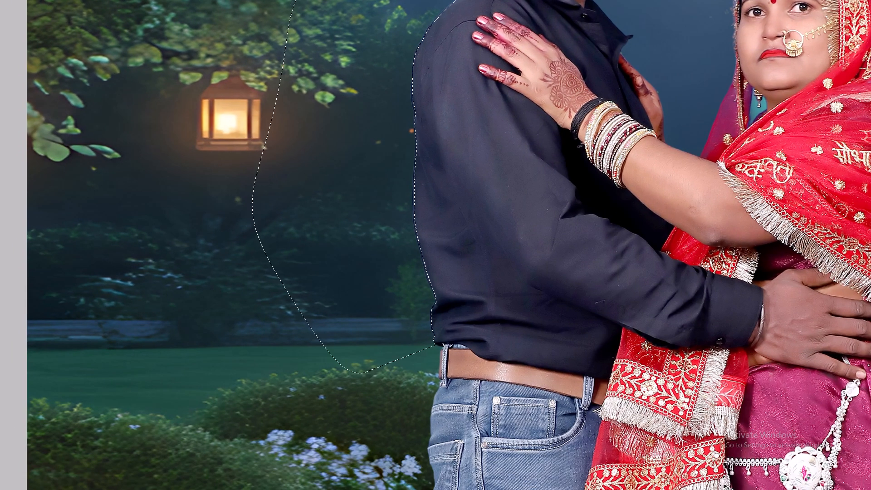
Feather the selection by 1 pixel, delete the fringe along the man's back and neck, and deselect.
{"action": "key", "text": "ctrl+alt+d"}
{"action": "key", "text": "1"}
{"action": "key", "text": "Return"}
{"action": "key", "text": "Delete"}
{"action": "key", "text": "ctrl+d"}
On the woman's layer, start a Pen path at the top of her veil and trace down behind her head to the fold.
{"action": "key", "text": "v"}
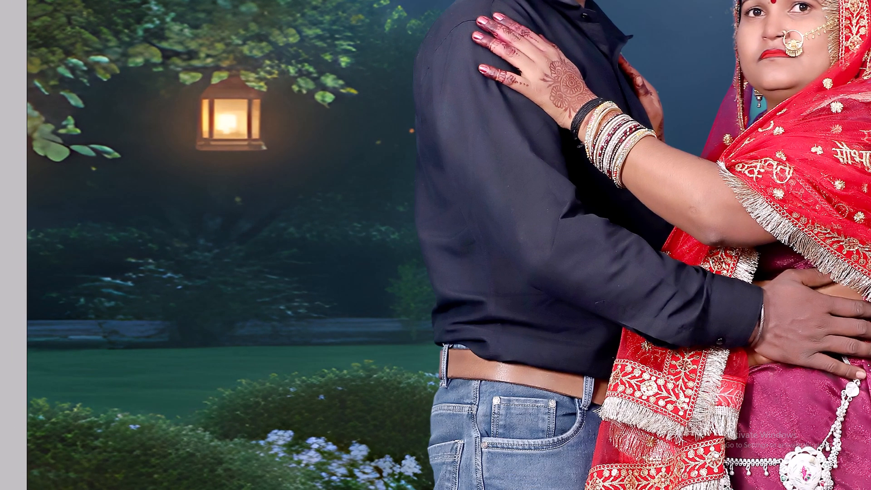
{"action": "key", "text": "space"}
{"action": "key", "text": "space"}
{"action": "key", "text": "space"}
{"action": "key", "text": "space"}
{"action": "key", "text": "space"}
{"action": "key", "text": "space"}
{"action": "key", "text": "space"}
{"action": "key", "text": "space"}
{"action": "key", "text": "space"}
{"action": "key", "text": "space"}
{"action": "key", "text": "space"}
{"action": "key", "text": "space"}
{"action": "key", "text": "space"}
{"action": "key", "text": "space"}
{"action": "key", "text": "space"}
{"action": "key", "text": "space"}
{"action": "key", "text": "space"}
{"action": "key", "text": "space"}
{"action": "key", "text": "space"}
{"action": "key", "text": "space"}
{"action": "left_click_drag", "start_coordinate": [402, 180], "coordinate": [252, 313]}
{"action": "left_click_drag", "start_coordinate": [640, 235], "coordinate": [456, 342]}
{"action": "right_click", "coordinate": [509, 288]}
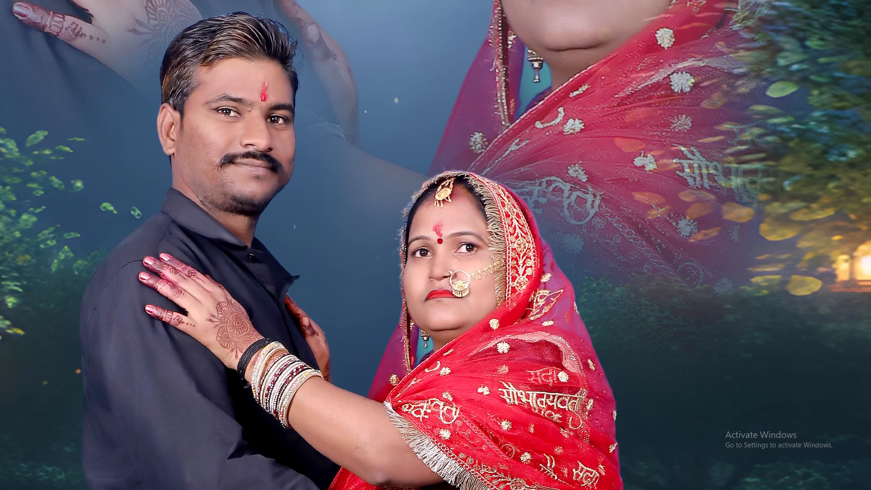
{"action": "left_click", "coordinate": [523, 292]}
{"action": "key", "text": "ctrl+plus"}
{"action": "key", "text": "ctrl+plus"}
{"action": "key", "text": "space"}
{"action": "key", "text": "space"}
{"action": "key", "text": "space"}
{"action": "key", "text": "space"}
{"action": "key", "text": "space"}
{"action": "key", "text": "space"}
{"action": "key", "text": "space"}
{"action": "key", "text": "space"}
{"action": "key", "text": "space"}
{"action": "key", "text": "space"}
{"action": "key", "text": "space"}
{"action": "key", "text": "space"}
{"action": "key", "text": "space"}
{"action": "key", "text": "space"}
{"action": "key", "text": "space"}
{"action": "key", "text": "space"}
{"action": "key", "text": "space"}
{"action": "key", "text": "space"}
{"action": "key", "text": "space"}
{"action": "key", "text": "space"}
{"action": "left_click_drag", "start_coordinate": [517, 160], "coordinate": [450, 277]}
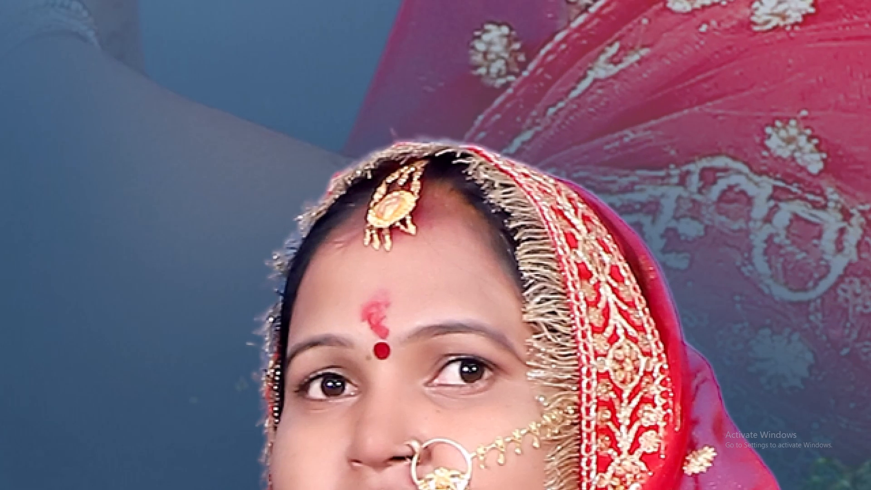
{"action": "left_click_drag", "start_coordinate": [486, 231], "coordinate": [350, 277]}
{"action": "key", "text": "p"}
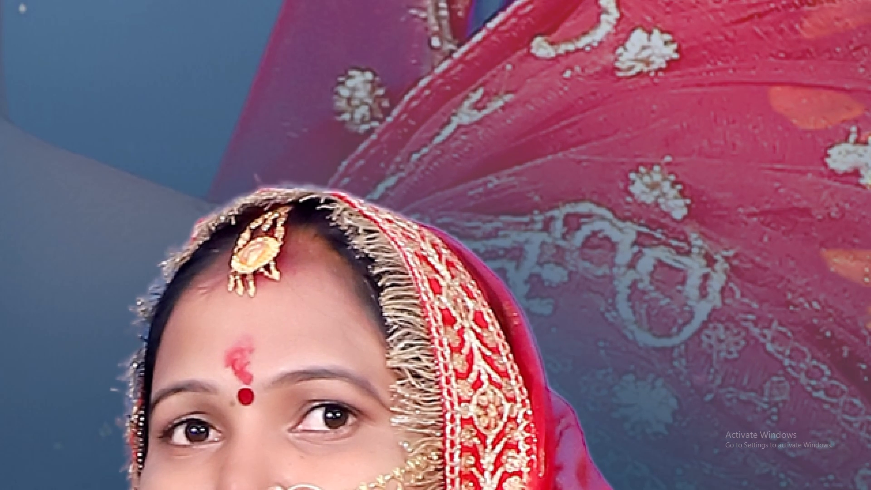
{"action": "left_click_drag", "start_coordinate": [297, 181], "coordinate": [313, 181]}
{"action": "left_click_drag", "start_coordinate": [404, 218], "coordinate": [421, 224]}
{"action": "left_click_drag", "start_coordinate": [514, 305], "coordinate": [540, 352]}
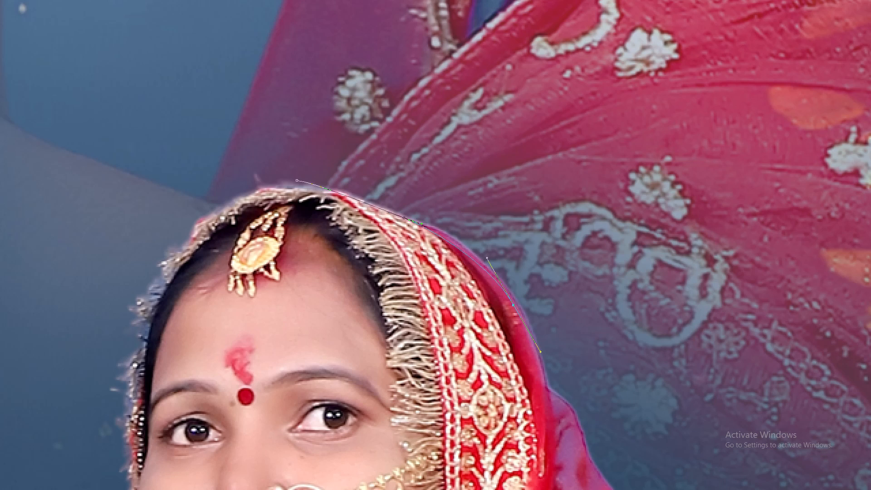
{"action": "left_click_drag", "start_coordinate": [540, 352], "coordinate": [540, 351]}
{"action": "key", "text": "space"}
{"action": "left_click_drag", "start_coordinate": [537, 352], "coordinate": [516, 287]}
{"action": "left_click_drag", "start_coordinate": [528, 328], "coordinate": [532, 332]}
Continue the Pen path from the fold behind the woman's head down the outer edge of her veil to her upper back.
{"action": "key", "text": "space"}
{"action": "left_click_drag", "start_coordinate": [538, 339], "coordinate": [483, 225]}
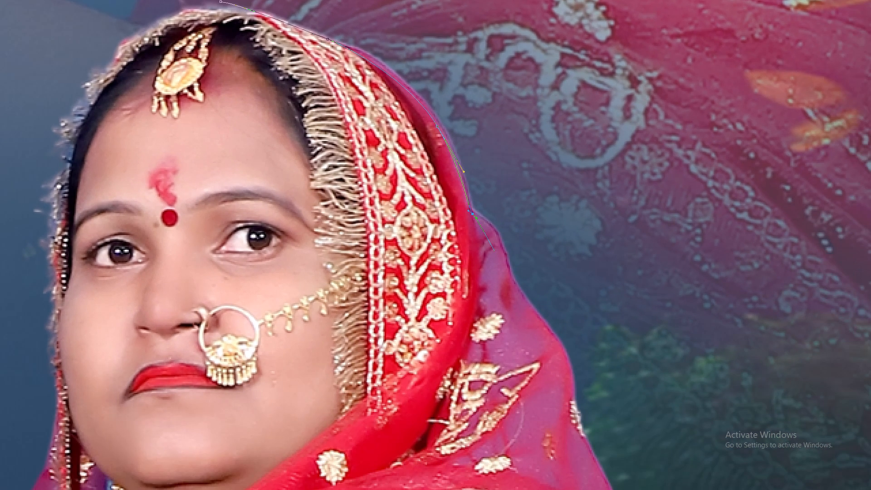
{"action": "left_click_drag", "start_coordinate": [505, 260], "coordinate": [518, 291]}
{"action": "key", "text": "space"}
{"action": "left_click_drag", "start_coordinate": [518, 291], "coordinate": [463, 204]}
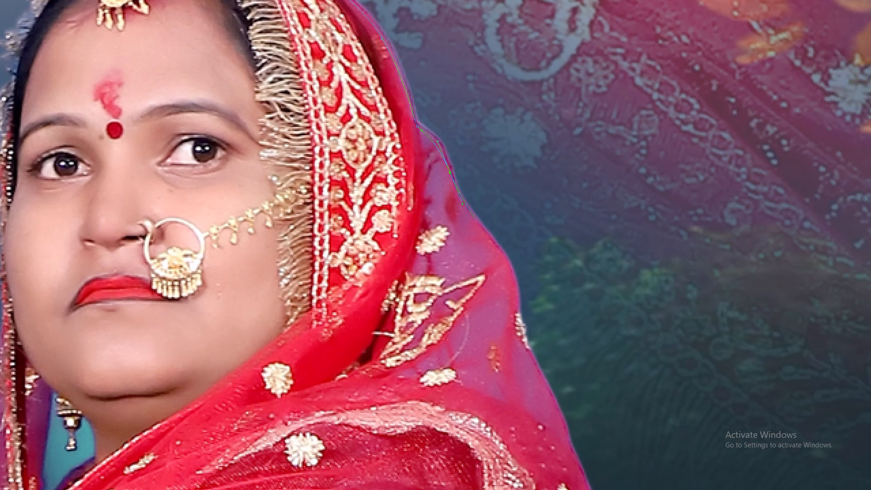
{"action": "left_click_drag", "start_coordinate": [498, 250], "coordinate": [509, 265]}
{"action": "key", "text": "space"}
{"action": "left_click_drag", "start_coordinate": [515, 278], "coordinate": [488, 181]}
{"action": "left_click_drag", "start_coordinate": [492, 219], "coordinate": [496, 237]}
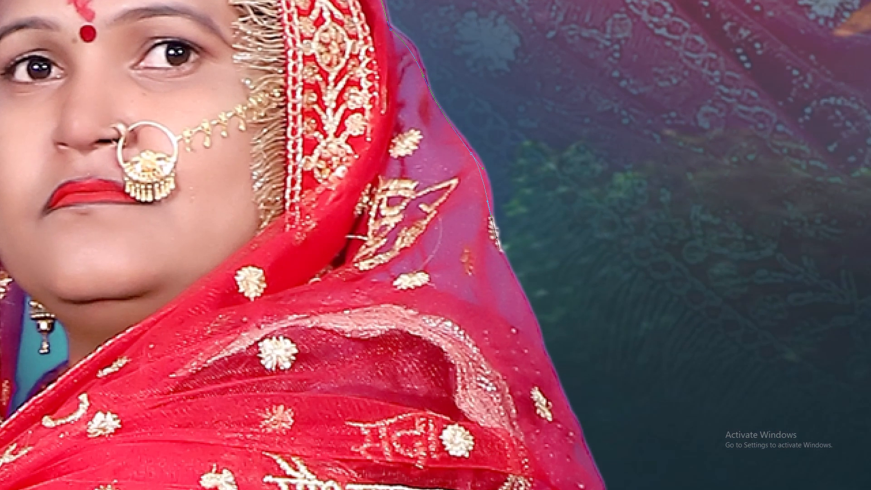
{"action": "key", "text": "space"}
{"action": "left_click_drag", "start_coordinate": [500, 252], "coordinate": [471, 164]}
{"action": "left_click_drag", "start_coordinate": [516, 261], "coordinate": [531, 303]}
{"action": "key", "text": "space"}
{"action": "left_click_drag", "start_coordinate": [535, 305], "coordinate": [466, 150]}
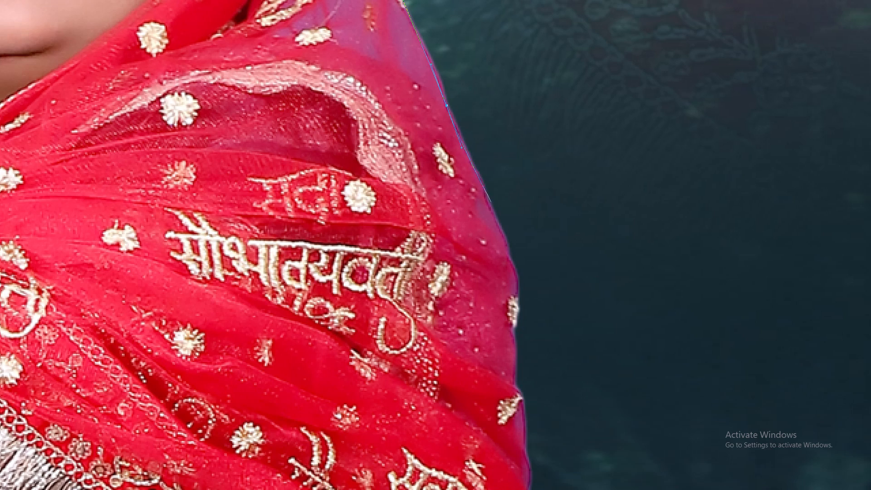
Continue the Pen path down the veil's outer edge, past the embroidered lettering and the small gold flowers at her arm.
{"action": "left_click_drag", "start_coordinate": [505, 255], "coordinate": [515, 290]}
{"action": "key", "text": "space"}
{"action": "left_click_drag", "start_coordinate": [519, 300], "coordinate": [494, 191]}
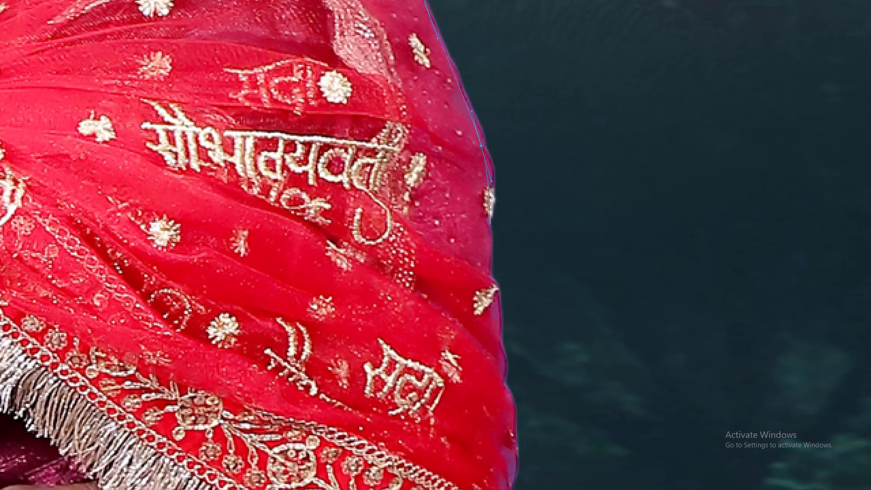
{"action": "left_click_drag", "start_coordinate": [490, 232], "coordinate": [490, 244]}
{"action": "left_click_drag", "start_coordinate": [488, 271], "coordinate": [489, 279]}
{"action": "key", "text": "space"}
{"action": "left_click_drag", "start_coordinate": [495, 289], "coordinate": [493, 224]}
{"action": "left_click_drag", "start_coordinate": [497, 256], "coordinate": [501, 285]}
{"action": "key", "text": "space"}
{"action": "left_click_drag", "start_coordinate": [501, 290], "coordinate": [485, 194]}
{"action": "left_click_drag", "start_coordinate": [487, 210], "coordinate": [487, 217]}
{"action": "left_click_drag", "start_coordinate": [489, 230], "coordinate": [493, 236]}
{"action": "key", "text": "space"}
{"action": "left_click_drag", "start_coordinate": [495, 241], "coordinate": [492, 170]}
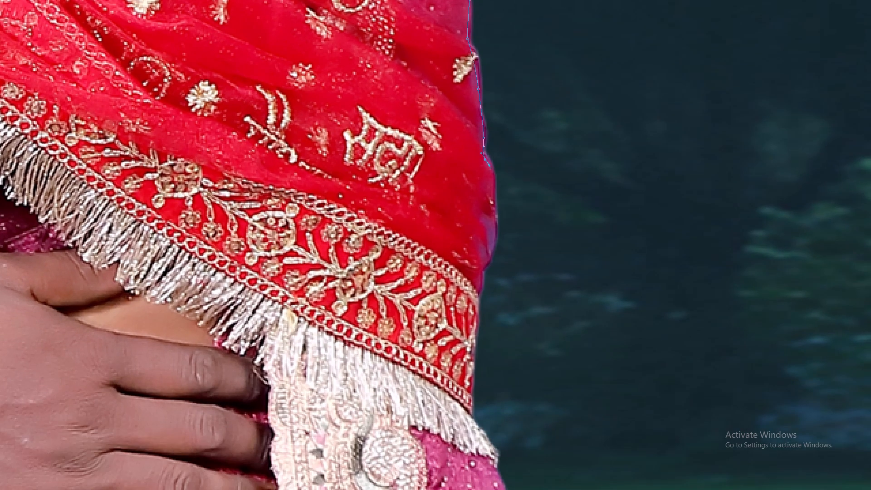
Finish the Pen path at the veil's embroidered border, close it through the garden behind her, and convert it to a selection.
{"action": "left_click_drag", "start_coordinate": [494, 220], "coordinate": [492, 239]}
{"action": "key", "text": "space"}
{"action": "left_click_drag", "start_coordinate": [492, 250], "coordinate": [492, 137]}
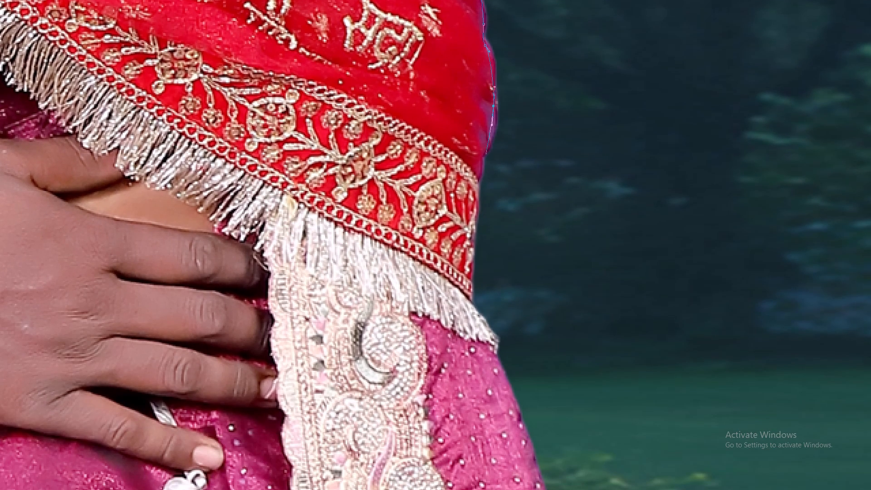
{"action": "left_click_drag", "start_coordinate": [480, 170], "coordinate": [477, 184]}
{"action": "left_click_drag", "start_coordinate": [488, 249], "coordinate": [489, 256]}
{"action": "key", "text": "ctrl+minus"}
{"action": "key", "text": "ctrl+minus"}
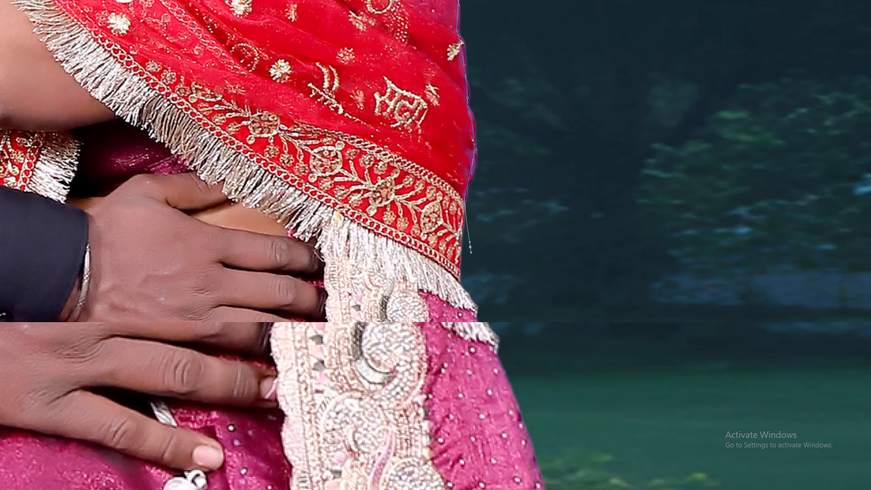
{"action": "key", "text": "ctrl+minus"}
{"action": "key", "text": "ctrl+minus"}
{"action": "left_click_drag", "start_coordinate": [503, 168], "coordinate": [497, 129]}
{"action": "left_click_drag", "start_coordinate": [384, 30], "coordinate": [362, 29]}
{"action": "key", "text": "ctrl+Return"}
Feather the selection by 1 pixel, delete the fringe along the back of the woman's veil, and deselect.
{"action": "key", "text": "ctrl+alt+d"}
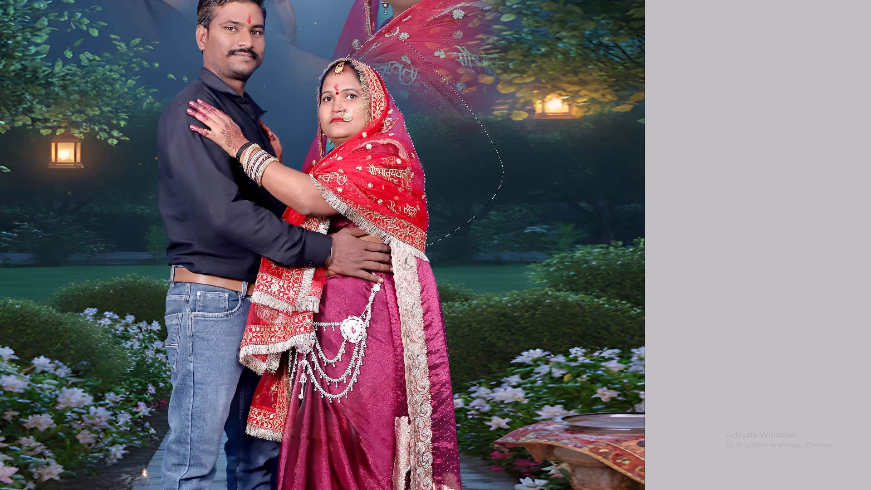
{"action": "key", "text": "1"}
{"action": "key", "text": "Return"}
{"action": "key", "text": "plus"}
{"action": "key", "text": "Delete"}
{"action": "key", "text": "ctrl+d"}
{"action": "key", "text": "v"}
Examine the cutout edge along the woman's veil, waist and saree down to the hem.
{"action": "key", "text": "ctrl+space"}
{"action": "key", "text": "ctrl+space"}
{"action": "key", "text": "ctrl+space"}
{"action": "key", "text": "ctrl+space"}
{"action": "key", "text": "ctrl+space"}
{"action": "key", "text": "ctrl+space"}
{"action": "left_click_drag", "start_coordinate": [397, 99], "coordinate": [403, 108], "text": "ctrl"}
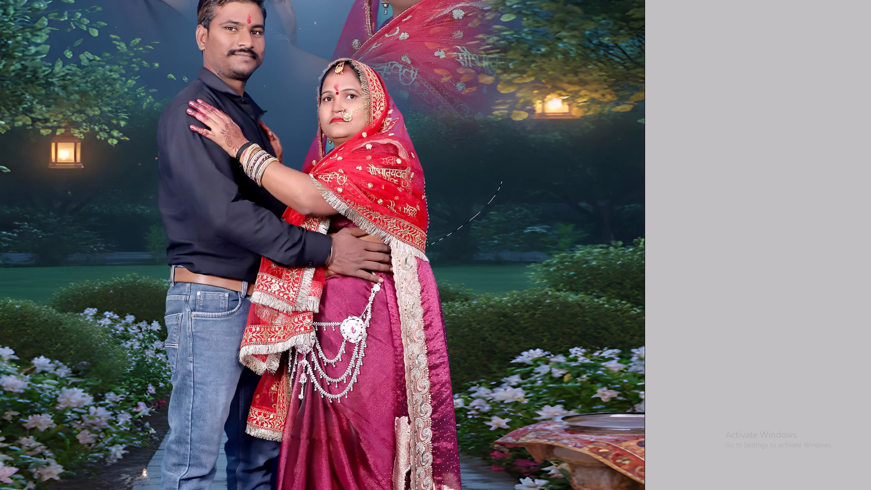
{"action": "left_click_drag", "start_coordinate": [403, 108], "coordinate": [483, 258], "text": "ctrl"}
{"action": "key", "text": "ctrl+plus"}
{"action": "key", "text": "space"}
{"action": "key", "text": "space"}
{"action": "key", "text": "space"}
{"action": "key", "text": "space"}
{"action": "key", "text": "space"}
{"action": "key", "text": "space"}
{"action": "key", "text": "space"}
{"action": "key", "text": "space"}
{"action": "key", "text": "space"}
{"action": "key", "text": "space"}
{"action": "key", "text": "space"}
{"action": "key", "text": "space"}
{"action": "key", "text": "space"}
{"action": "key", "text": "space"}
{"action": "key", "text": "space"}
{"action": "key", "text": "space"}
{"action": "key", "text": "space"}
{"action": "key", "text": "space"}
{"action": "key", "text": "space"}
{"action": "key", "text": "space"}
{"action": "left_click_drag", "start_coordinate": [427, 367], "coordinate": [455, 105]}
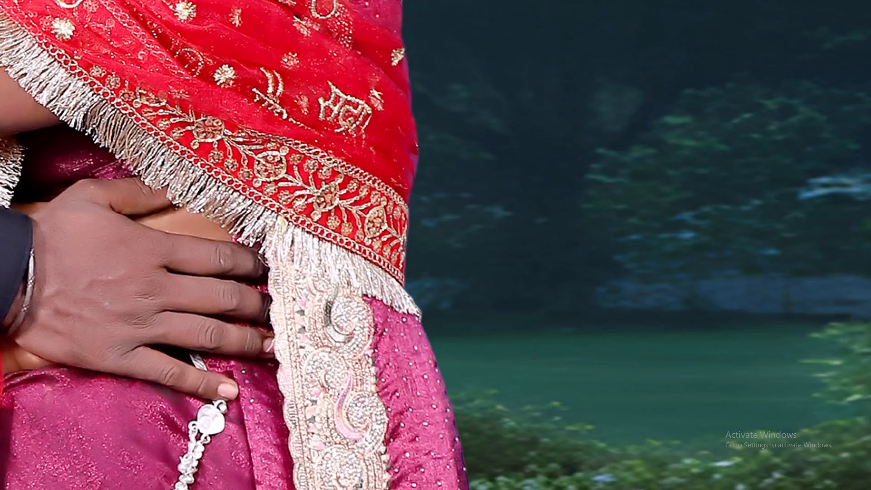
{"action": "left_click_drag", "start_coordinate": [450, 358], "coordinate": [457, 115]}
{"action": "left_click_drag", "start_coordinate": [449, 340], "coordinate": [450, 169]}
{"action": "left_click_drag", "start_coordinate": [460, 304], "coordinate": [455, 194]}
{"action": "key", "text": "ctrl+0"}
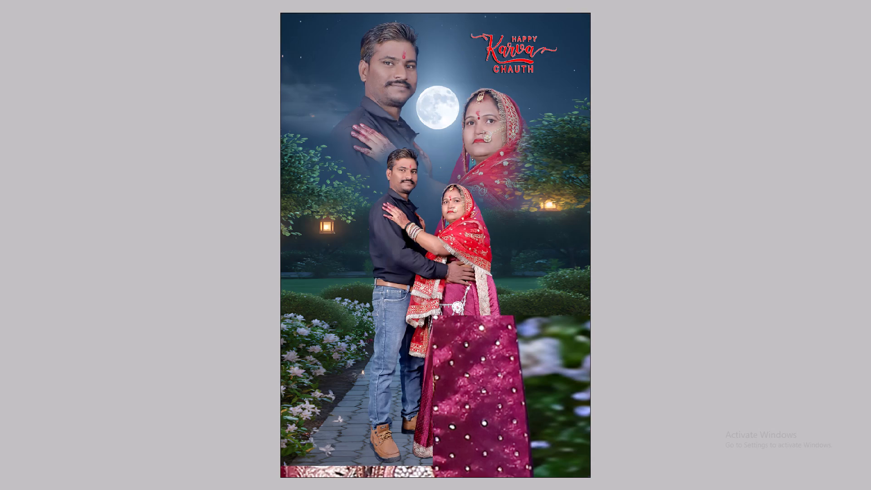
Examine the cutout edges around the couple's feet, the man's shoes and the saree hem.
{"action": "key", "text": "ctrl+space"}
{"action": "key", "text": "ctrl+space"}
{"action": "key", "text": "ctrl+space"}
{"action": "key", "text": "ctrl+space"}
{"action": "key", "text": "ctrl+space"}
{"action": "key", "text": "ctrl+space"}
{"action": "key", "text": "ctrl+space"}
{"action": "key", "text": "ctrl+space"}
{"action": "key", "text": "ctrl+space"}
{"action": "key", "text": "ctrl+space"}
{"action": "key", "text": "ctrl+space"}
{"action": "key", "text": "ctrl+space"}
{"action": "key", "text": "ctrl+space"}
{"action": "key", "text": "ctrl+space"}
{"action": "key", "text": "ctrl+space"}
{"action": "key", "text": "ctrl+space"}
{"action": "key", "text": "ctrl+space"}
{"action": "key", "text": "ctrl+space"}
{"action": "key", "text": "ctrl+space"}
{"action": "key", "text": "ctrl+space"}
{"action": "left_click_drag", "start_coordinate": [501, 392], "coordinate": [545, 489], "text": "ctrl"}
{"action": "left_click_drag", "start_coordinate": [207, 308], "coordinate": [347, 339]}
{"action": "left_click_drag", "start_coordinate": [199, 315], "coordinate": [451, 380]}
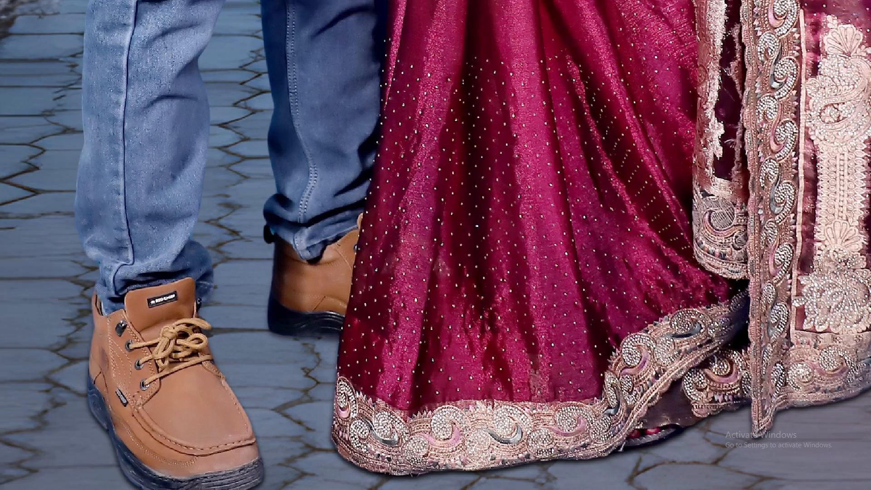
{"action": "left_click_drag", "start_coordinate": [257, 325], "coordinate": [469, 392]}
{"action": "key", "text": "ctrl+0"}
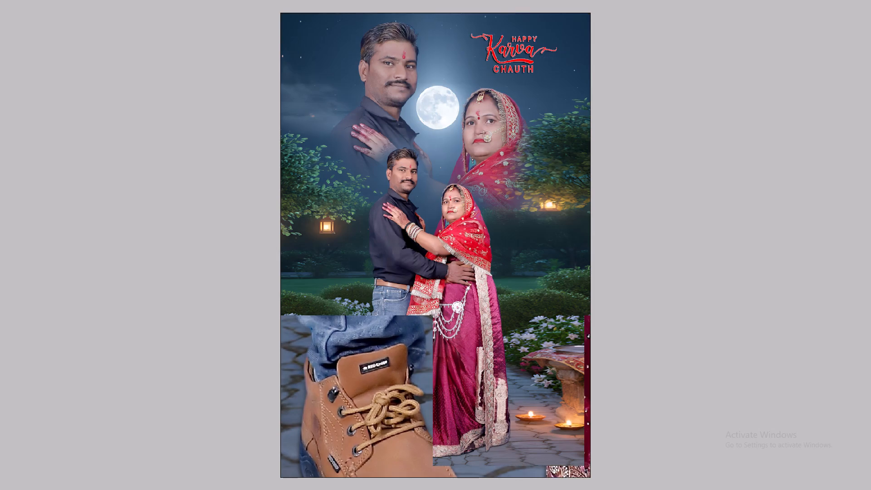
Examine the blended edges around the couple's heads and shoulders, and the overall composition.
{"action": "key", "text": "ctrl+plus"}
{"action": "key", "text": "ctrl+plus"}
{"action": "key", "text": "space"}
{"action": "left_click_drag", "start_coordinate": [372, 80], "coordinate": [494, 240], "text": "ctrl"}
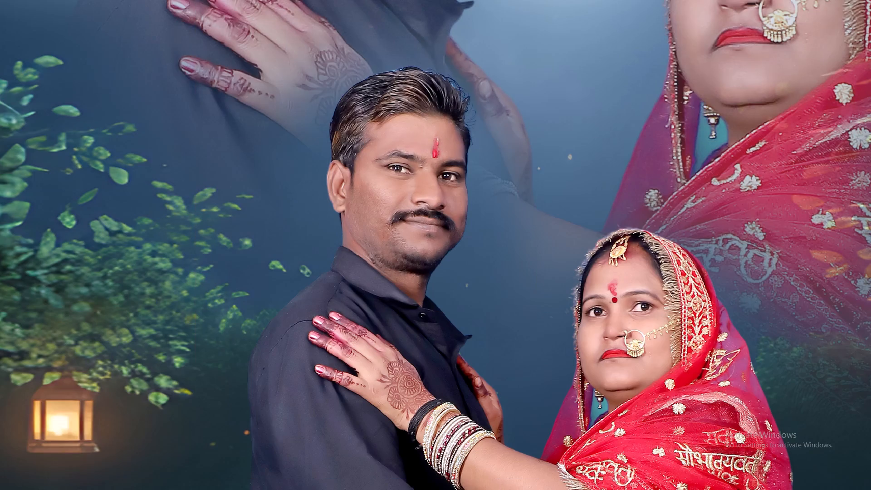
{"action": "key", "text": "ctrl+0"}
{"action": "key", "text": "space"}
{"action": "left_click_drag", "start_coordinate": [484, 150], "coordinate": [468, 230]}
{"action": "key", "text": "ctrl+plus"}
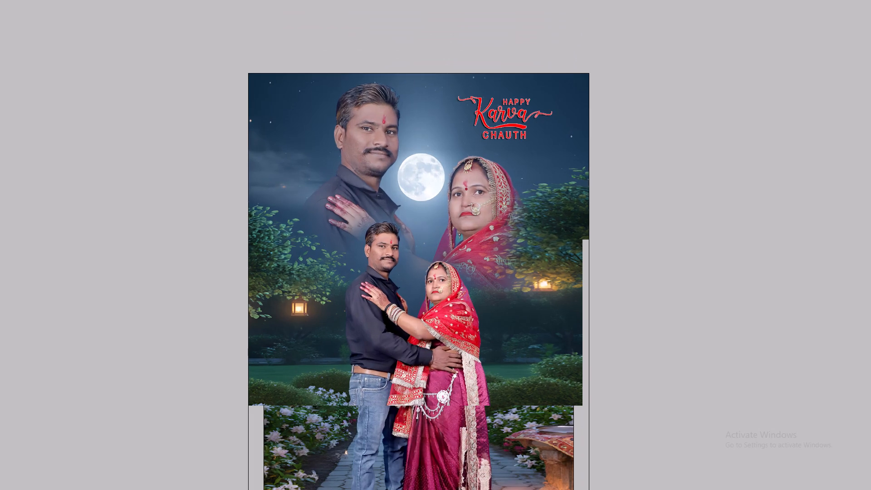
{"action": "key", "text": "ctrl+0"}
Save a layered copy to the Desktop in Photoshop PSD format, named 10x15++--.
{"action": "key", "text": "ctrl+alt+s"}
{"action": "left_click", "coordinate": [59, 61]}
{"action": "left_click", "coordinate": [45, 67]}
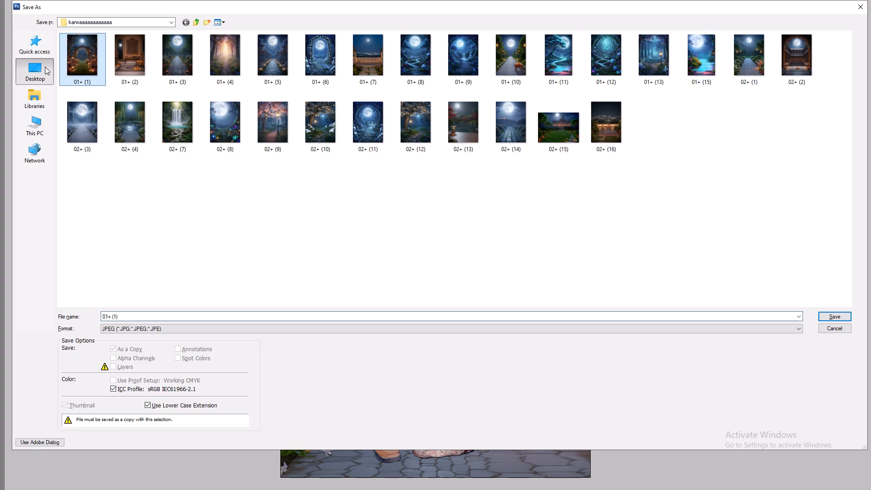
{"action": "scroll", "coordinate": [309, 202], "scroll_direction": "down", "scroll_amount": 9}
{"action": "left_click", "coordinate": [220, 323]}
{"action": "left_click", "coordinate": [209, 328]}
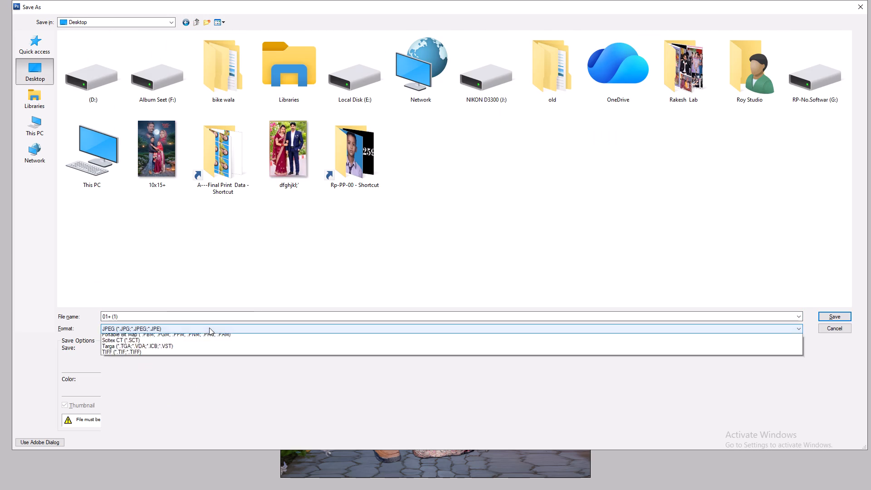
{"action": "left_click", "coordinate": [202, 335]}
{"action": "scroll", "coordinate": [321, 266], "scroll_direction": "down", "scroll_amount": 3}
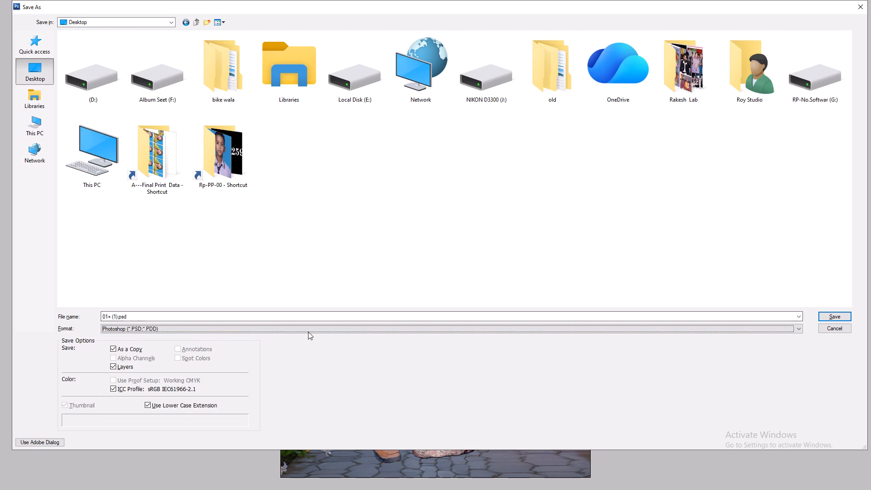
{"action": "left_click", "coordinate": [294, 316]}
{"action": "type", "text": "10x15++--"}
{"action": "key", "text": "Return"}
{"action": "key", "text": "Return"}
Merge all visible layers of the composition into one.
{"action": "key", "text": "ctrl+0"}
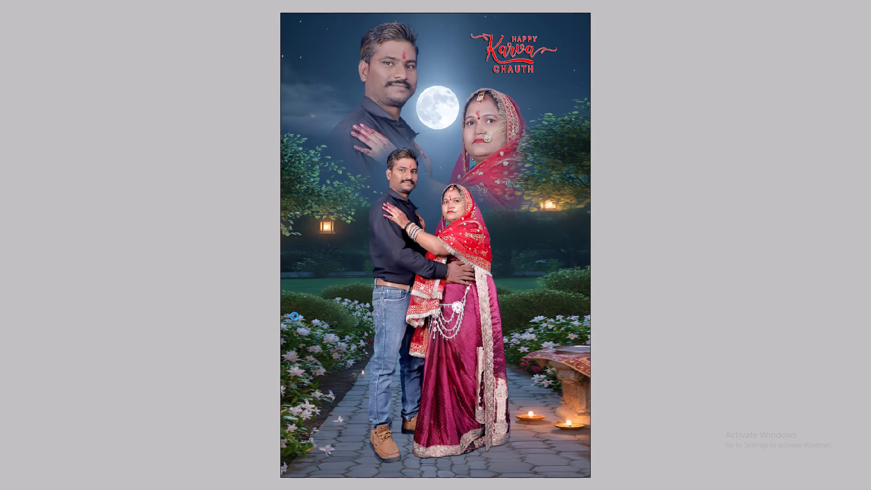
{"action": "key", "text": "v"}
{"action": "key", "text": "ctrl+shift+e"}
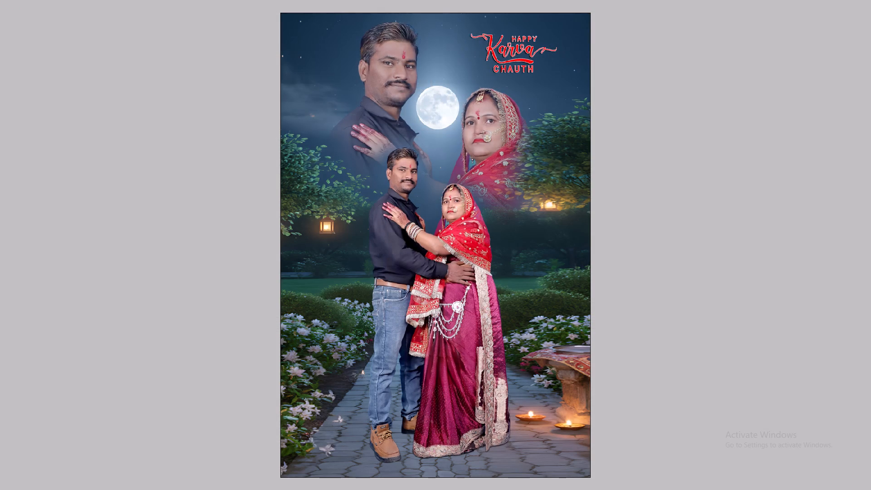
Add the border with a thin white inner line around the picture and merge it with the image.
{"action": "key", "text": "ctrl+0"}
{"action": "key", "text": "0"}
{"action": "key", "text": "F4"}
{"action": "key", "text": "ctrl+alt+z"}
{"action": "key", "text": "ctrl+0"}
{"action": "key", "text": "ctrl+shift+e"}
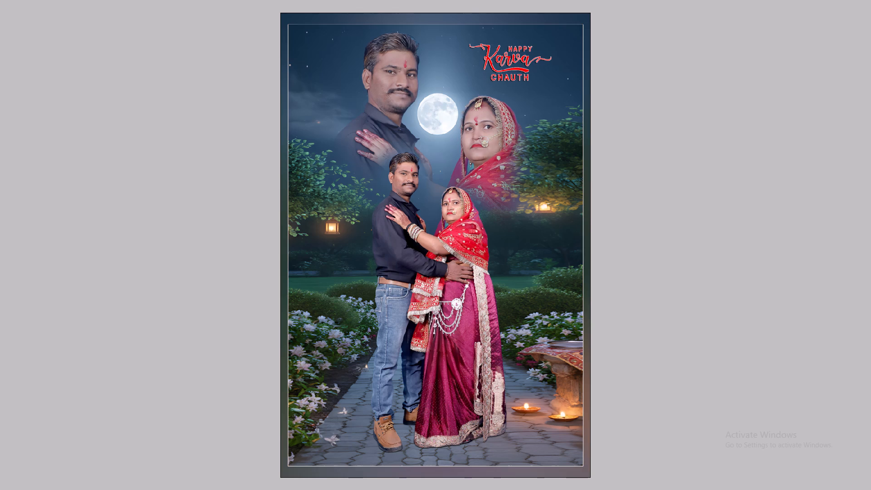
Examine the upper part of the bordered picture, including the lettering, moon and faces.
{"action": "key", "text": "ctrl+plus"}
{"action": "key", "text": "ctrl+plus"}
{"action": "key", "text": "ctrl+plus"}
{"action": "key", "text": "v"}
{"action": "key", "text": "space"}
{"action": "key", "text": "space"}
{"action": "key", "text": "space"}
{"action": "key", "text": "space"}
{"action": "key", "text": "space"}
{"action": "key", "text": "space"}
{"action": "key", "text": "space"}
{"action": "key", "text": "space"}
{"action": "key", "text": "space"}
{"action": "key", "text": "space"}
{"action": "key", "text": "space"}
{"action": "key", "text": "space"}
{"action": "key", "text": "space"}
{"action": "key", "text": "space"}
{"action": "key", "text": "space"}
{"action": "left_click_drag", "start_coordinate": [427, 126], "coordinate": [426, 342]}
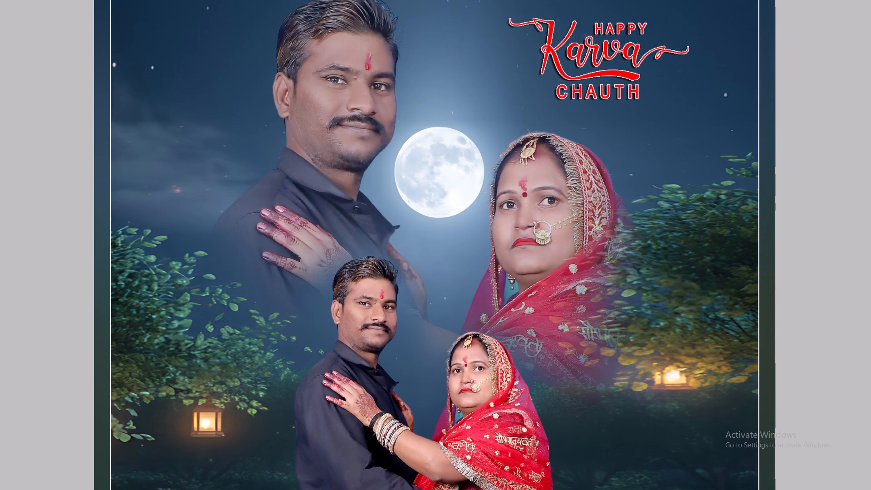
Run the bright-tones action on the bordered picture, deselect, and darken the RGB midtones slightly with Levels, comparing before and after.
{"action": "key", "text": "F6"}
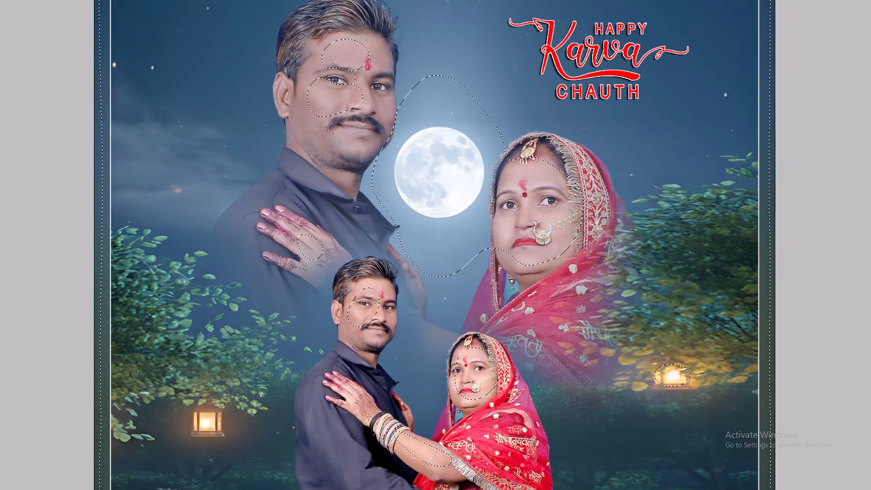
{"action": "key", "text": "ctrl+d"}
{"action": "key", "text": "ctrl+minus"}
{"action": "key", "text": "ctrl+l"}
{"action": "left_click", "coordinate": [719, 391]}
{"action": "scroll", "coordinate": [721, 391], "scroll_direction": "down", "scroll_amount": 3}
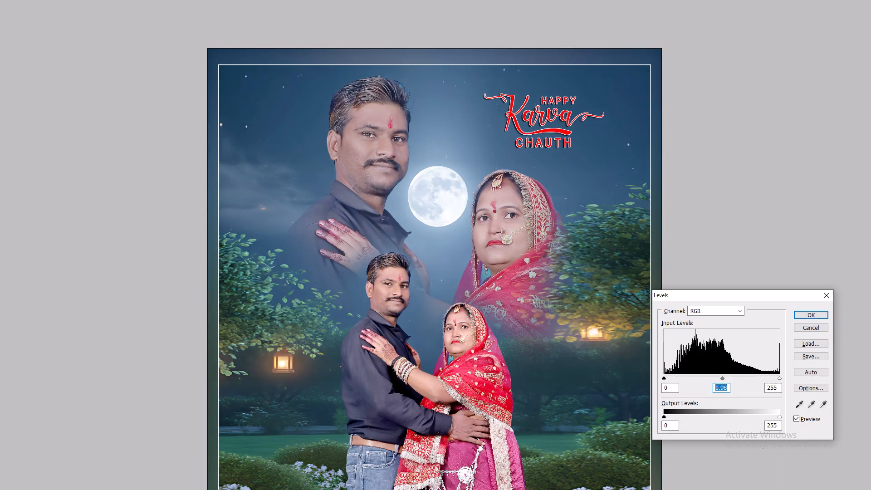
{"action": "scroll", "coordinate": [721, 391], "scroll_direction": "down", "scroll_amount": 15}
{"action": "key", "text": "Return"}
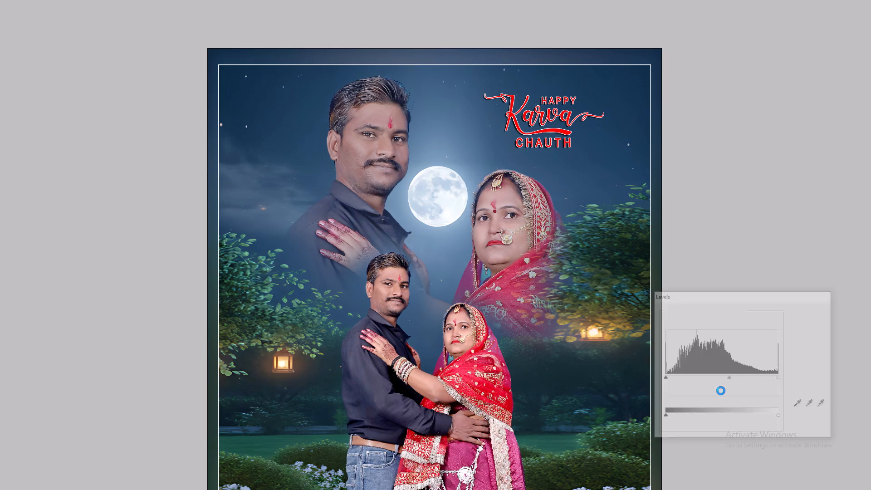
{"action": "key", "text": "ctrl+plus"}
{"action": "key", "text": "ctrl+plus"}
{"action": "key", "text": "ctrl+alt+z"}
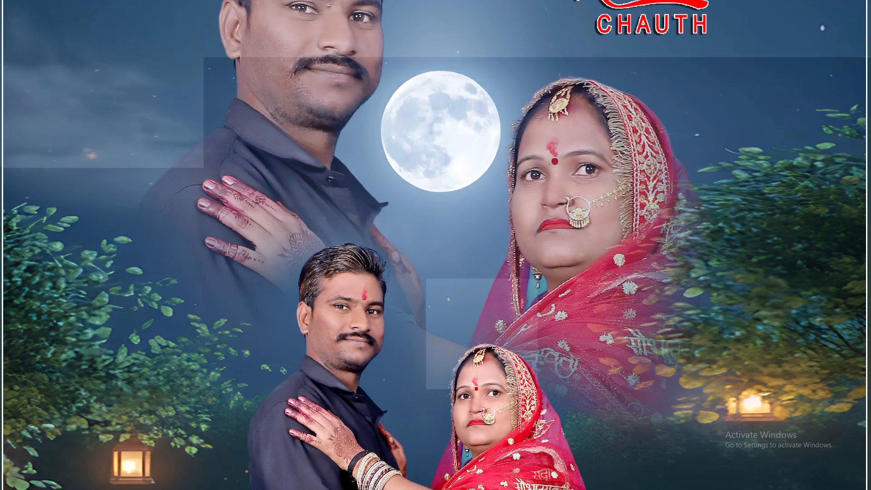
{"action": "key", "text": "ctrl+z"}
Remove the small mark beside the inner eyebrow on the large faded man's face with the Clone Stamp.
{"action": "key", "text": "space"}
{"action": "key", "text": "space"}
{"action": "key", "text": "space"}
{"action": "key", "text": "space"}
{"action": "key", "text": "space"}
{"action": "key", "text": "space"}
{"action": "key", "text": "space"}
{"action": "key", "text": "space"}
{"action": "key", "text": "space"}
{"action": "key", "text": "space"}
{"action": "left_click_drag", "start_coordinate": [387, 106], "coordinate": [392, 279]}
{"action": "left_click_drag", "start_coordinate": [259, 146], "coordinate": [406, 264], "text": "ctrl"}
{"action": "key", "text": "s"}
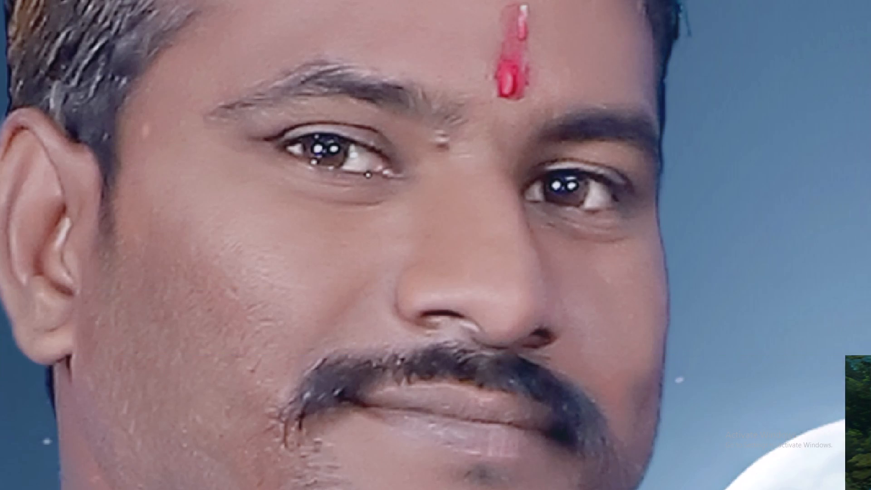
{"action": "key", "text": "space"}
{"action": "left_click_drag", "start_coordinate": [439, 178], "coordinate": [413, 276]}
{"action": "type", "text": "]]]"}
{"action": "left_click_drag", "start_coordinate": [429, 270], "coordinate": [426, 262], "text": "alt"}
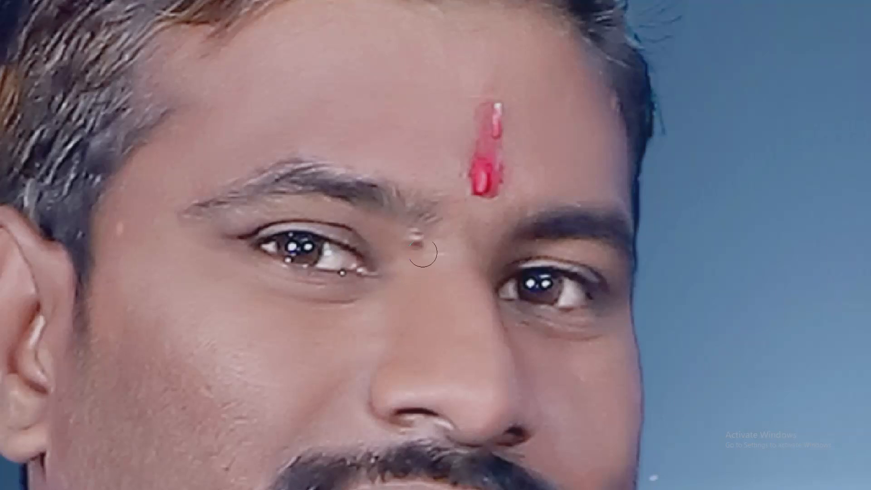
{"action": "left_click", "coordinate": [421, 251]}
{"action": "left_click", "coordinate": [411, 245]}
{"action": "left_click", "coordinate": [412, 242]}
{"action": "left_click", "coordinate": [427, 248], "text": "alt"}
{"action": "double_click", "coordinate": [418, 236]}
{"action": "left_click_drag", "start_coordinate": [426, 248], "coordinate": [419, 247], "text": "alt"}
{"action": "double_click", "coordinate": [409, 240]}
Clone clean skin over the upper and side edges of the smudged red mark above the small woman's bindi.
{"action": "key", "text": "ctrl+0"}
{"action": "key", "text": "v"}
{"action": "key", "text": "space"}
{"action": "left_click_drag", "start_coordinate": [326, 51], "coordinate": [636, 404], "text": "ctrl"}
{"action": "left_click_drag", "start_coordinate": [587, 240], "coordinate": [571, 274]}
{"action": "key", "text": "ctrl+plus"}
{"action": "key", "text": "space"}
{"action": "left_click_drag", "start_coordinate": [333, 177], "coordinate": [643, 337], "text": "ctrl"}
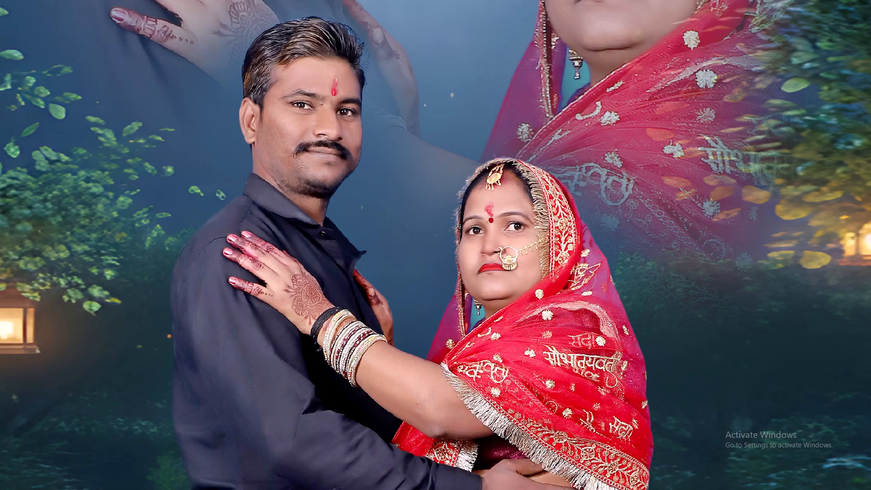
{"action": "left_click_drag", "start_coordinate": [599, 194], "coordinate": [594, 255]}
{"action": "left_click_drag", "start_coordinate": [409, 188], "coordinate": [545, 355], "text": "ctrl"}
{"action": "key", "text": "s"}
{"action": "key", "text": "ctrl+plus"}
{"action": "key", "text": "ctrl+plus"}
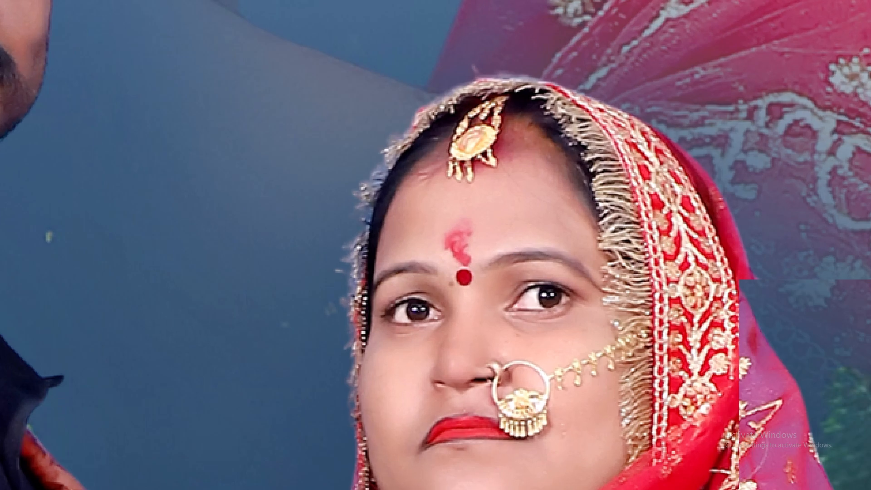
{"action": "key", "text": "ctrl+plus"}
{"action": "left_click_drag", "start_coordinate": [509, 187], "coordinate": [488, 204], "text": "alt"}
{"action": "left_click_drag", "start_coordinate": [486, 206], "coordinate": [484, 213]}
{"action": "left_click", "coordinate": [484, 213]}
{"action": "left_click_drag", "start_coordinate": [495, 191], "coordinate": [491, 205], "text": "alt"}
{"action": "left_click", "coordinate": [488, 216]}
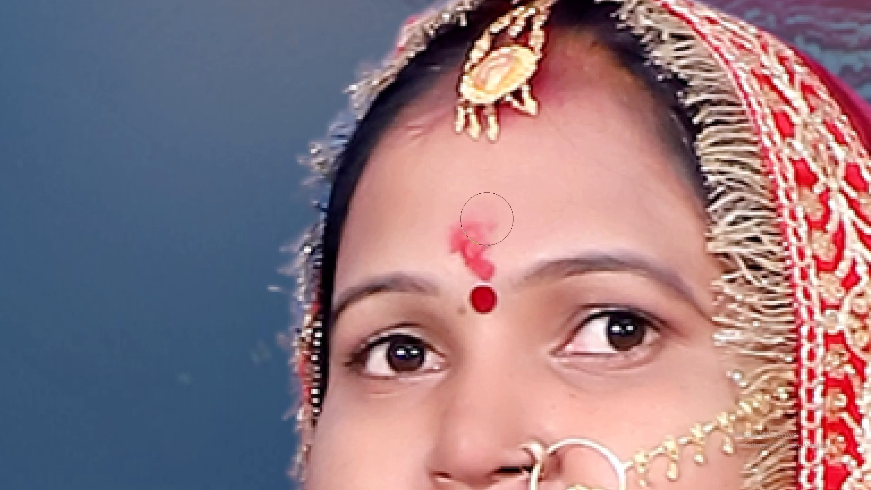
{"action": "left_click", "coordinate": [487, 219]}
{"action": "left_click_drag", "start_coordinate": [429, 207], "coordinate": [437, 226], "text": "alt"}
{"action": "left_click_drag", "start_coordinate": [445, 230], "coordinate": [455, 236]}
{"action": "double_click", "coordinate": [461, 236]}
{"action": "left_click_drag", "start_coordinate": [438, 225], "coordinate": [450, 236], "text": "alt"}
{"action": "left_click_drag", "start_coordinate": [450, 236], "coordinate": [456, 236]}
{"action": "left_click", "coordinate": [457, 236]}
{"action": "left_click_drag", "start_coordinate": [503, 196], "coordinate": [500, 206], "text": "alt"}
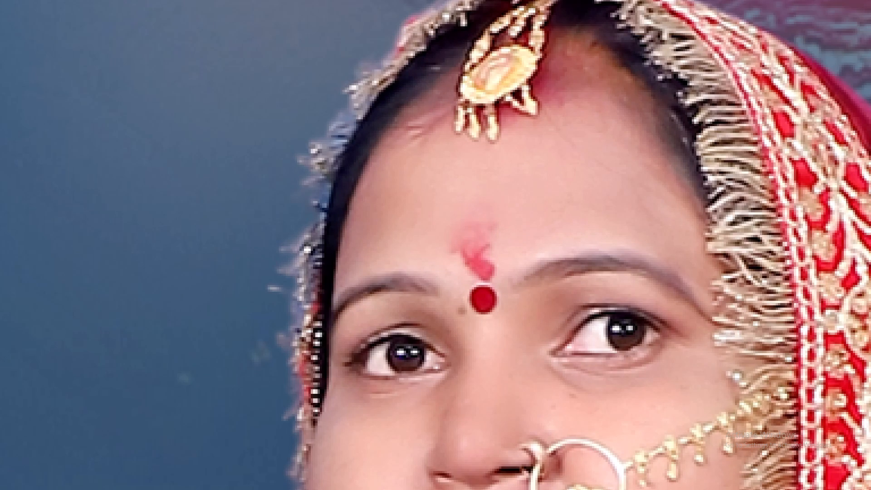
{"action": "left_click_drag", "start_coordinate": [489, 214], "coordinate": [485, 219]}
{"action": "left_click", "coordinate": [484, 220]}
{"action": "left_click_drag", "start_coordinate": [493, 220], "coordinate": [485, 224], "text": "alt"}
{"action": "left_click", "coordinate": [482, 225]}
Trim the rest of the smudge above the small woman's bindi more finely using a smaller clone brush.
{"action": "key", "text": "ctrl+plus"}
{"action": "type", "text": "[["}
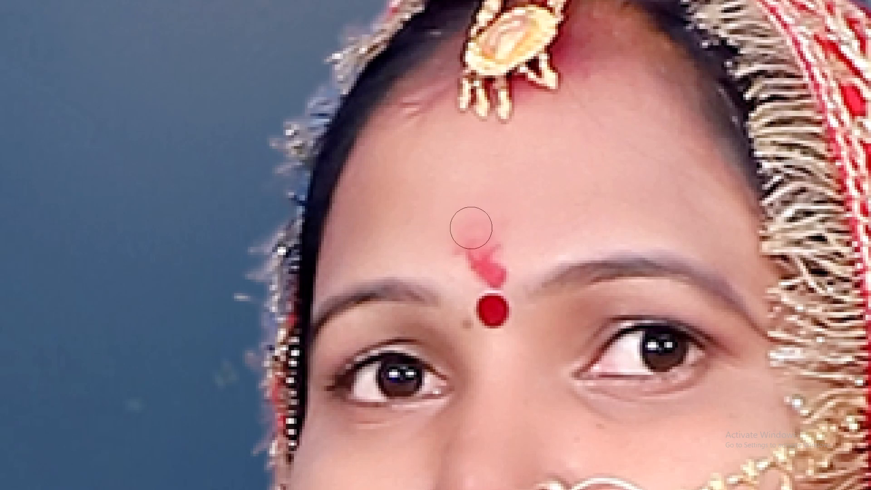
{"action": "left_click_drag", "start_coordinate": [445, 230], "coordinate": [459, 246], "text": "alt"}
{"action": "left_click", "coordinate": [462, 246]}
{"action": "left_click", "coordinate": [467, 247]}
{"action": "left_click_drag", "start_coordinate": [446, 243], "coordinate": [460, 255], "text": "alt"}
{"action": "left_click", "coordinate": [462, 255]}
{"action": "left_click", "coordinate": [465, 255]}
{"action": "left_click_drag", "start_coordinate": [504, 224], "coordinate": [499, 231], "text": "alt"}
{"action": "left_click_drag", "start_coordinate": [496, 235], "coordinate": [494, 240]}
{"action": "left_click", "coordinate": [493, 241]}
{"action": "left_click_drag", "start_coordinate": [503, 222], "coordinate": [494, 230], "text": "alt"}
{"action": "left_click", "coordinate": [486, 232]}
Retouch the skin below the small woman's eye and the cheek above her nose ring, undoing unwanted clone strokes.
{"action": "key", "text": "space"}
{"action": "key", "text": "space"}
{"action": "key", "text": "space"}
{"action": "key", "text": "space"}
{"action": "key", "text": "space"}
{"action": "key", "text": "space"}
{"action": "key", "text": "space"}
{"action": "key", "text": "space"}
{"action": "key", "text": "space"}
{"action": "key", "text": "space"}
{"action": "key", "text": "space"}
{"action": "key", "text": "space"}
{"action": "key", "text": "space"}
{"action": "key", "text": "space"}
{"action": "key", "text": "space"}
{"action": "key", "text": "space"}
{"action": "left_click_drag", "start_coordinate": [549, 281], "coordinate": [513, 191]}
{"action": "left_click_drag", "start_coordinate": [549, 291], "coordinate": [524, 272]}
{"action": "left_click_drag", "start_coordinate": [558, 341], "coordinate": [553, 333], "text": "alt"}
{"action": "double_click", "coordinate": [534, 318]}
{"action": "left_click", "coordinate": [519, 334]}
{"action": "left_click", "coordinate": [514, 330]}
{"action": "key", "text": "space"}
{"action": "key", "text": "space"}
{"action": "key", "text": "space"}
{"action": "left_click_drag", "start_coordinate": [531, 199], "coordinate": [517, 249]}
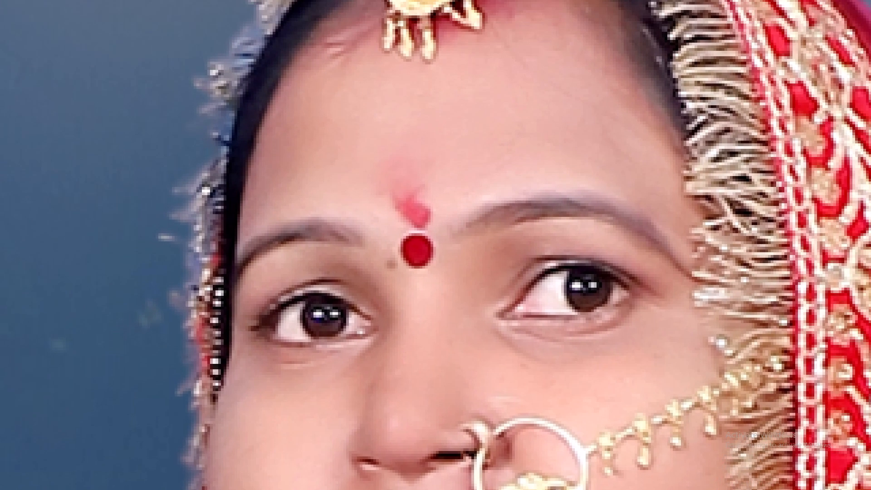
{"action": "key", "text": "ctrl+alt+z"}
{"action": "key", "text": "ctrl+alt+z"}
{"action": "key", "text": "ctrl+alt+z"}
{"action": "left_click_drag", "start_coordinate": [526, 390], "coordinate": [519, 387], "text": "alt"}
{"action": "left_click", "coordinate": [505, 381]}
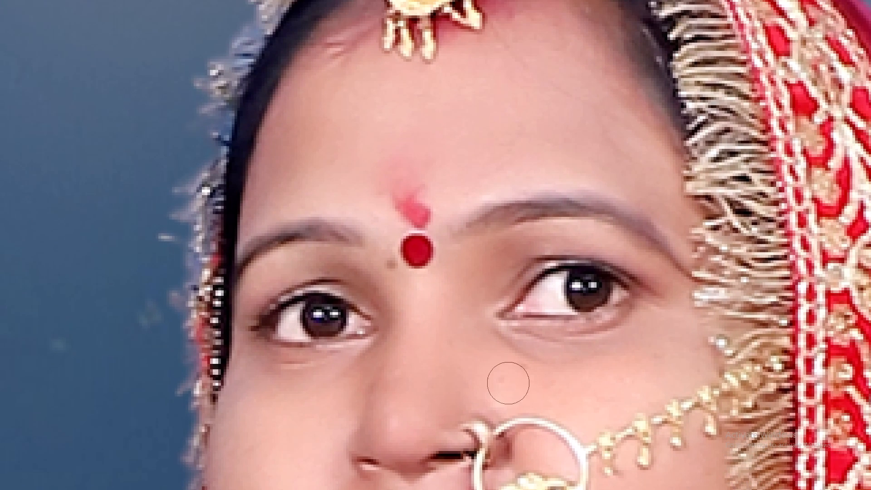
{"action": "left_click", "coordinate": [500, 380]}
Clone clean forehead skin over the upper edge and the side nearer the nose ring of the large faded woman's red smudge.
{"action": "key", "text": "space"}
{"action": "left_click_drag", "start_coordinate": [509, 247], "coordinate": [484, 350]}
{"action": "key", "text": "ctrl+minus"}
{"action": "key", "text": "ctrl+minus"}
{"action": "key", "text": "ctrl+minus"}
{"action": "key", "text": "space"}
{"action": "key", "text": "space"}
{"action": "key", "text": "space"}
{"action": "key", "text": "space"}
{"action": "key", "text": "space"}
{"action": "key", "text": "space"}
{"action": "key", "text": "space"}
{"action": "key", "text": "space"}
{"action": "key", "text": "space"}
{"action": "key", "text": "space"}
{"action": "key", "text": "space"}
{"action": "key", "text": "space"}
{"action": "key", "text": "space"}
{"action": "key", "text": "space"}
{"action": "key", "text": "space"}
{"action": "key", "text": "space"}
{"action": "key", "text": "space"}
{"action": "key", "text": "space"}
{"action": "key", "text": "space"}
{"action": "key", "text": "space"}
{"action": "left_click_drag", "start_coordinate": [536, 87], "coordinate": [465, 364]}
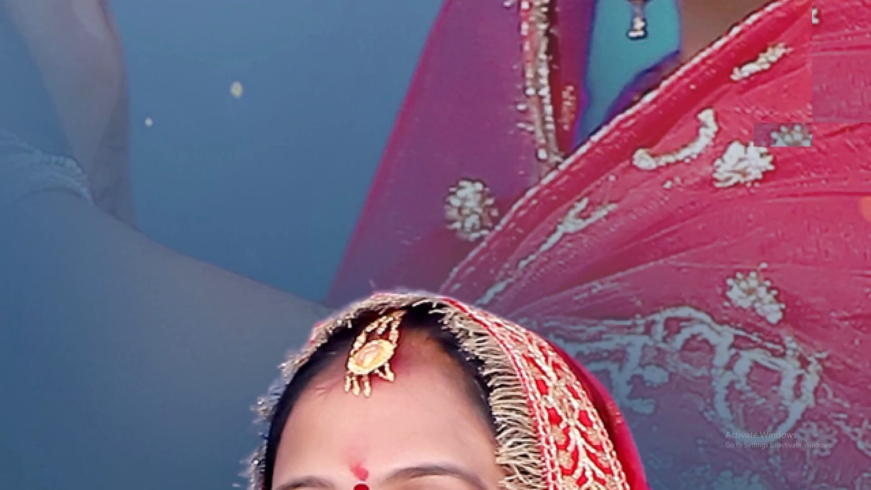
{"action": "left_click_drag", "start_coordinate": [490, 153], "coordinate": [450, 387]}
{"action": "left_click_drag", "start_coordinate": [577, 203], "coordinate": [477, 414]}
{"action": "left_click_drag", "start_coordinate": [557, 155], "coordinate": [452, 353]}
{"action": "left_click_drag", "start_coordinate": [499, 167], "coordinate": [464, 292]}
{"action": "key", "text": "ctrl+plus"}
{"action": "key", "text": "ctrl+plus"}
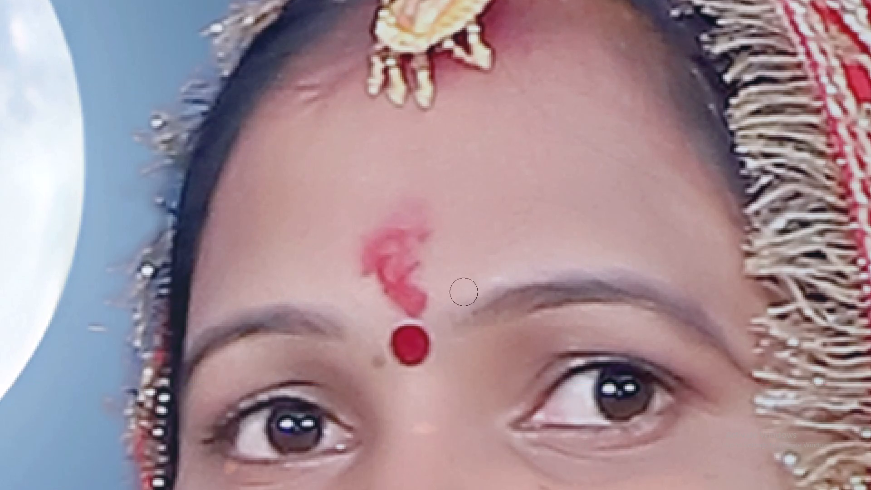
{"action": "key", "text": "space"}
{"action": "key", "text": "bracketright"}
{"action": "left_click_drag", "start_coordinate": [480, 230], "coordinate": [454, 236], "text": "alt"}
{"action": "left_click_drag", "start_coordinate": [428, 236], "coordinate": [424, 236]}
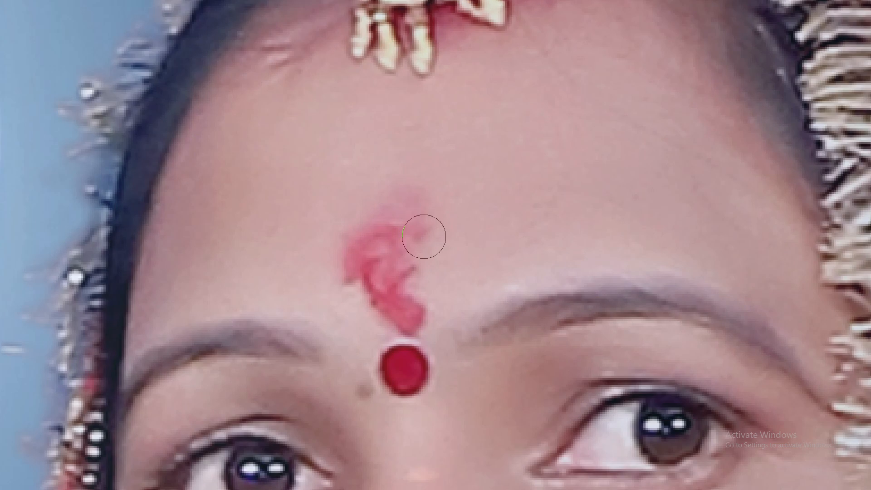
{"action": "double_click", "coordinate": [421, 236]}
{"action": "left_click_drag", "start_coordinate": [438, 229], "coordinate": [429, 231], "text": "alt"}
{"action": "left_click", "coordinate": [407, 235]}
{"action": "left_click_drag", "start_coordinate": [445, 190], "coordinate": [421, 201], "text": "alt"}
{"action": "left_click_drag", "start_coordinate": [404, 209], "coordinate": [399, 213]}
{"action": "left_click", "coordinate": [397, 215]}
{"action": "key", "text": "bracketright"}
Clone skin over the opposite outer side of the red smudge above the large woman's bindi with a larger brush.
{"action": "key", "text": "bracketright"}
{"action": "left_click_drag", "start_coordinate": [326, 211], "coordinate": [343, 221], "text": "alt"}
{"action": "left_click_drag", "start_coordinate": [361, 231], "coordinate": [367, 236]}
{"action": "double_click", "coordinate": [367, 236]}
{"action": "left_click_drag", "start_coordinate": [334, 232], "coordinate": [348, 255], "text": "alt"}
{"action": "left_click", "coordinate": [349, 255]}
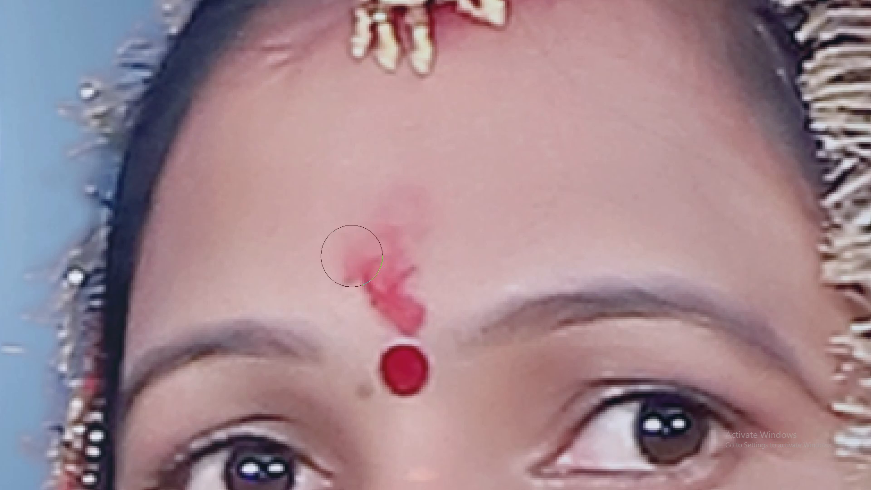
{"action": "left_click", "coordinate": [352, 256]}
{"action": "left_click_drag", "start_coordinate": [327, 259], "coordinate": [339, 264], "text": "alt"}
{"action": "left_click", "coordinate": [344, 264]}
{"action": "double_click", "coordinate": [349, 263]}
Clone forehead skin down over the upper and middle parts of the large woman's red smudge, shortening it toward the bindi.
{"action": "left_click_drag", "start_coordinate": [416, 184], "coordinate": [408, 192], "text": "alt"}
{"action": "left_click_drag", "start_coordinate": [395, 200], "coordinate": [391, 206]}
{"action": "left_click_drag", "start_coordinate": [438, 160], "coordinate": [419, 196], "text": "alt"}
{"action": "left_click", "coordinate": [409, 213]}
{"action": "left_click_drag", "start_coordinate": [457, 183], "coordinate": [431, 212], "text": "alt"}
{"action": "left_click_drag", "start_coordinate": [390, 241], "coordinate": [382, 247]}
{"action": "left_click_drag", "start_coordinate": [398, 173], "coordinate": [377, 212], "text": "alt"}
{"action": "left_click_drag", "start_coordinate": [376, 231], "coordinate": [376, 242]}
{"action": "left_click", "coordinate": [376, 242]}
{"action": "left_click_drag", "start_coordinate": [359, 246], "coordinate": [372, 265], "text": "alt"}
{"action": "double_click", "coordinate": [379, 268]}
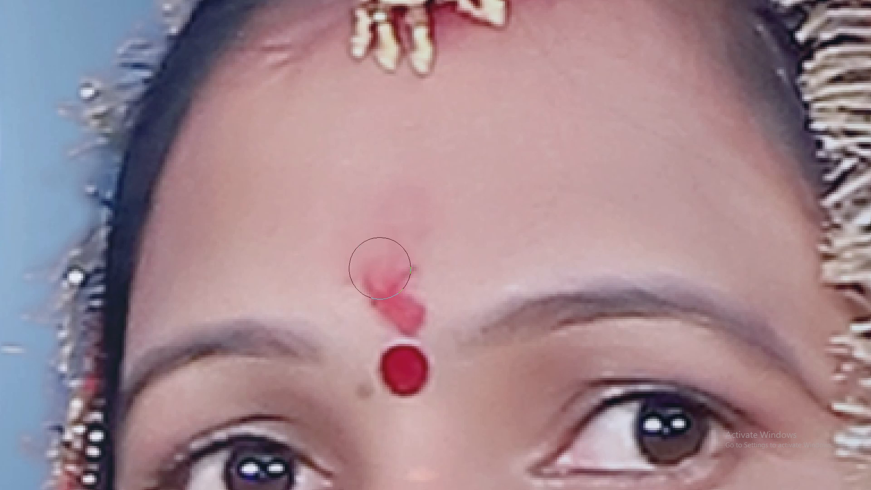
{"action": "left_click_drag", "start_coordinate": [453, 241], "coordinate": [434, 255], "text": "alt"}
{"action": "left_click", "coordinate": [412, 265]}
Blend the pinkish skin above the large woman's shortened smudge using a still larger clone brush.
{"action": "key", "text": "bracketright"}
{"action": "key", "text": "bracketright"}
{"action": "left_click_drag", "start_coordinate": [450, 205], "coordinate": [443, 206], "text": "alt"}
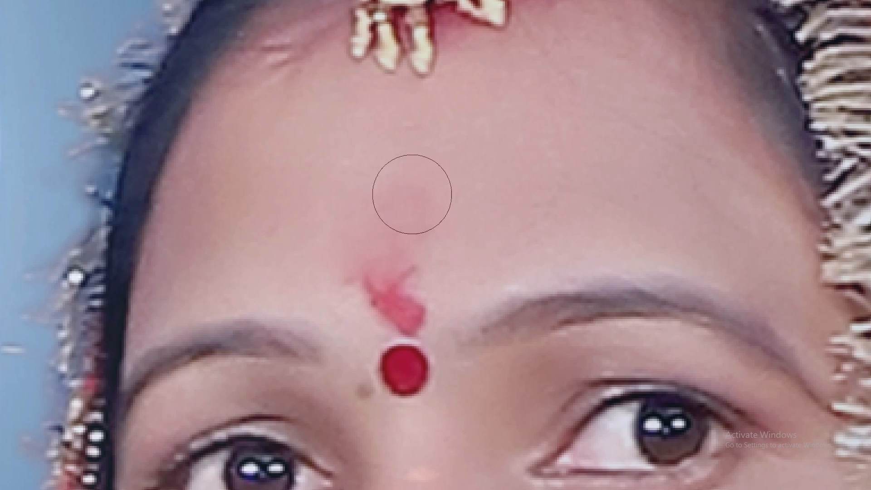
{"action": "double_click", "coordinate": [409, 193]}
{"action": "left_click_drag", "start_coordinate": [391, 196], "coordinate": [372, 214], "text": "alt"}
{"action": "left_click_drag", "start_coordinate": [364, 227], "coordinate": [362, 243]}
{"action": "left_click_drag", "start_coordinate": [340, 239], "coordinate": [350, 255], "text": "alt"}
{"action": "left_click", "coordinate": [360, 260]}
Set the Clone Stamp to 50% opacity and 100% flow, and clone skin over the remaining redness above the large woman's smudge.
{"action": "key", "text": "v"}
{"action": "key", "text": "ctrl+minus"}
{"action": "key", "text": "ctrl+minus"}
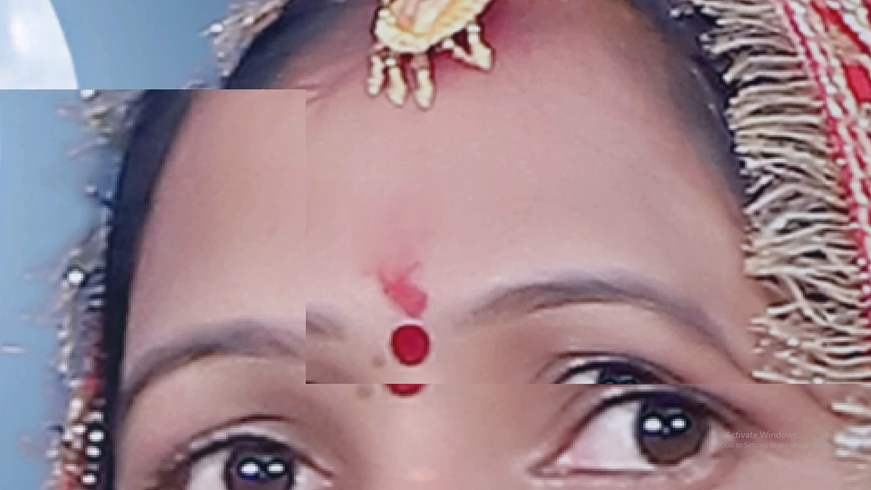
{"action": "key", "text": "ctrl+minus"}
{"action": "key", "text": "ctrl+minus"}
{"action": "key", "text": "space"}
{"action": "left_click_drag", "start_coordinate": [378, 200], "coordinate": [528, 310], "text": "ctrl"}
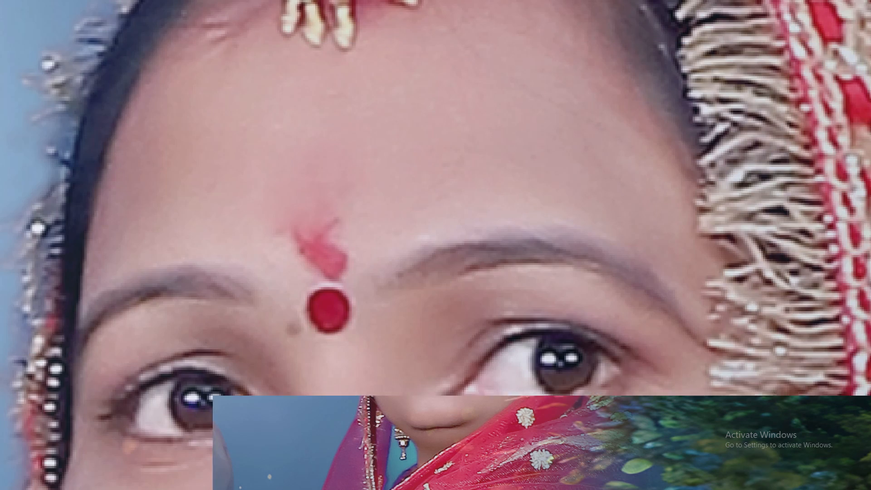
{"action": "key", "text": "space"}
{"action": "key", "text": "space"}
{"action": "key", "text": "space"}
{"action": "left_click_drag", "start_coordinate": [312, 235], "coordinate": [402, 289]}
{"action": "key", "text": "s"}
{"action": "key", "text": "Return"}
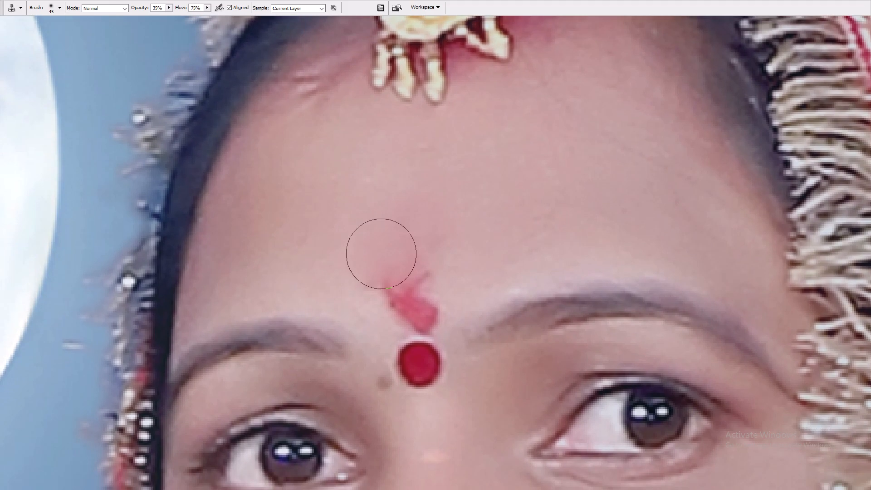
{"action": "key", "text": "Return"}
{"action": "type", "text": "50"}
{"action": "key", "text": "Tab"}
{"action": "type", "text": "100"}
{"action": "key", "text": "Return"}
{"action": "key", "text": "Tab"}
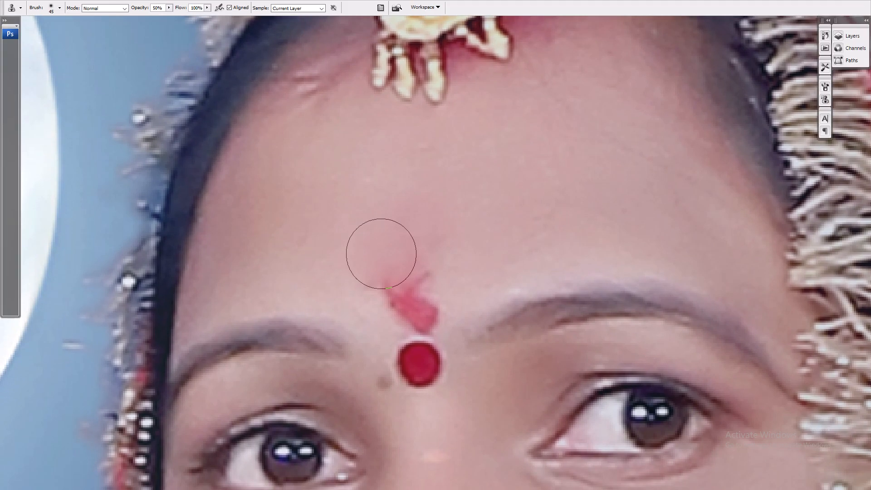
{"action": "key", "text": "Tab"}
{"action": "left_click_drag", "start_coordinate": [325, 237], "coordinate": [340, 248], "text": "alt"}
{"action": "left_click_drag", "start_coordinate": [363, 259], "coordinate": [372, 265]}
{"action": "left_click", "coordinate": [375, 265]}
{"action": "left_click_drag", "start_coordinate": [472, 210], "coordinate": [450, 225], "text": "alt"}
{"action": "left_click_drag", "start_coordinate": [443, 236], "coordinate": [441, 240]}
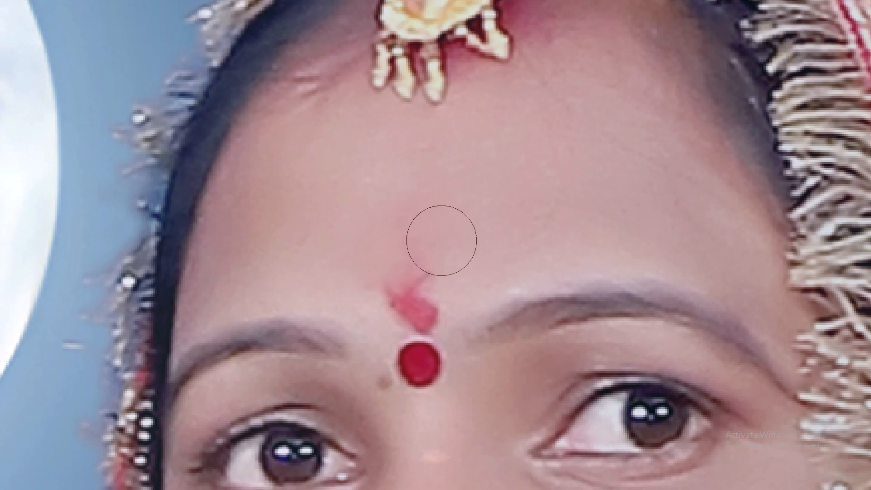
{"action": "left_click_drag", "start_coordinate": [435, 190], "coordinate": [421, 199], "text": "alt"}
{"action": "left_click_drag", "start_coordinate": [407, 213], "coordinate": [404, 217]}
{"action": "left_click_drag", "start_coordinate": [425, 245], "coordinate": [421, 259], "text": "alt"}
{"action": "left_click", "coordinate": [415, 275]}
Merge all visible layers of the Karva Chauth composite.
{"action": "key", "text": "ctrl+minus"}
{"action": "key", "text": "ctrl+minus"}
{"action": "key", "text": "ctrl+minus"}
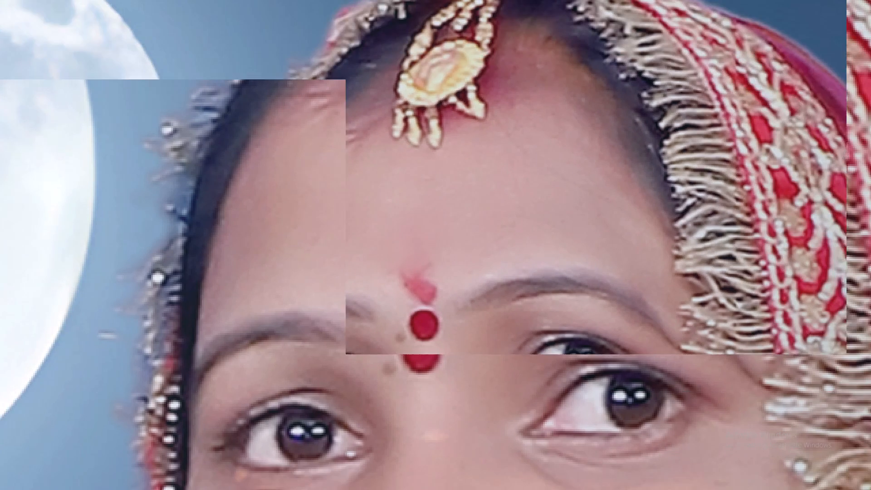
{"action": "key", "text": "ctrl+minus"}
{"action": "key", "text": "ctrl+minus"}
{"action": "key", "text": "v"}
{"action": "key", "text": "ctrl+shift+e"}
{"action": "key", "text": "ctrl+minus"}
{"action": "key", "text": "ctrl+minus"}
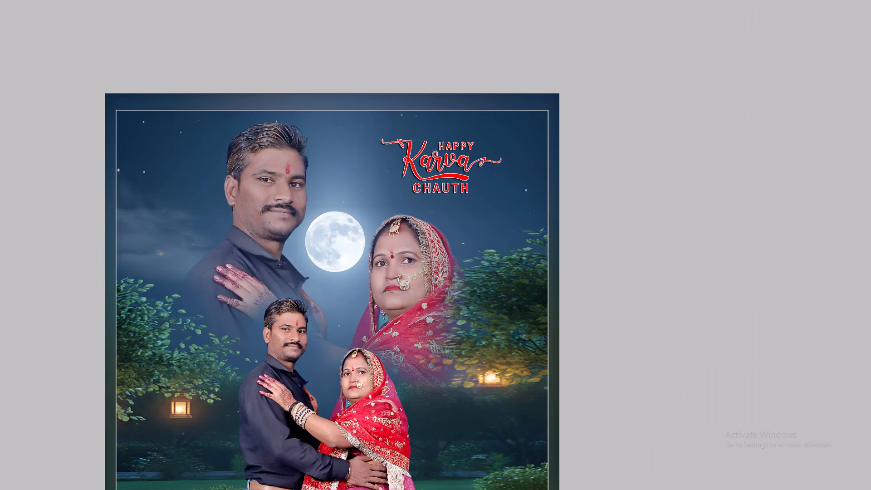
{"action": "type", "text": "v"}
{"action": "key", "text": "space"}
{"action": "left_click_drag", "start_coordinate": [450, 310], "coordinate": [460, 250]}
{"action": "key", "text": "space"}
{"action": "left_click_drag", "start_coordinate": [440, 319], "coordinate": [442, 311]}
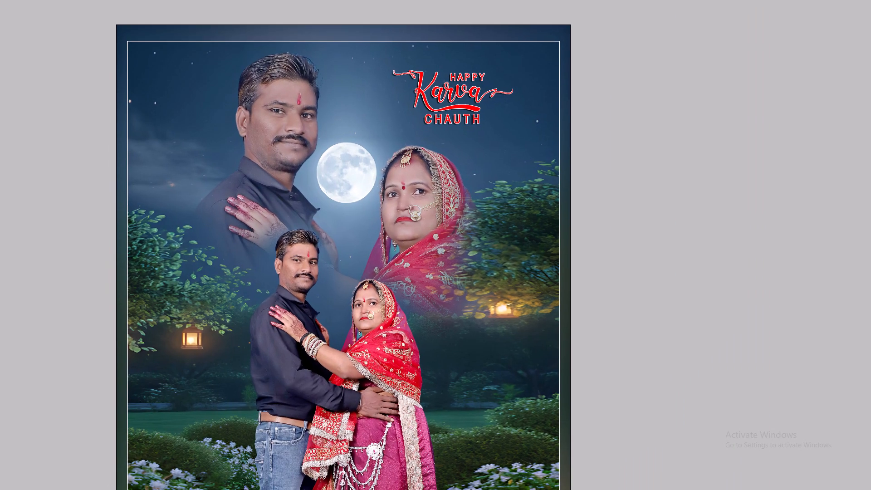
Open the photo number file 00 from the Rp-PP-00 folder.
{"action": "key", "text": "ctrl+o"}
{"action": "left_click", "coordinate": [50, 71]}
{"action": "left_click", "coordinate": [27, 79]}
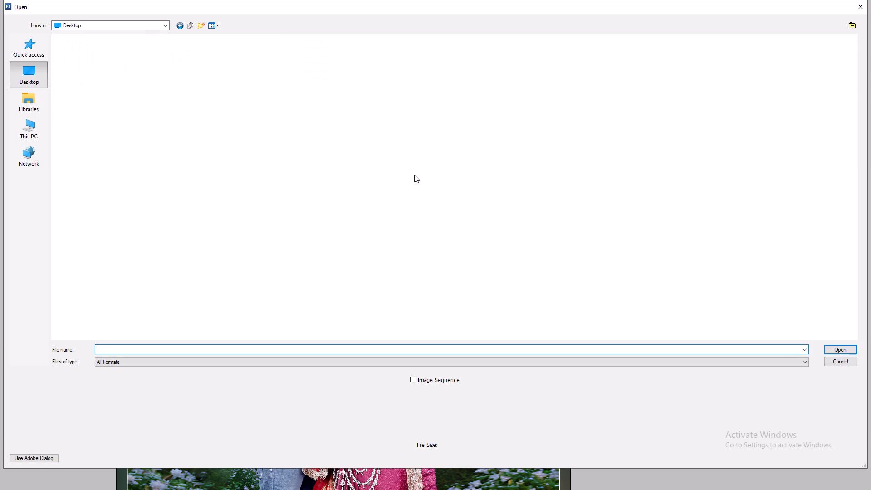
{"action": "scroll", "coordinate": [433, 210], "scroll_direction": "down", "scroll_amount": 8}
{"action": "double_click", "coordinate": [503, 162]}
{"action": "double_click", "coordinate": [219, 113]}
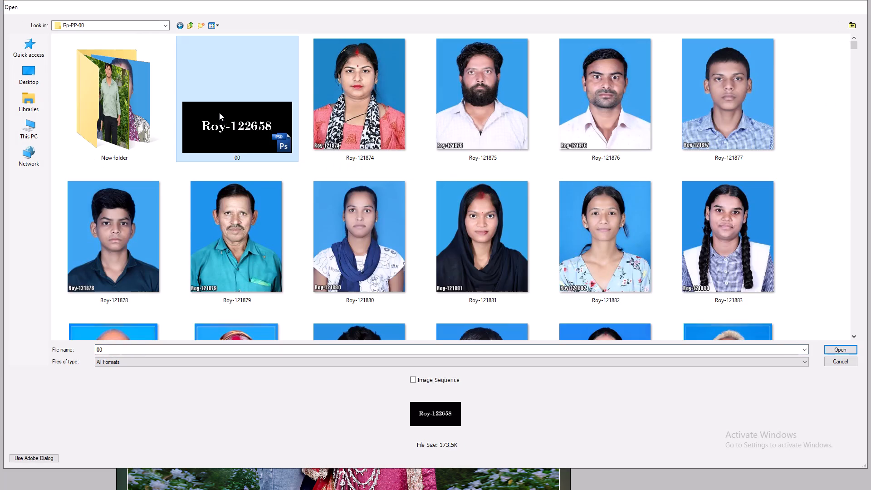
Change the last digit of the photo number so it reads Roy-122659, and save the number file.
{"action": "key", "text": "ctrl+0"}
{"action": "key", "text": "t"}
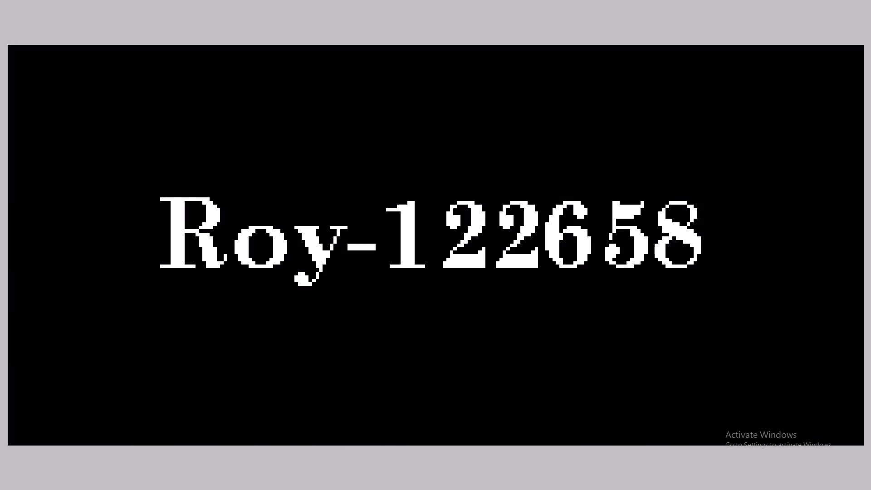
{"action": "left_click_drag", "start_coordinate": [656, 229], "coordinate": [679, 236]}
{"action": "key", "text": "9"}
{"action": "key", "text": "Return"}
{"action": "key", "text": "ctrl+s"}
{"action": "key", "text": "v"}
{"action": "key", "text": "f"}
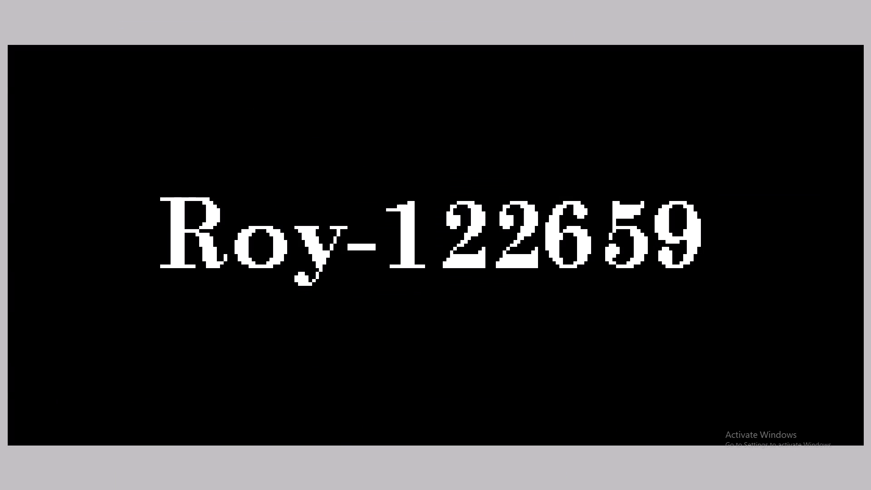
{"action": "left_click_drag", "start_coordinate": [83, 81], "coordinate": [162, 221]}
{"action": "key", "text": "f"}
{"action": "key", "text": "f"}
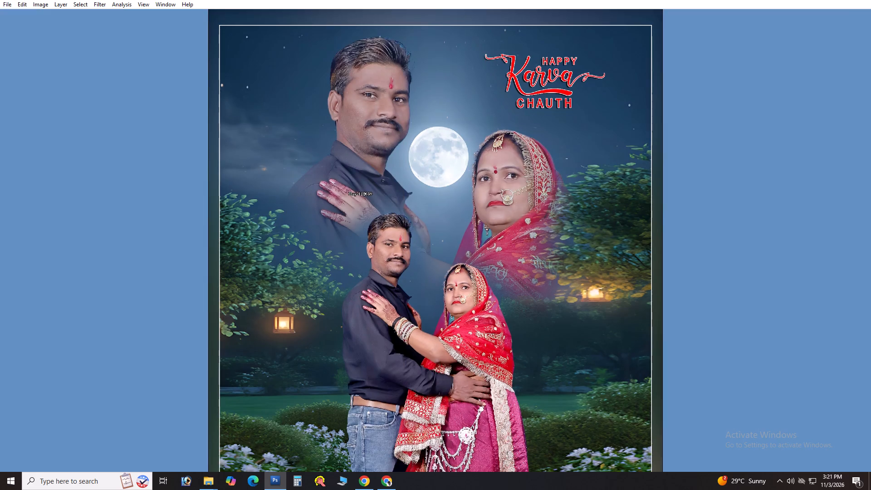
{"action": "key", "text": "ctrl+0"}
{"action": "left_click_drag", "start_coordinate": [396, 151], "coordinate": [522, 350]}
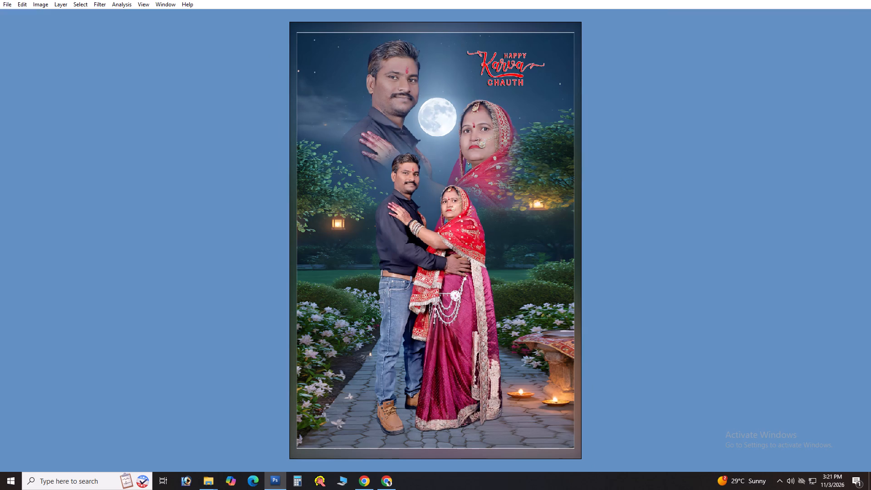
{"action": "left_click_drag", "start_coordinate": [500, 288], "coordinate": [520, 392]}
{"action": "key", "text": "ctrl+space"}
{"action": "left_click_drag", "start_coordinate": [501, 384], "coordinate": [724, 488], "text": "ctrl"}
{"action": "left_click_drag", "start_coordinate": [613, 403], "coordinate": [408, 344]}
{"action": "key", "text": "ctrl+t"}
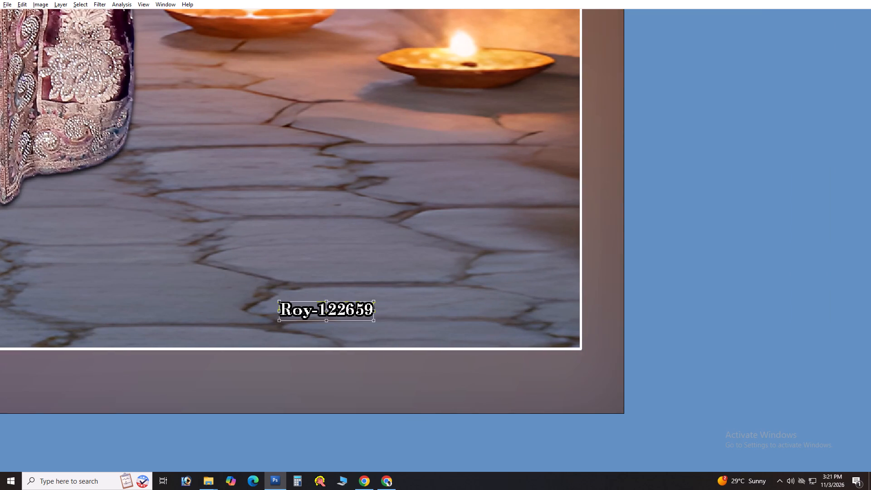
{"action": "left_click", "coordinate": [378, 299], "text": "alt+shift"}
{"action": "left_click_drag", "start_coordinate": [375, 303], "coordinate": [404, 308], "text": "alt+shift"}
{"action": "key", "text": "Return"}
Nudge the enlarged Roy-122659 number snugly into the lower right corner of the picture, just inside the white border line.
{"action": "key", "text": "shift+Right"}
{"action": "key", "text": "shift+Right"}
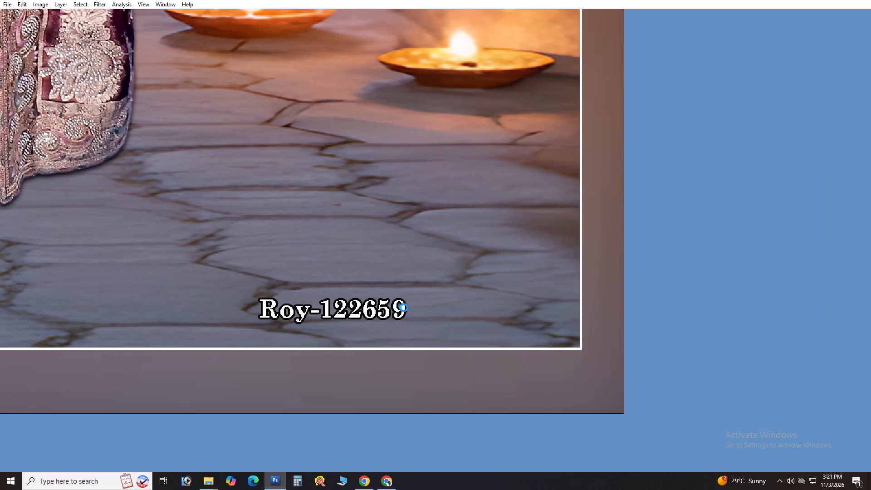
{"action": "key", "text": "shift+Right"}
{"action": "key", "text": "shift+Right"}
{"action": "key", "text": "shift+Right"}
{"action": "key", "text": "shift+Right"}
{"action": "key", "text": "shift+Right"}
{"action": "key", "text": "shift+Right"}
{"action": "key", "text": "shift+Right"}
{"action": "key", "text": "shift+Right"}
{"action": "key", "text": "shift+Right"}
{"action": "key", "text": "shift+Right"}
{"action": "key", "text": "shift+Right"}
{"action": "key", "text": "shift+Right"}
{"action": "key", "text": "shift+Right"}
{"action": "key", "text": "shift+Right"}
{"action": "key", "text": "shift+Right"}
{"action": "key", "text": "shift+Right"}
{"action": "key", "text": "shift+Right"}
{"action": "key", "text": "shift+Right"}
{"action": "key", "text": "shift+Right"}
{"action": "key", "text": "shift+Right"}
{"action": "key", "text": "shift+Down"}
{"action": "key", "text": "shift+Down"}
{"action": "key", "text": "shift+Down"}
{"action": "key", "text": "shift+Right"}
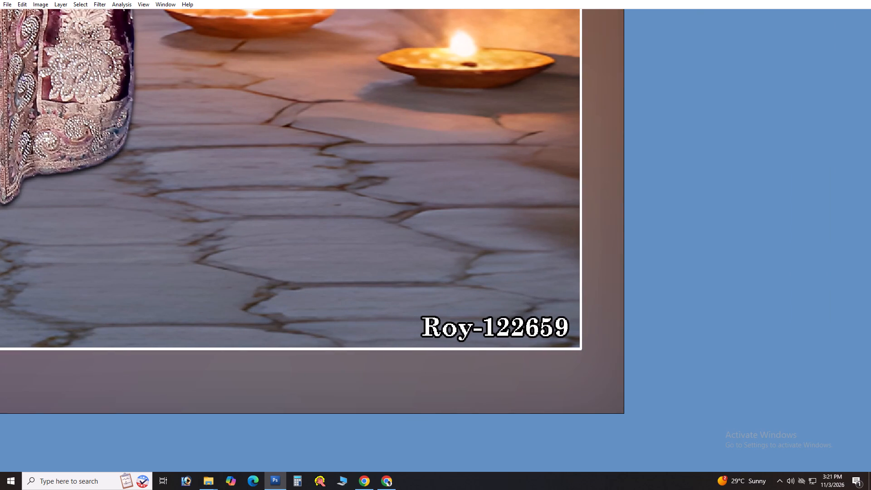
{"action": "key", "text": "shift+Right"}
{"action": "key", "text": "Down"}
{"action": "key", "text": "Down"}
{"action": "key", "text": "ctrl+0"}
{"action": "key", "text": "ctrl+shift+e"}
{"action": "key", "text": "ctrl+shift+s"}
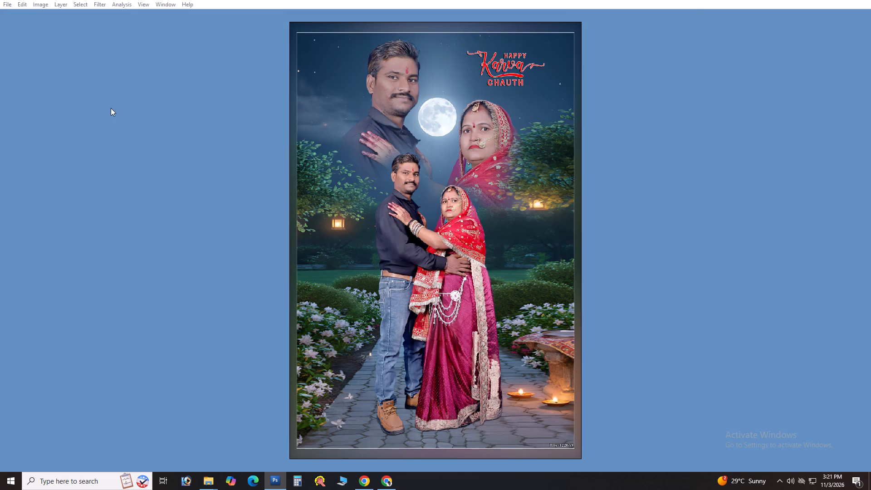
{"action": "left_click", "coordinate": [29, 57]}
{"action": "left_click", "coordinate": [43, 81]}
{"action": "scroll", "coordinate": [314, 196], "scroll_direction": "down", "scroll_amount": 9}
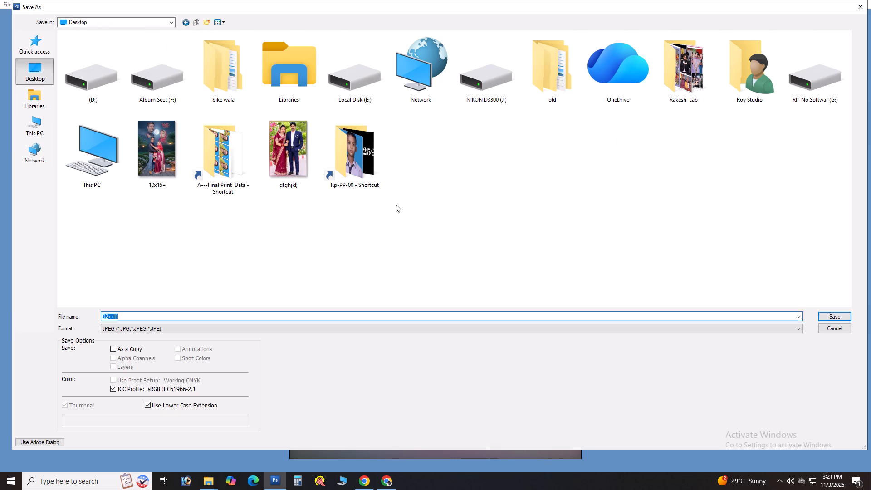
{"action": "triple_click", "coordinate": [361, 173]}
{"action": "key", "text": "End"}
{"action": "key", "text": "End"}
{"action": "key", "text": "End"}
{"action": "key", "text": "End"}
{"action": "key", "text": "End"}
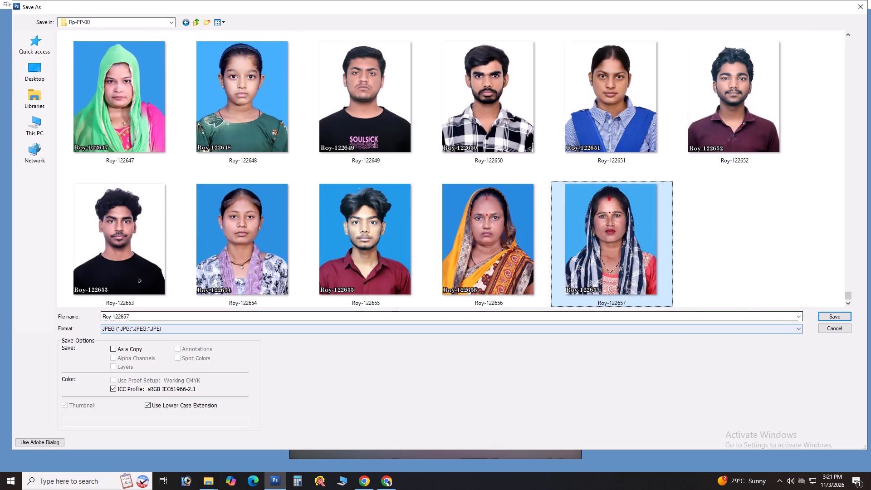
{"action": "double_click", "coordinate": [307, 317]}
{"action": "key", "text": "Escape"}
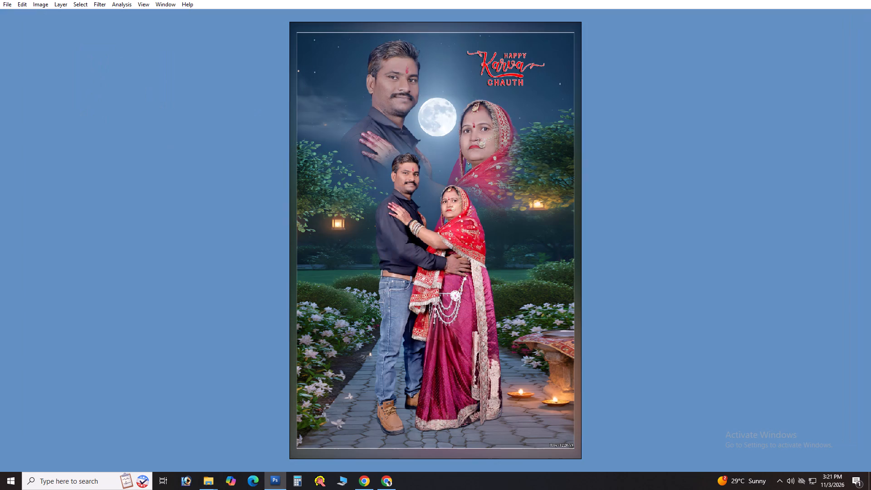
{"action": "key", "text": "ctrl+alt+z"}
{"action": "key", "text": "space"}
{"action": "left_click_drag", "start_coordinate": [510, 415], "coordinate": [430, 310]}
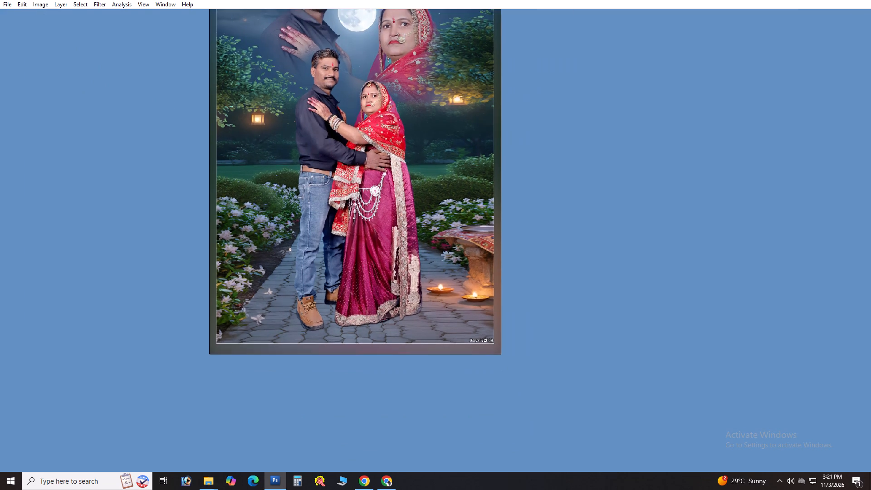
{"action": "left_click_drag", "start_coordinate": [426, 299], "coordinate": [592, 377], "text": "ctrl"}
{"action": "key", "text": "t"}
{"action": "left_click_drag", "start_coordinate": [776, 351], "coordinate": [787, 353]}
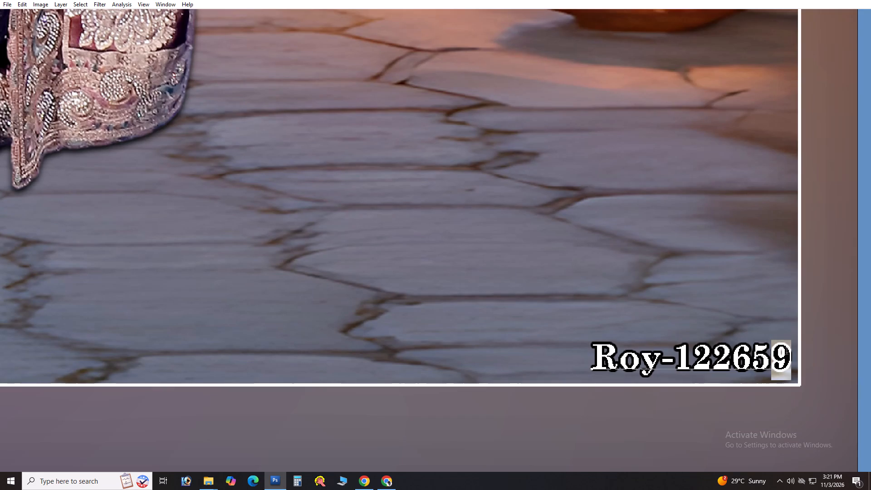
{"action": "key", "text": "8"}
{"action": "key", "text": "Return"}
{"action": "key", "text": "ctrl+0"}
{"action": "key", "text": "ctrl+Tab"}
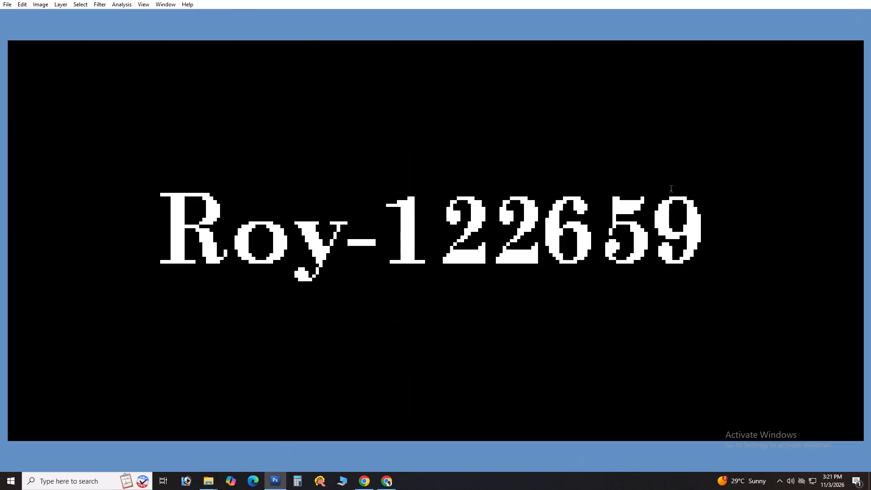
{"action": "left_click_drag", "start_coordinate": [649, 230], "coordinate": [677, 239]}
{"action": "key", "text": "Delete"}
{"action": "key", "text": "8"}
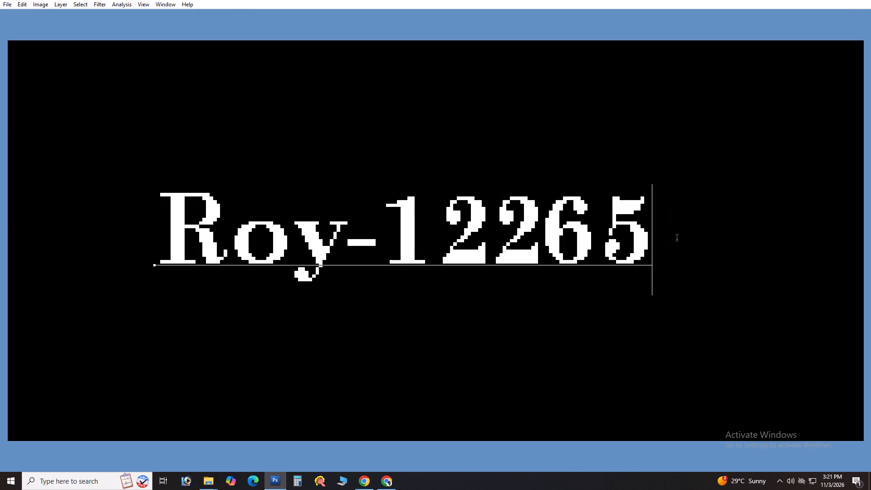
{"action": "key", "text": "Return"}
{"action": "key", "text": "ctrl+s"}
{"action": "key", "text": "ctrl+w"}
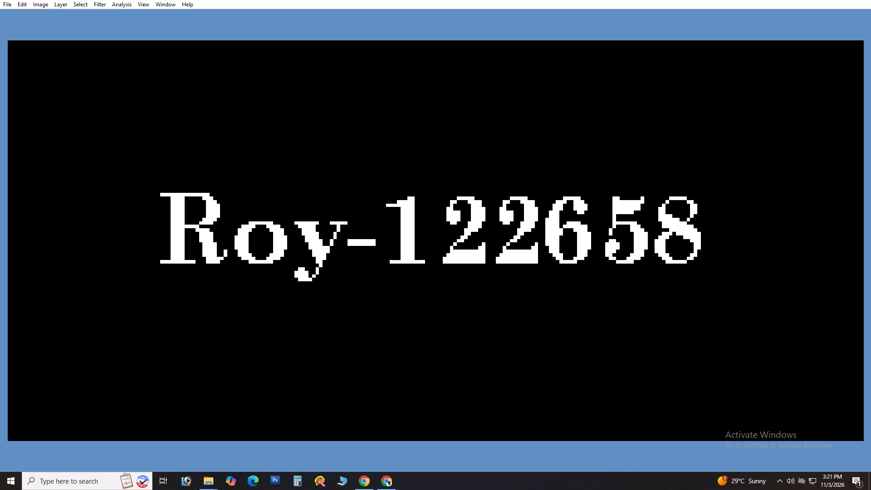
Merge the composite's visible layers and save it as a JPEG in the Rp-PP-00 folder.
{"action": "key", "text": "v"}
{"action": "key", "text": "ctrl+shift+e"}
{"action": "key", "text": "ctrl+shift+s"}
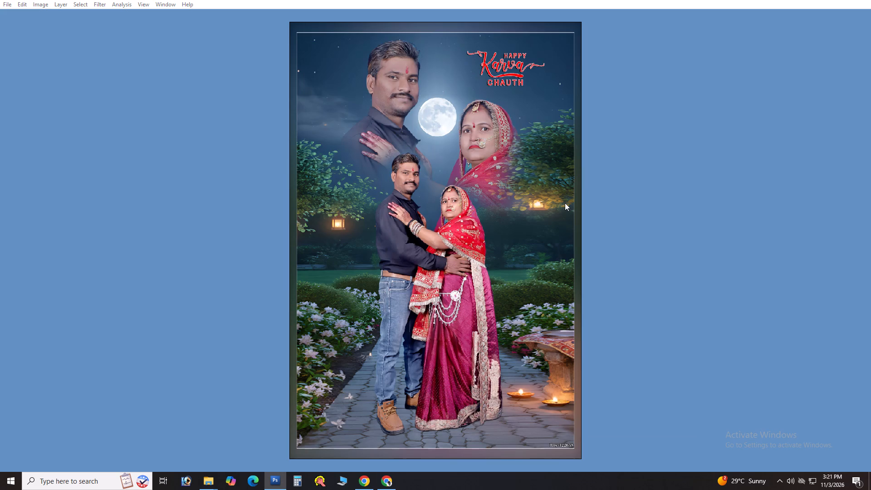
{"action": "left_click", "coordinate": [36, 80]}
{"action": "scroll", "coordinate": [536, 241], "scroll_direction": "down", "scroll_amount": 6}
{"action": "left_click", "coordinate": [319, 135]}
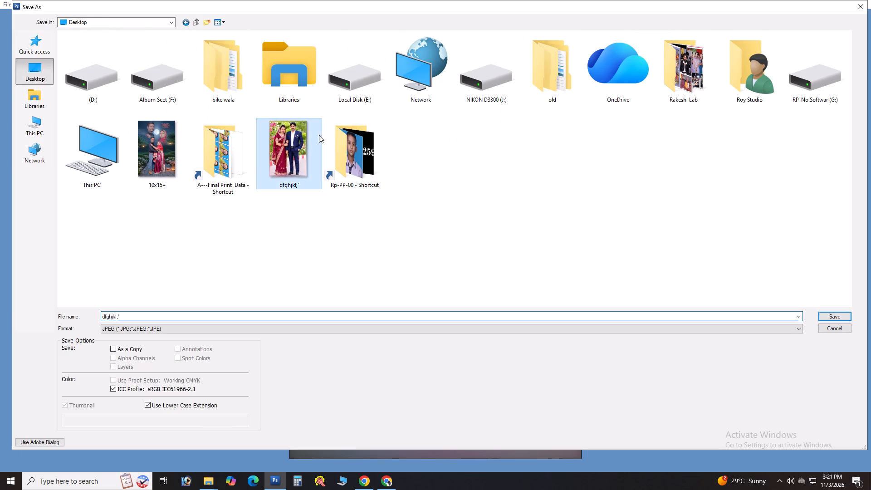
{"action": "double_click", "coordinate": [355, 143]}
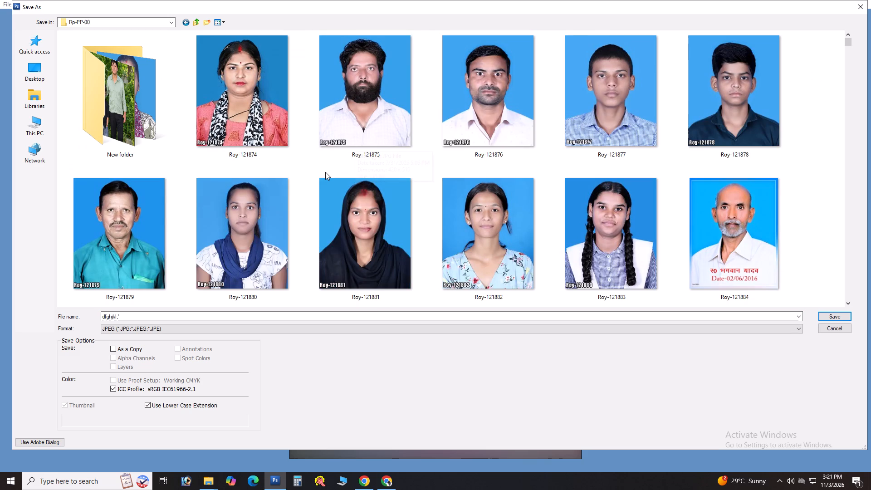
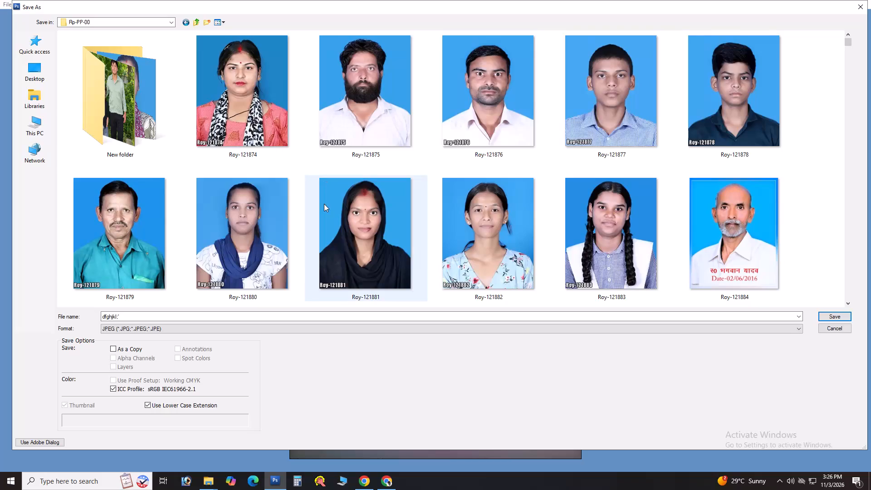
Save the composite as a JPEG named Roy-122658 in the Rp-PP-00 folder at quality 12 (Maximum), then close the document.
{"action": "left_click", "coordinate": [323, 196]}
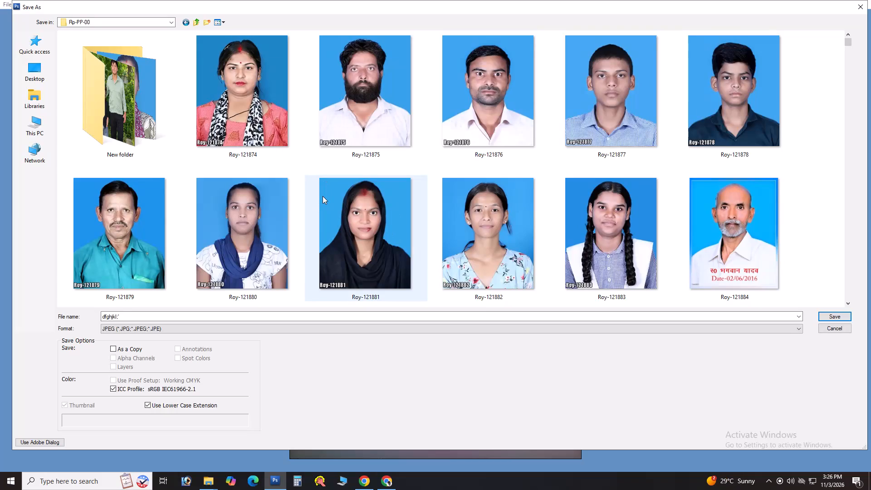
{"action": "key", "text": "End"}
{"action": "key", "text": "End"}
{"action": "key", "text": "End"}
{"action": "key", "text": "End"}
{"action": "key", "text": "End"}
{"action": "left_click", "coordinate": [542, 316]}
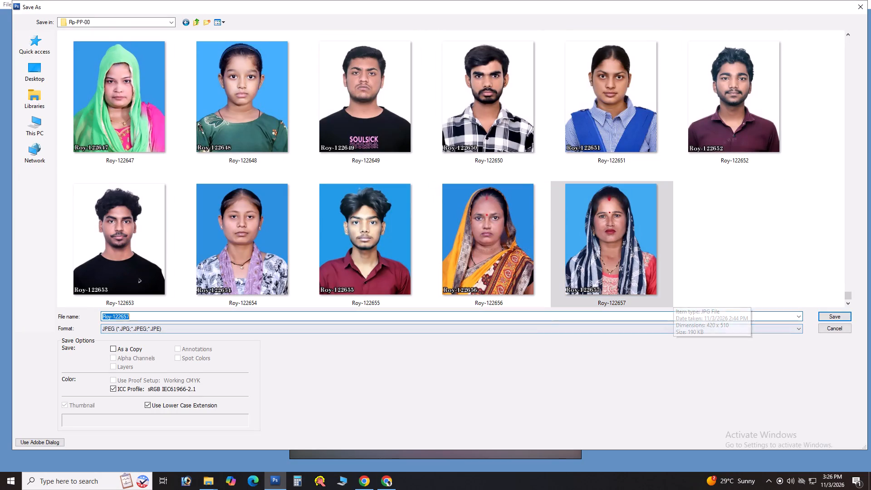
{"action": "key", "text": "Right"}
{"action": "key", "text": "BackSpace"}
{"action": "key", "text": "8"}
{"action": "key", "text": "Return"}
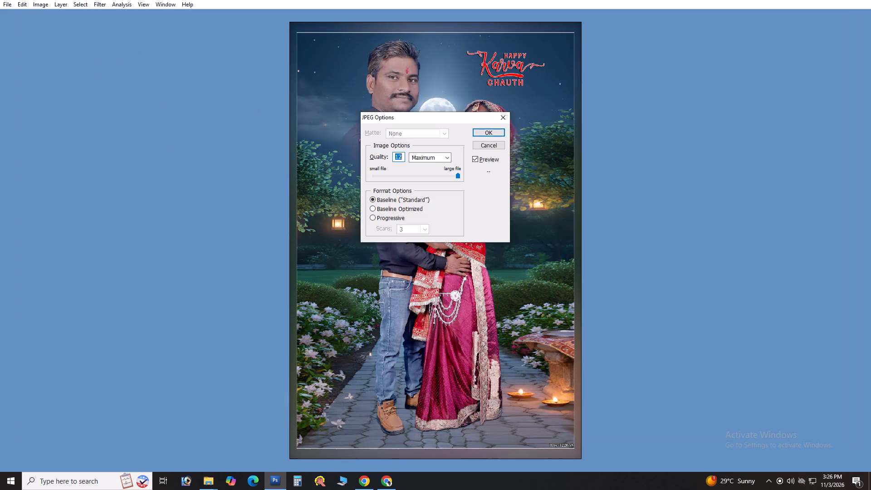
{"action": "key", "text": "Return"}
{"action": "key", "text": "ctrl+w"}
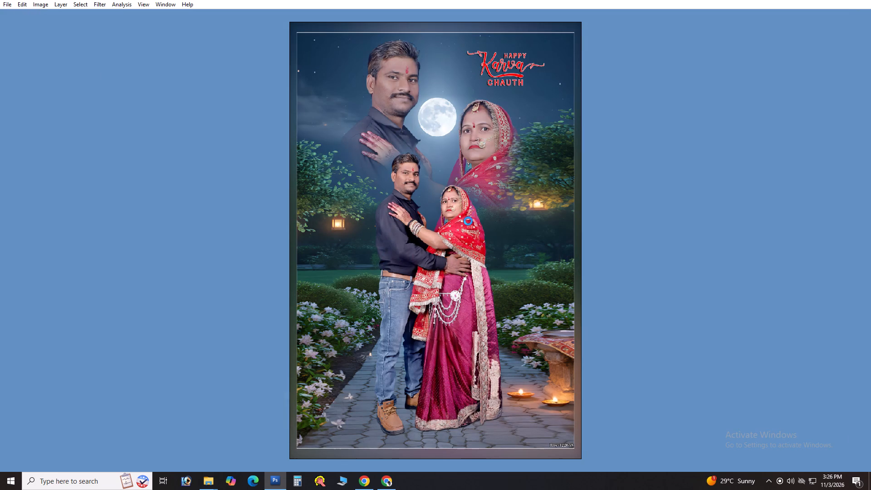
Switch to Chrome and go back through the YouTube tab's history to the KhoslaRaghu Mile Jo Sukoon video.
{"action": "key", "text": "alt+Tab"}
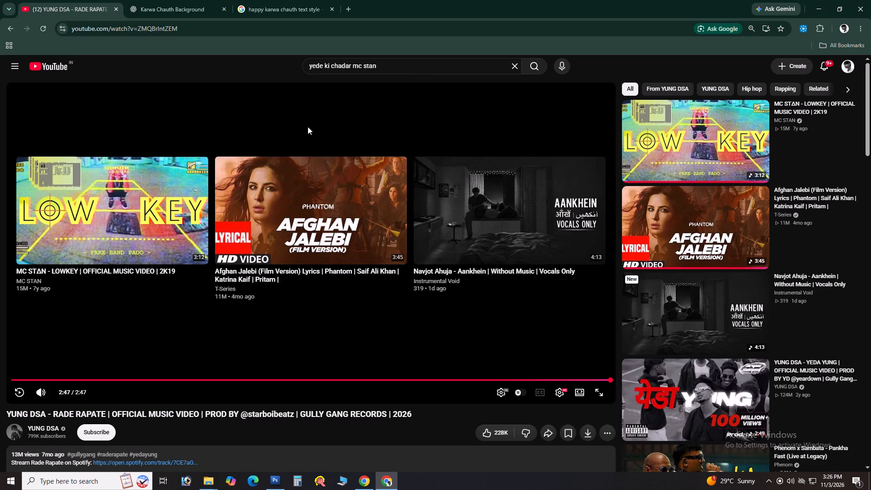
{"action": "left_click", "coordinate": [5, 29]}
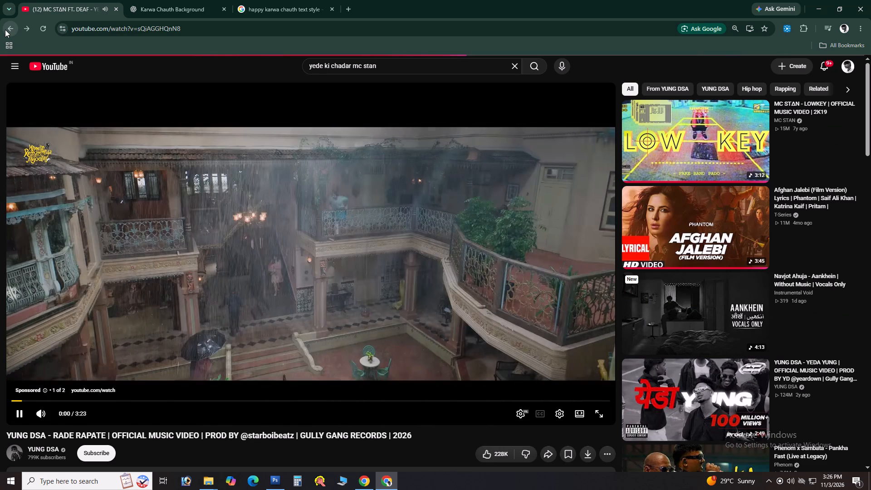
{"action": "left_click", "coordinate": [5, 29]}
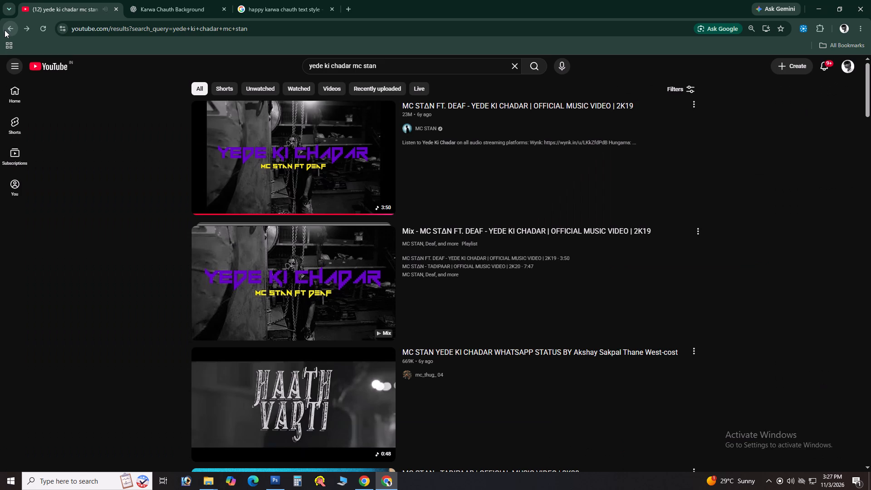
{"action": "left_click", "coordinate": [5, 30]}
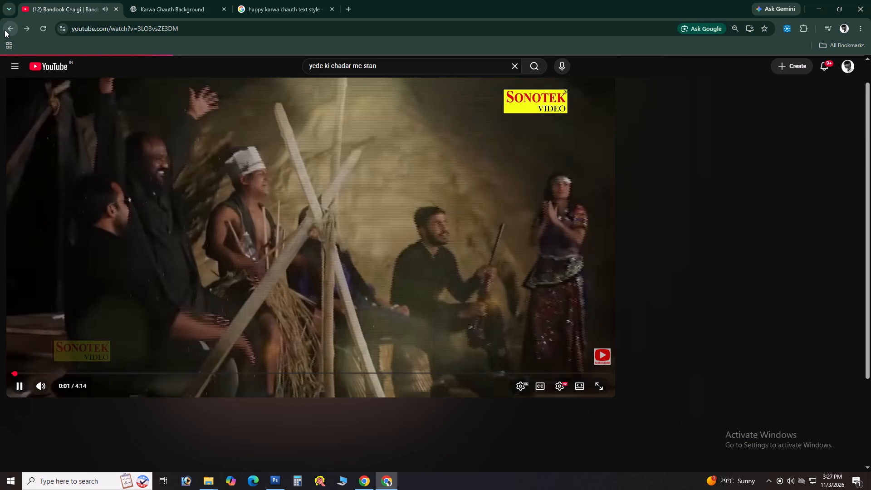
{"action": "left_click", "coordinate": [141, 120]}
{"action": "left_click", "coordinate": [11, 26]}
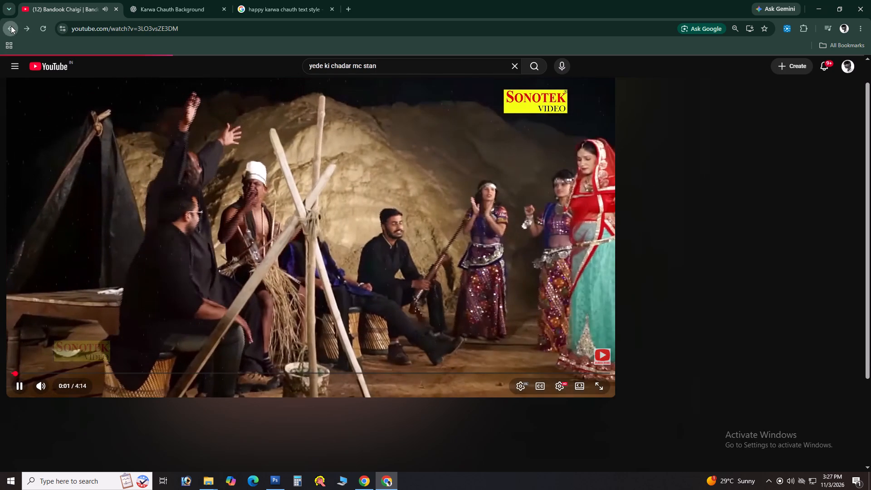
Set the system speaker volume to 65.
{"action": "left_click", "coordinate": [790, 482]}
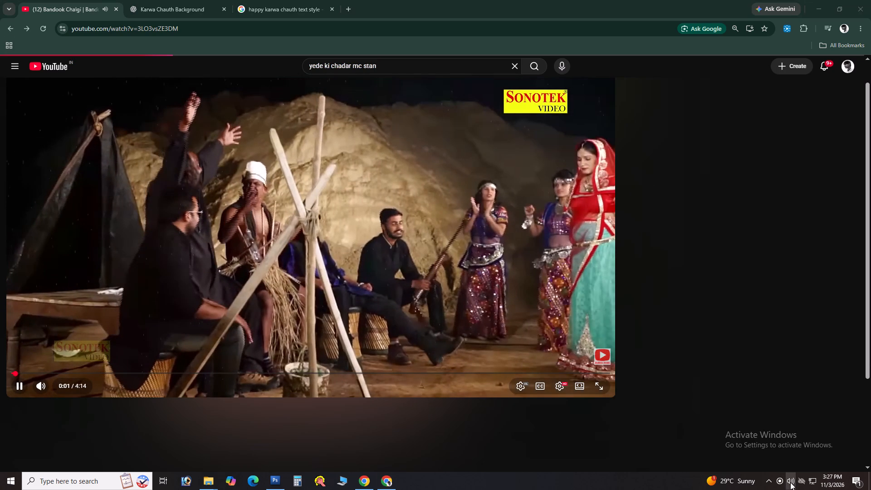
{"action": "left_click", "coordinate": [780, 456]}
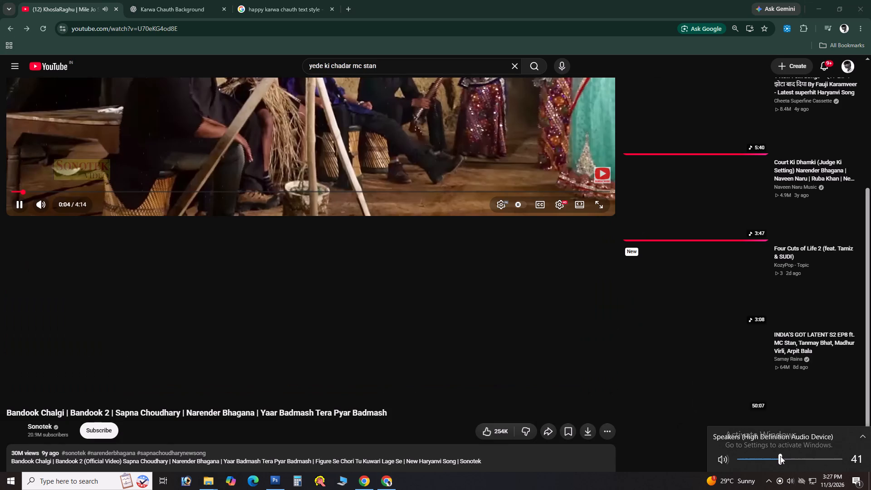
{"action": "scroll", "coordinate": [297, 365], "scroll_direction": "up", "scroll_amount": 3}
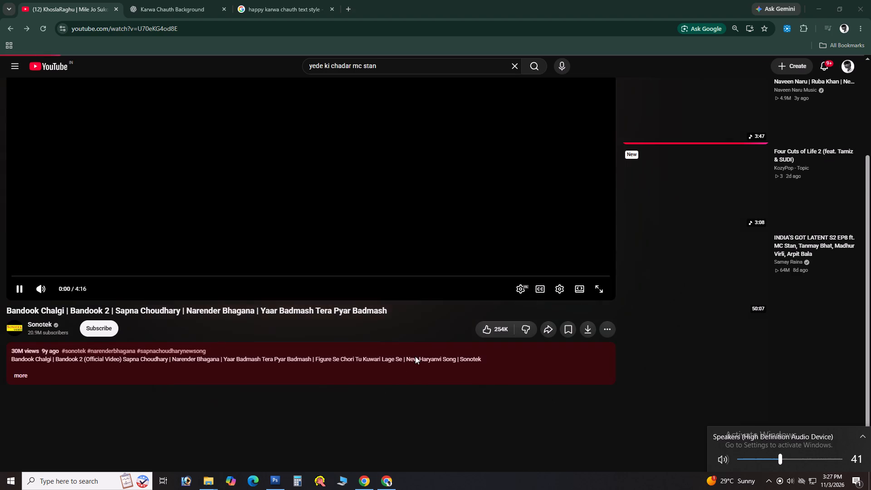
{"action": "scroll", "coordinate": [411, 429], "scroll_direction": "up", "scroll_amount": 5}
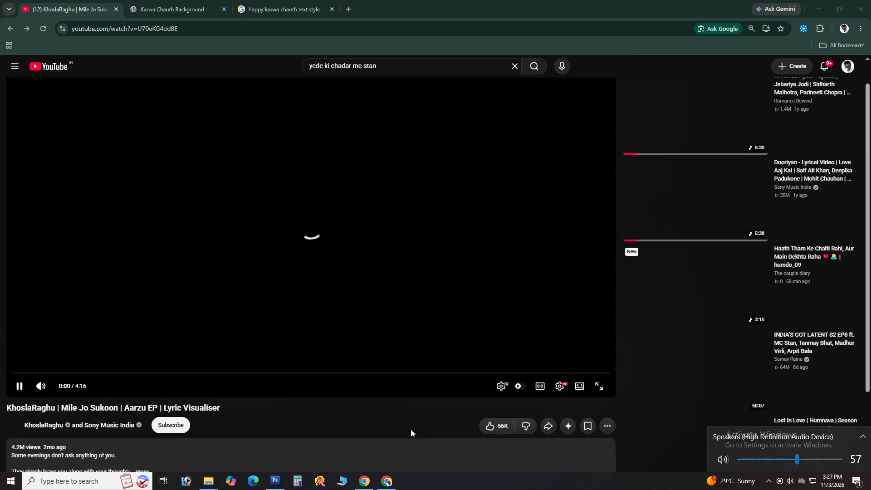
{"action": "scroll", "coordinate": [411, 429], "scroll_direction": "up", "scroll_amount": 3}
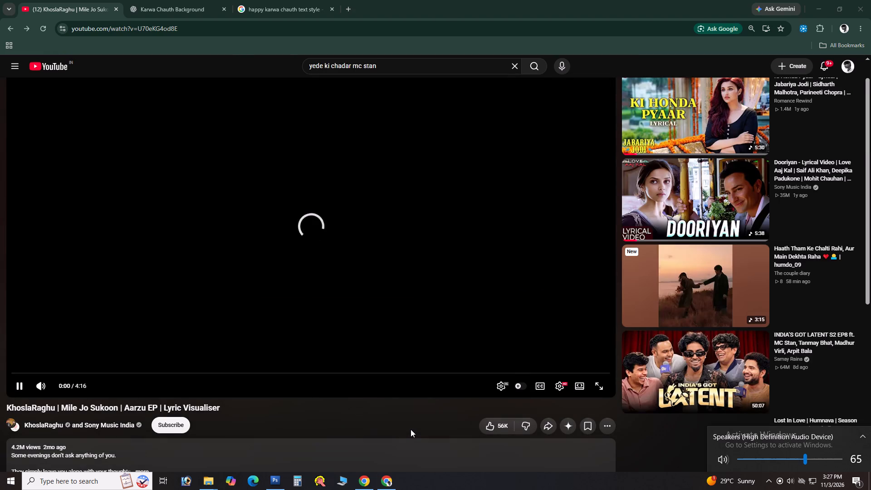
{"action": "left_click", "coordinate": [396, 441]}
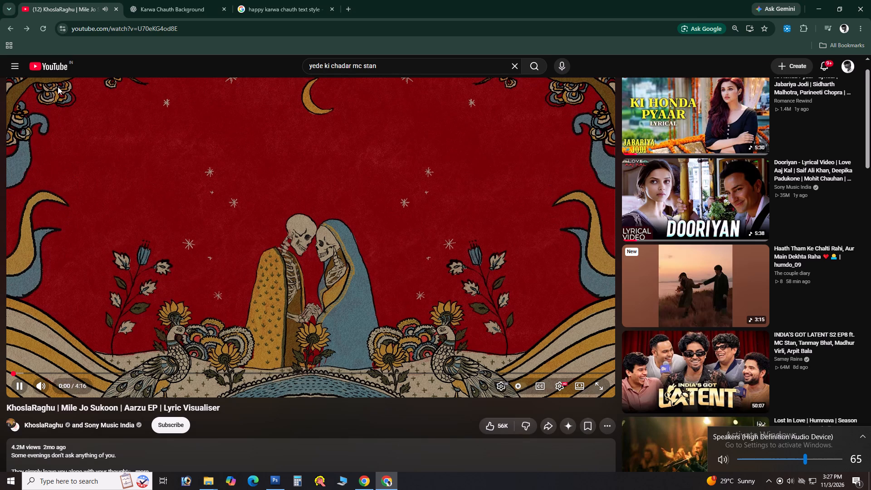
Go back to the AP Dhillon music video With You, pause it and resume playback.
{"action": "left_click", "coordinate": [5, 31]}
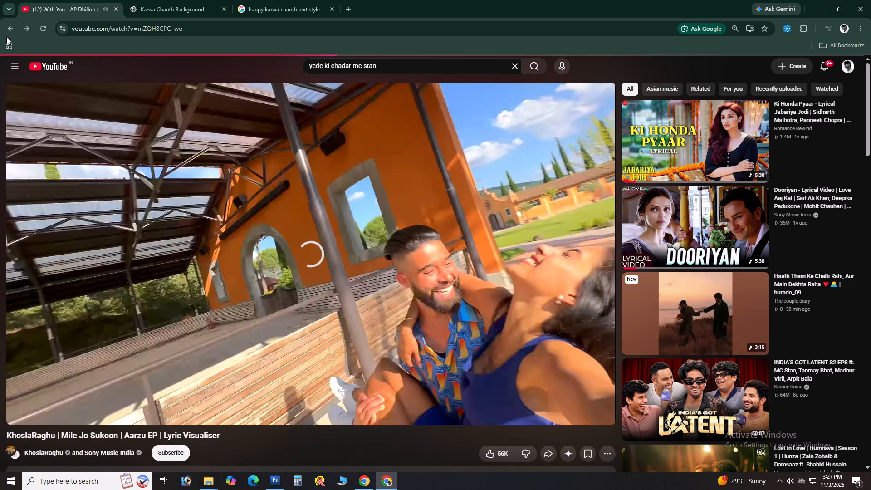
{"action": "left_click", "coordinate": [370, 436]}
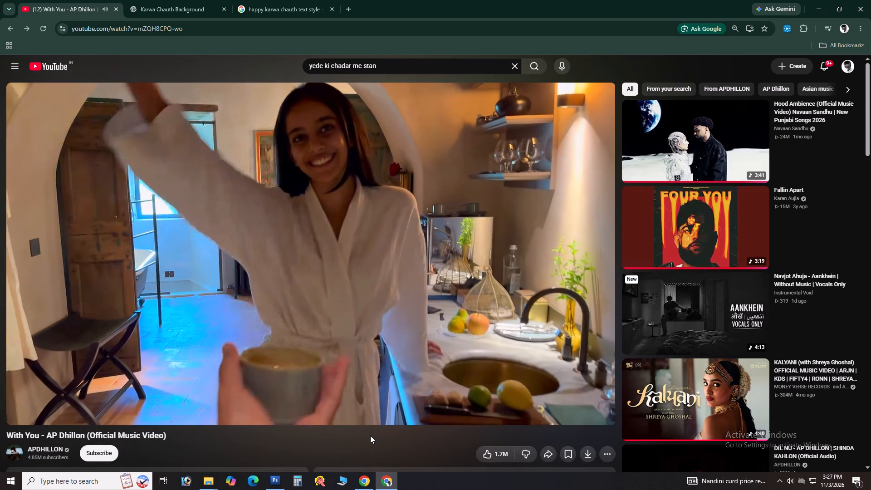
{"action": "key", "text": "space"}
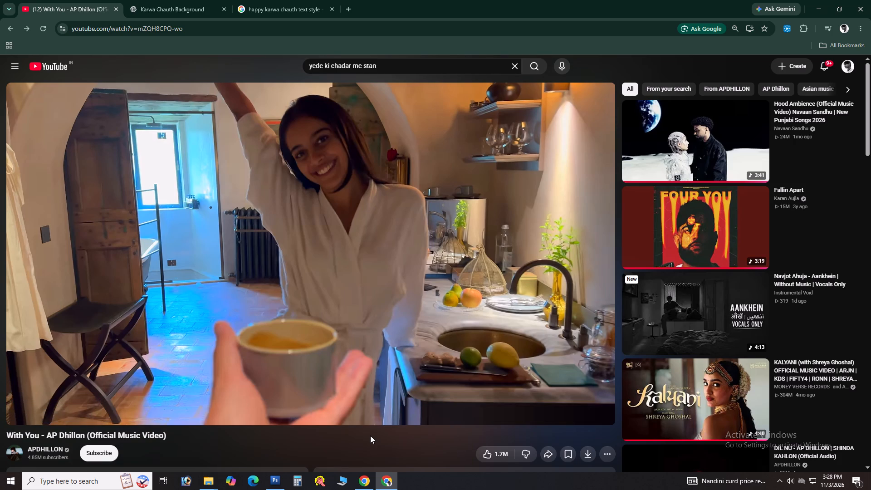
{"action": "key", "text": "space"}
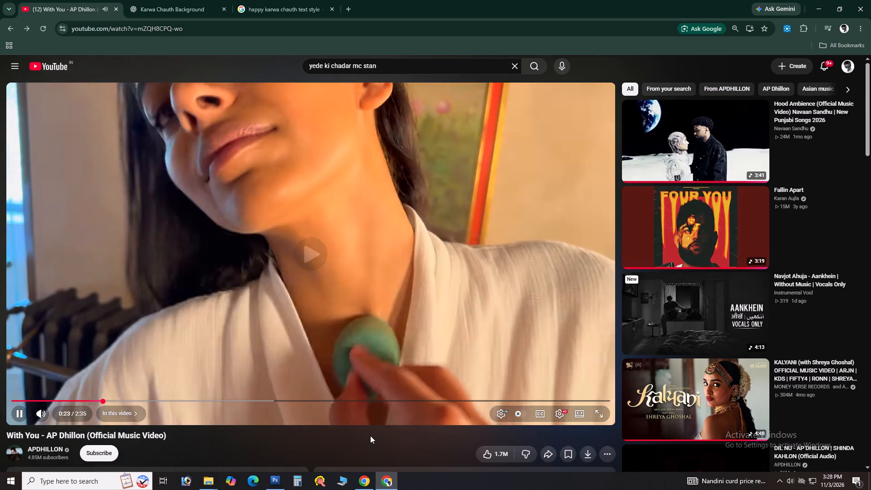